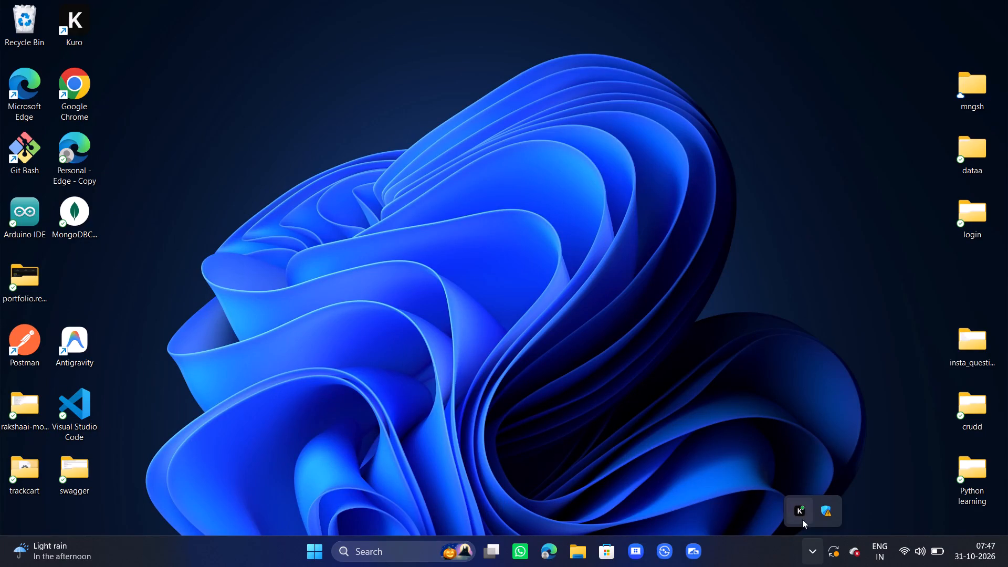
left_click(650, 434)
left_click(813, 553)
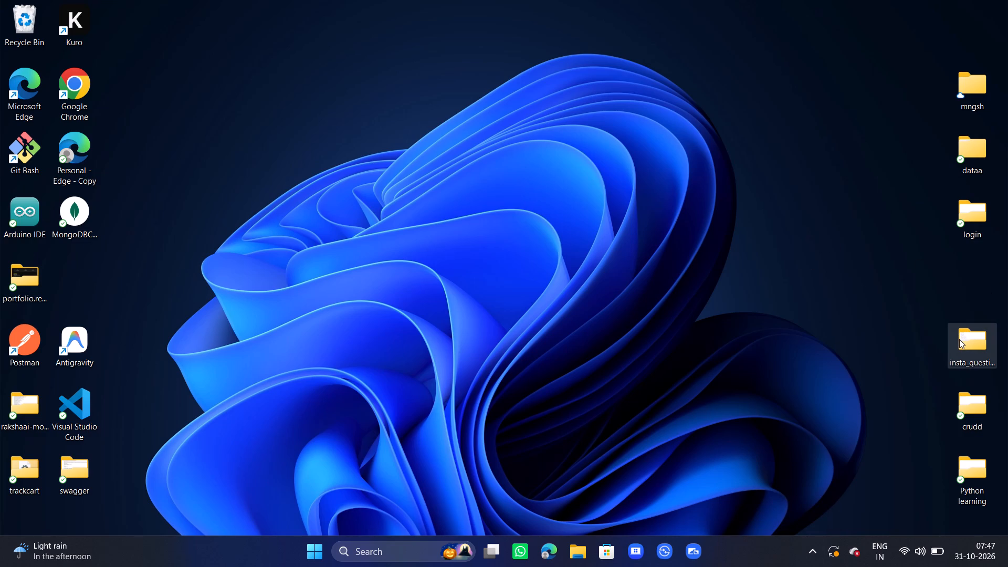
Open Microsoft Edge and maximize its window.
double_click(16, 87)
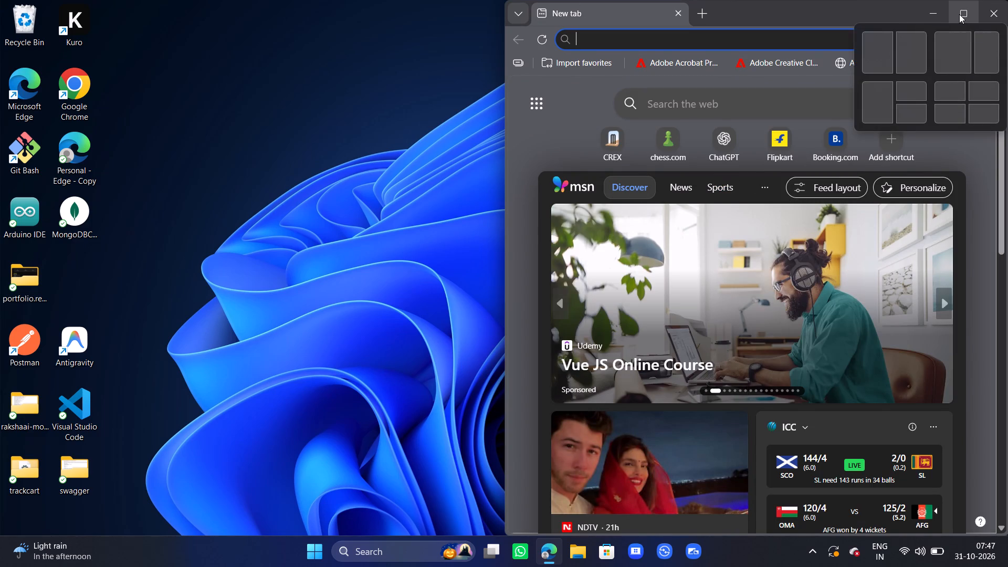
left_click(959, 14)
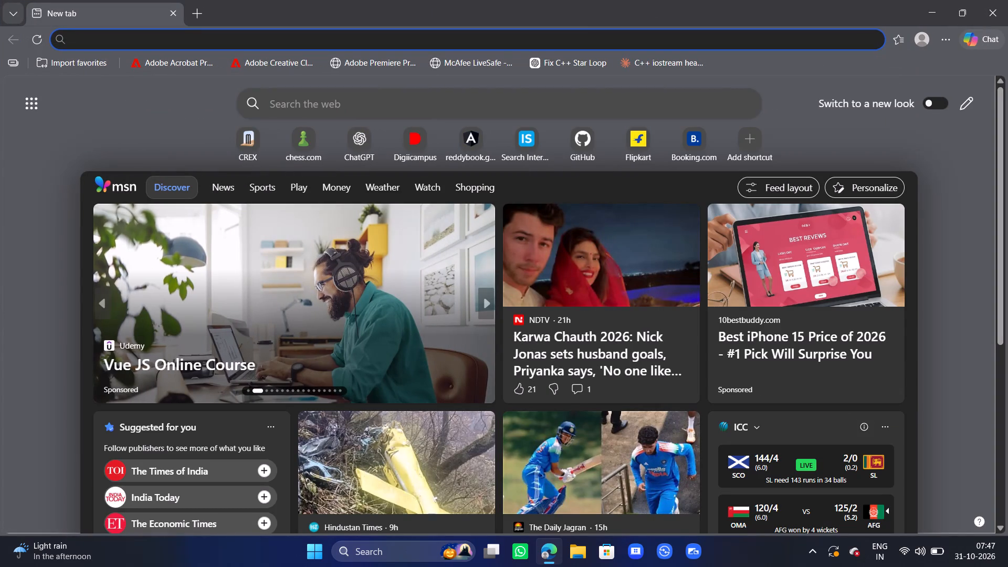
Search the web for "canva" and open the Canva website from the results.
left_click(568, 42)
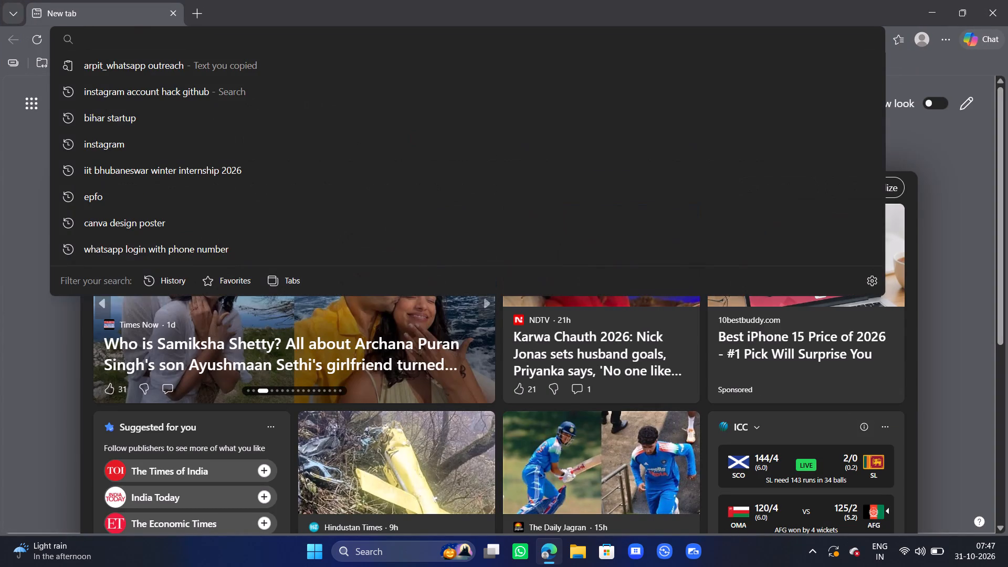
type("canva")
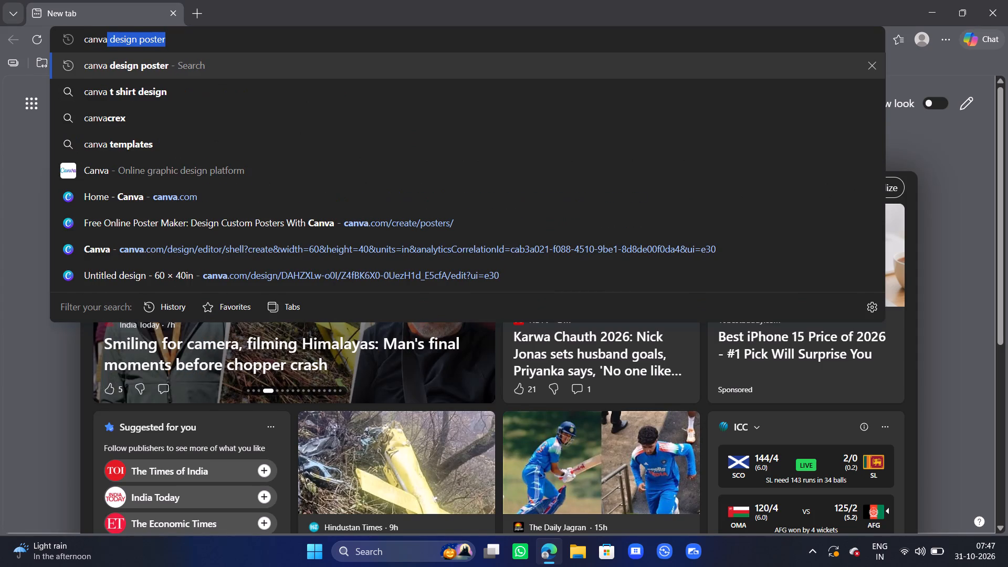
key("Right")
key("BackSpace")
key("BackSpace")
key("BackSpace")
key("BackSpace")
key("BackSpace")
key("BackSpace")
key("BackSpace")
key("BackSpace")
key("BackSpace")
key("BackSpace")
key("BackSpace")
key("BackSpace")
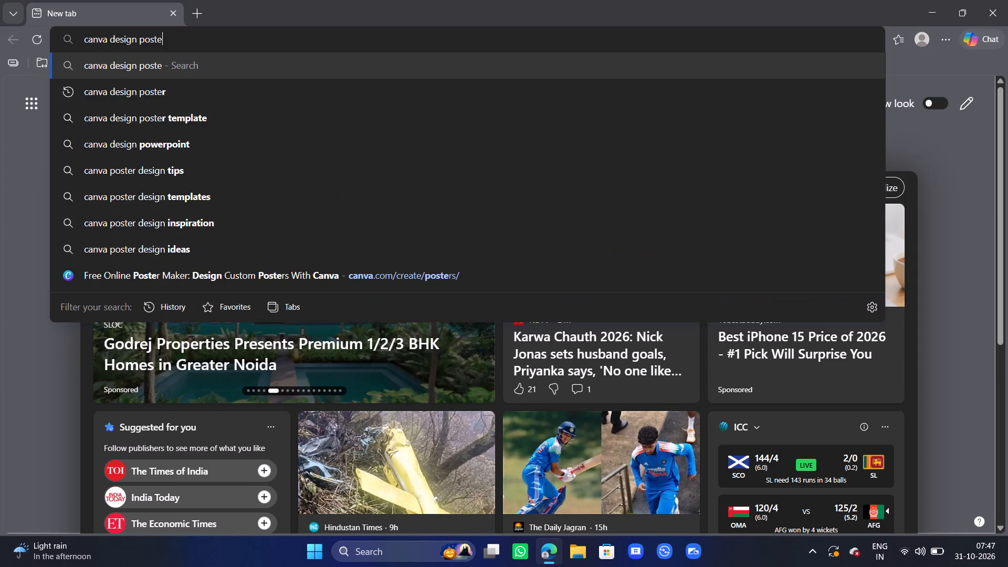
key("BackSpace")
key("minus")
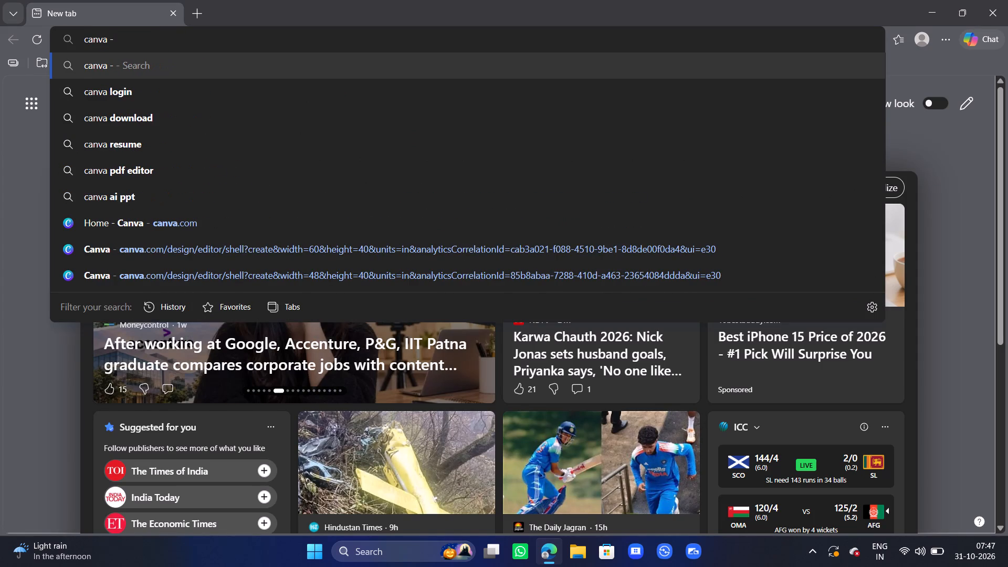
key("BackSpace")
key("Return")
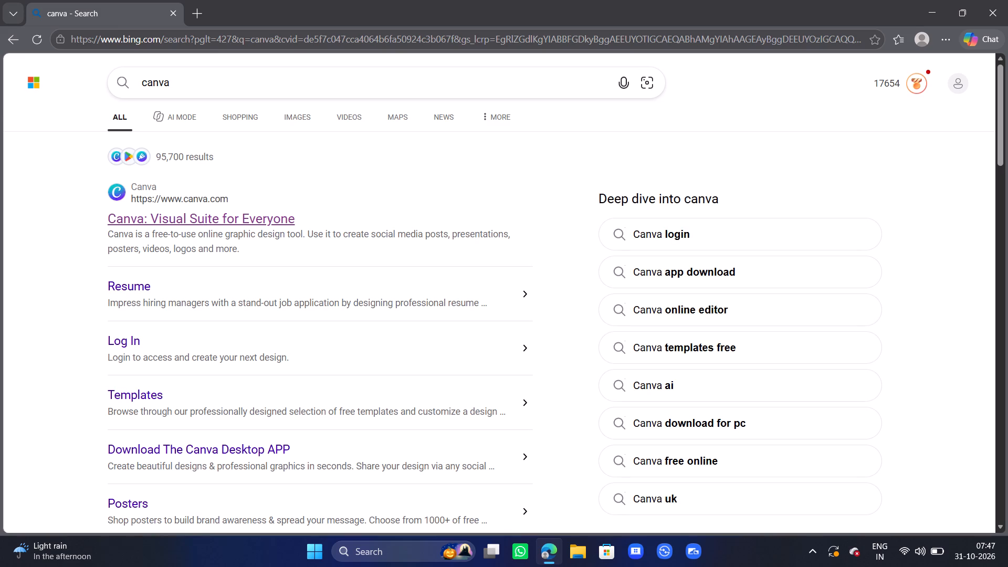
left_click(213, 214)
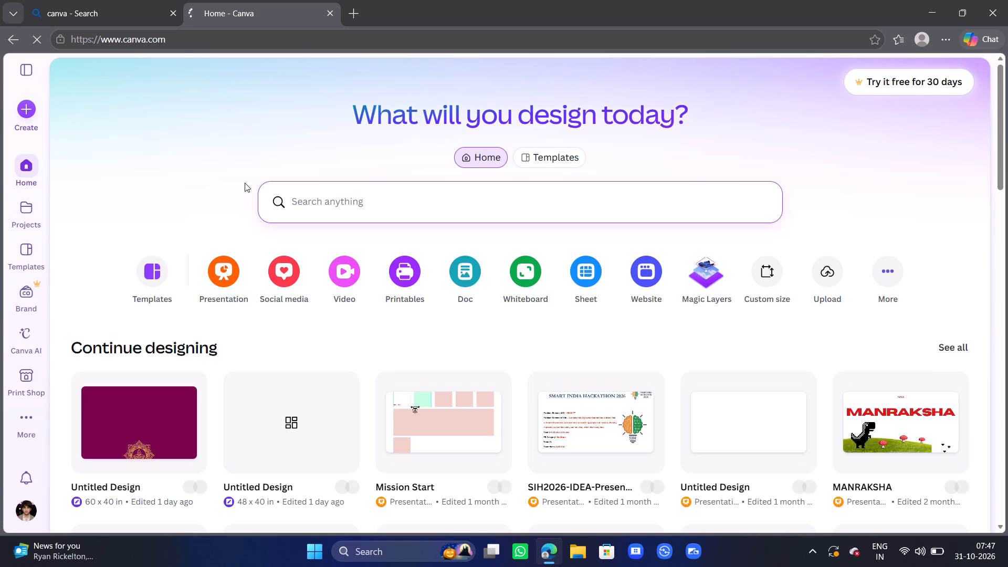
Look at the plan options of Canva's 30-day free trial offer and close the offer.
left_click(900, 91)
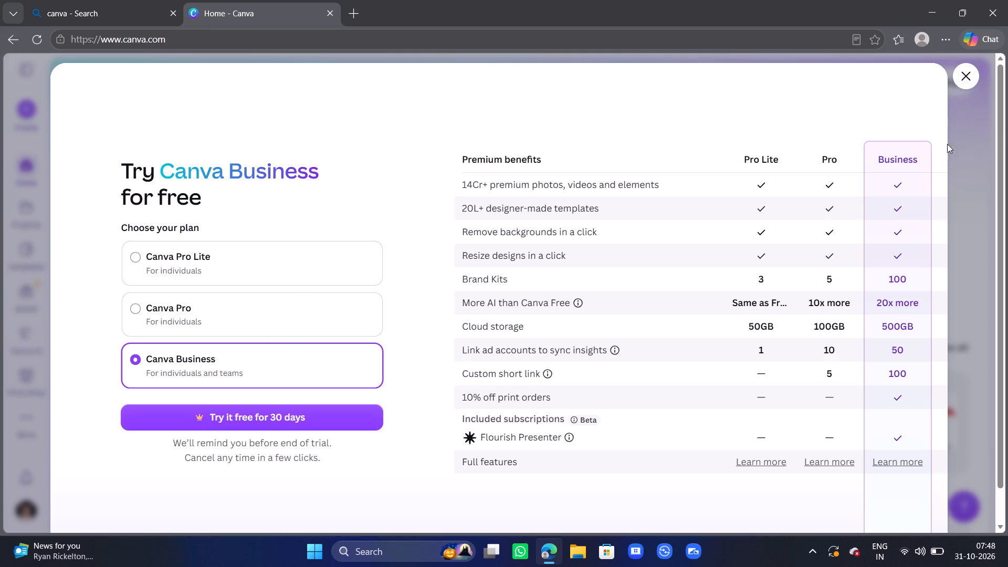
left_click(966, 78)
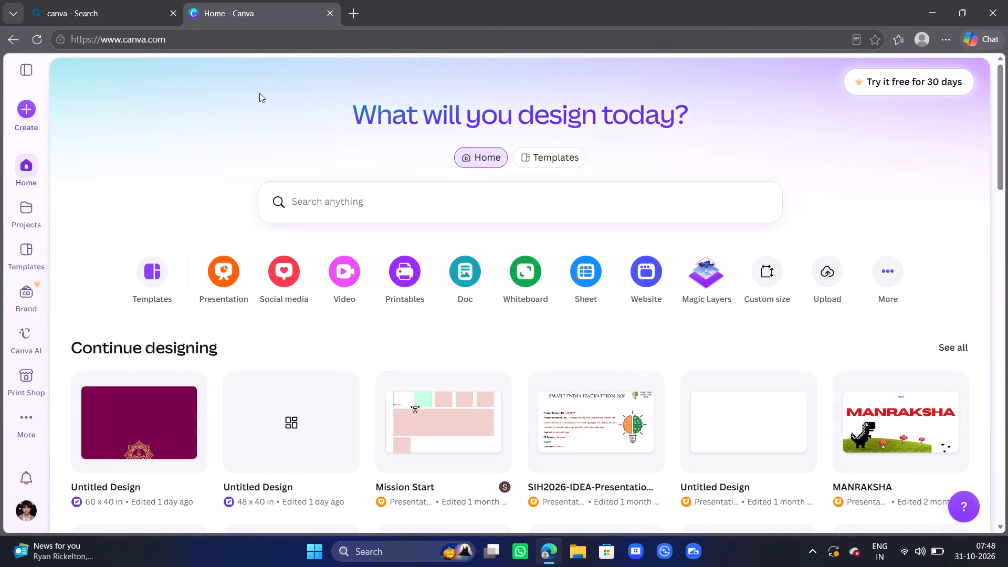
Search for "canva for students" in a new tab, open Canva's student page, and close the search results tabs.
left_click(360, 12)
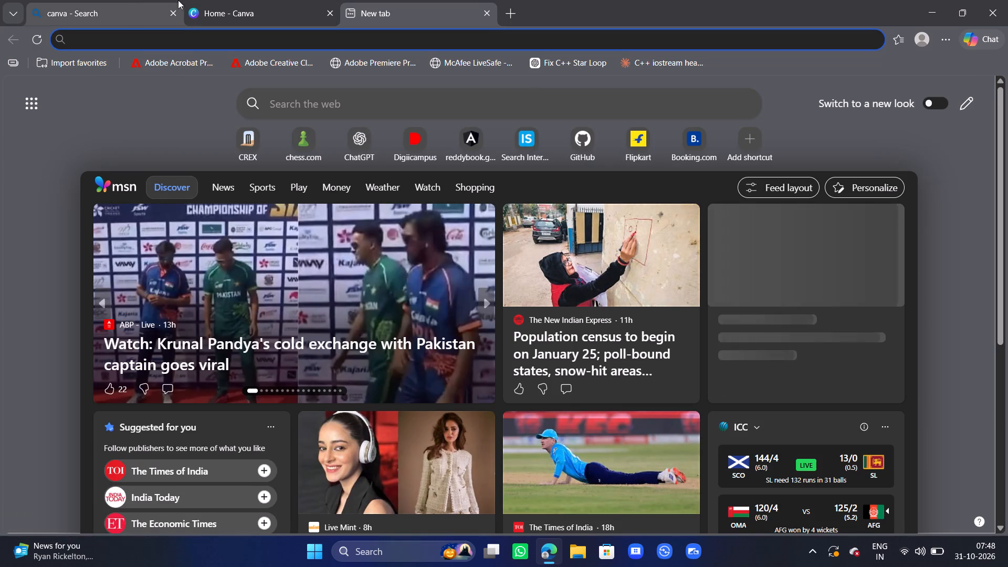
left_click(172, 11)
left_click(180, 48)
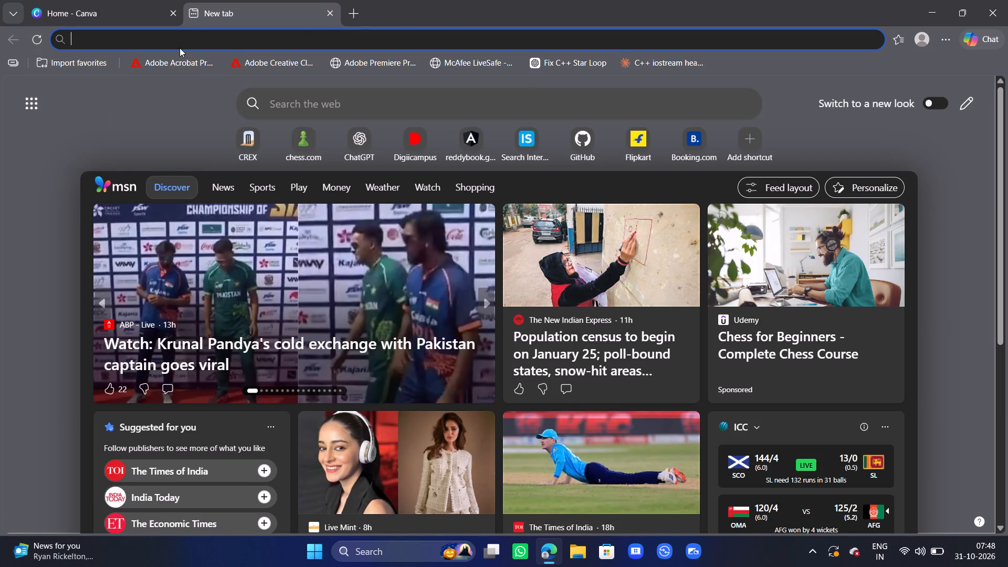
type("canva for e")
key("BackSpace")
type("students")
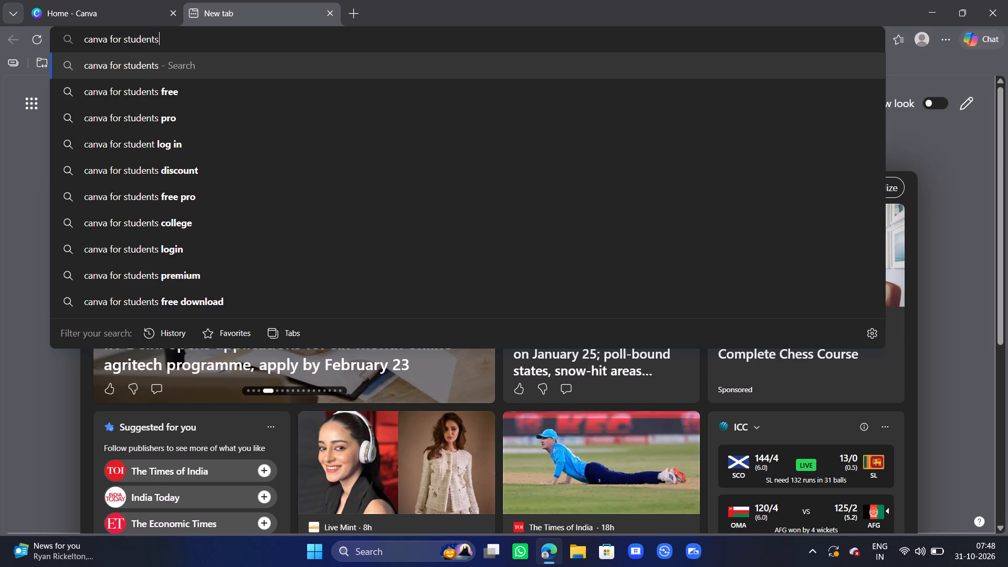
key("Return")
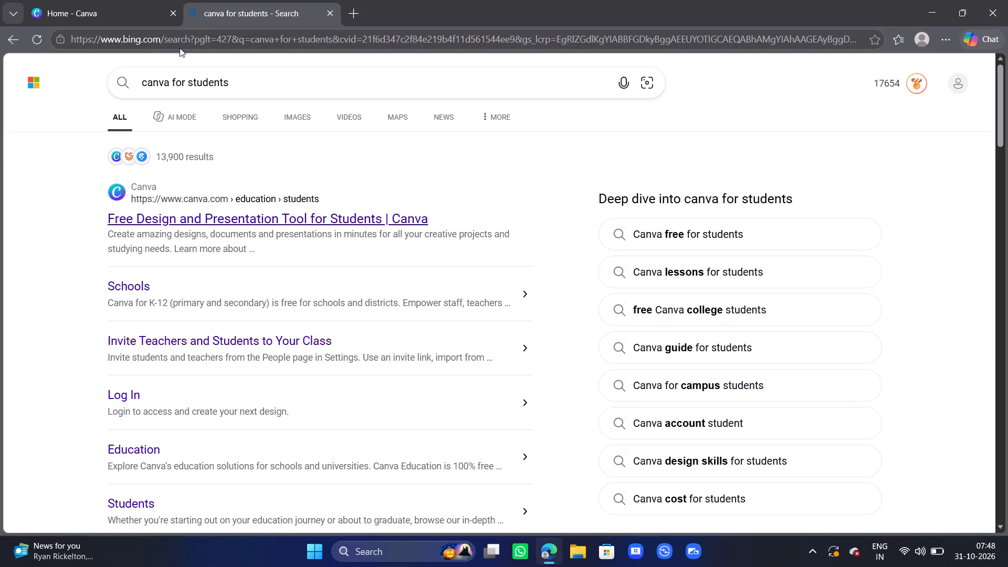
left_click(131, 216)
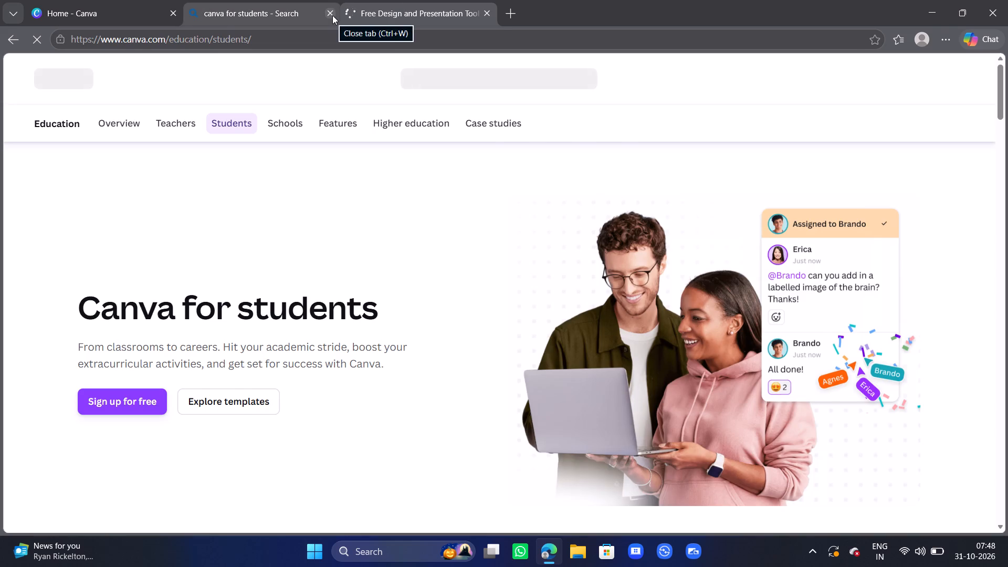
left_click(332, 15)
Start the free sign-up for students, signing out of the current Canva account and choosing to continue with another account.
scroll(221, 349, "down", 1)
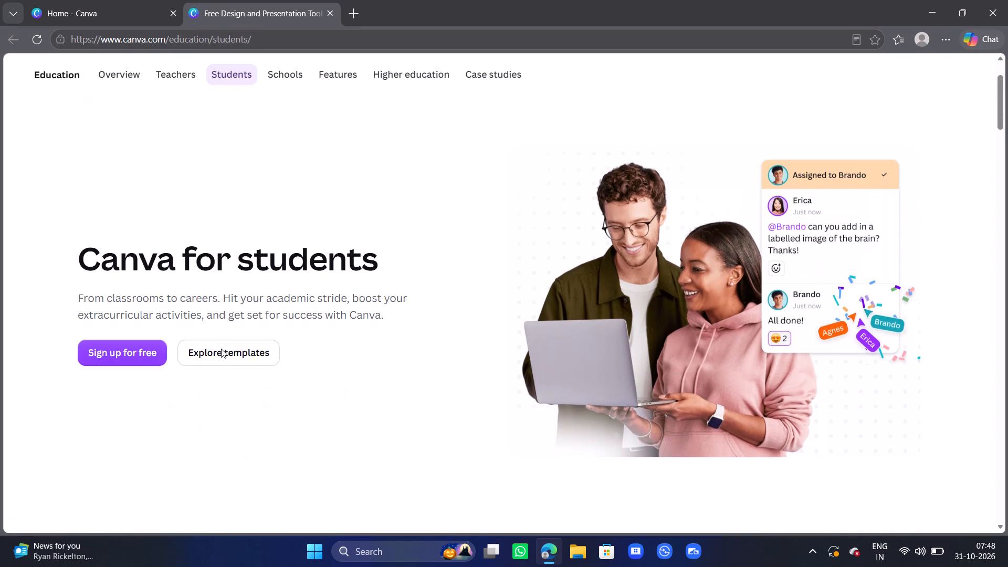
scroll(221, 349, "down", 1)
left_click(139, 362)
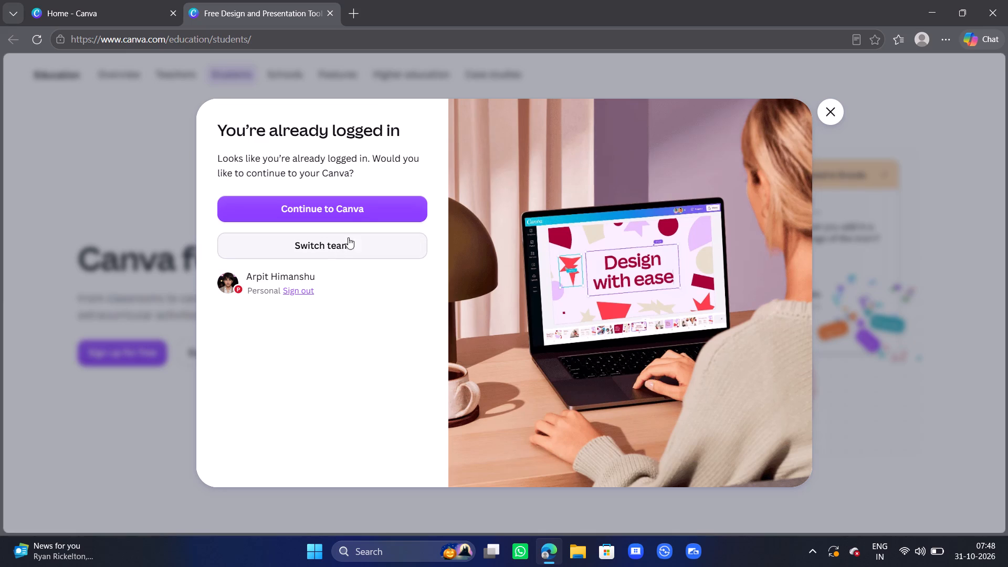
left_click(298, 289)
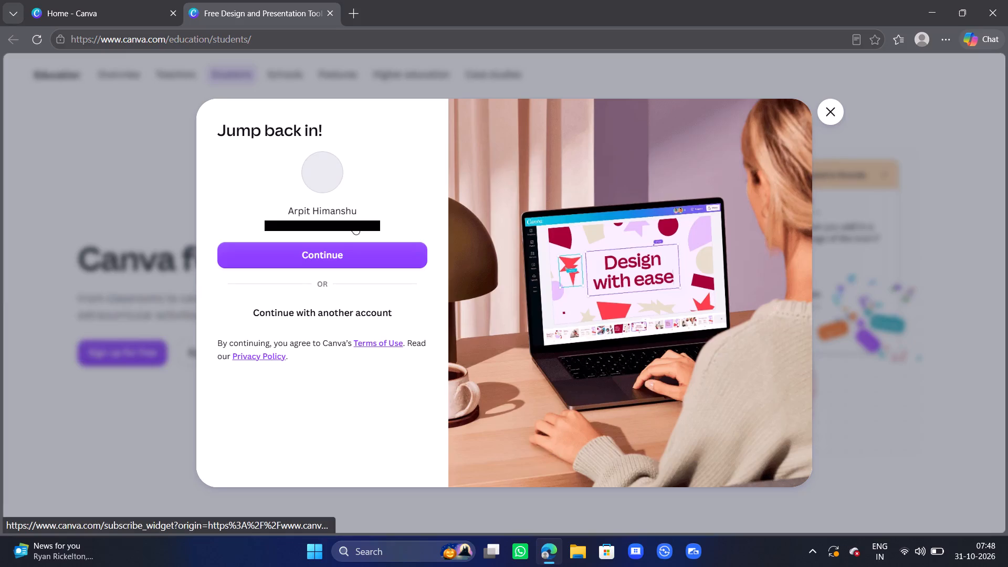
left_click(329, 316)
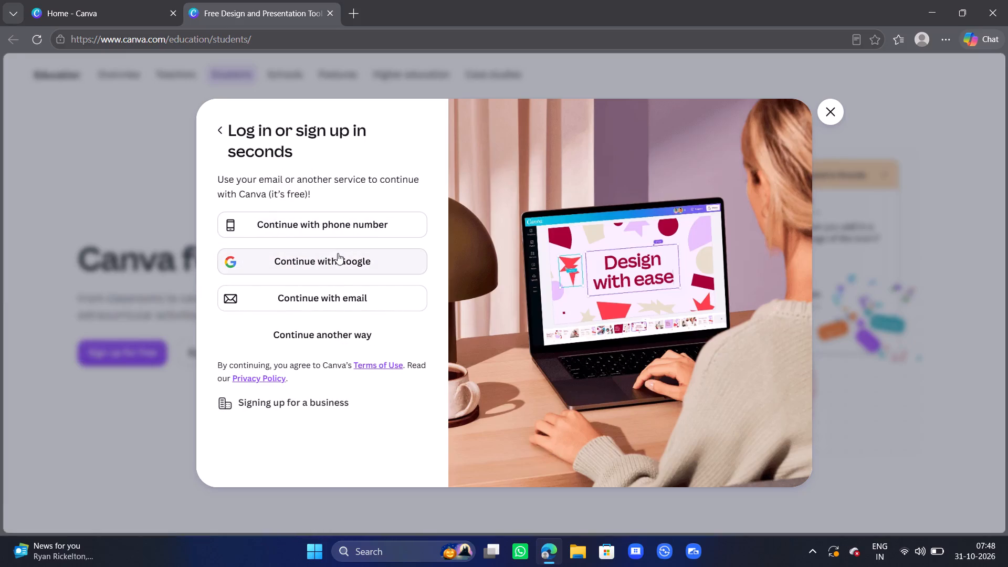
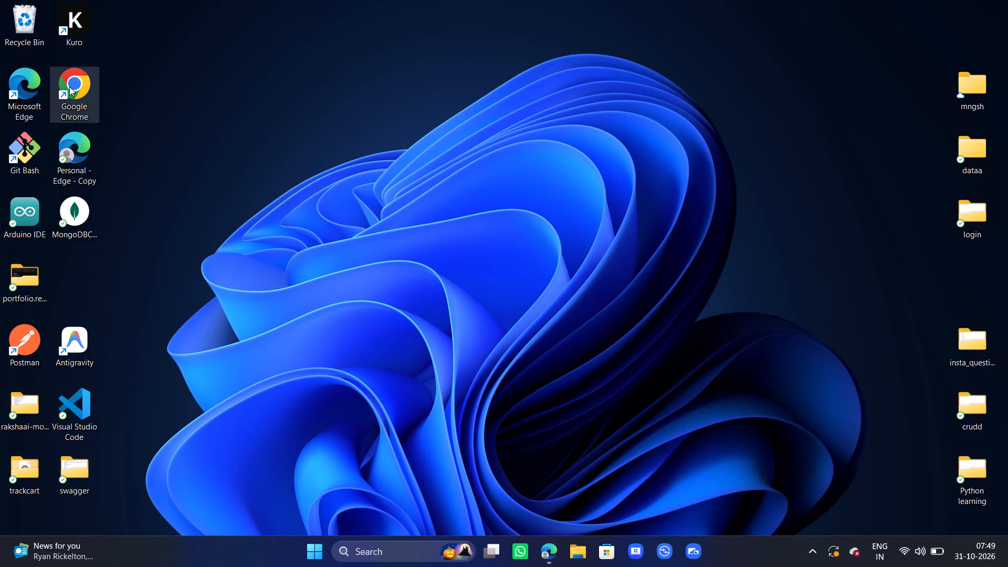
Open Chrome with the School profile, search for Canva for students, and open Canva's student page from the results.
left_click(538, 320)
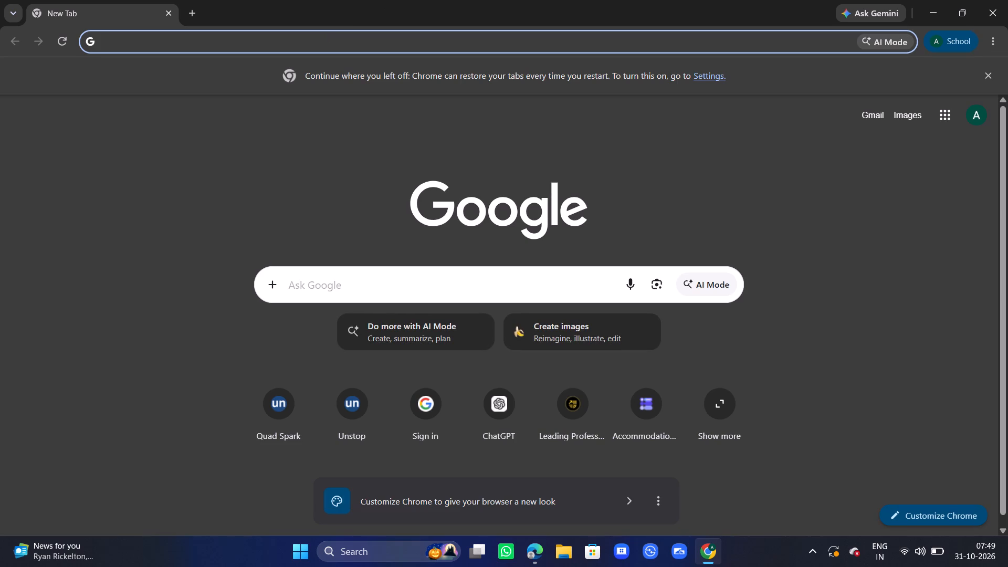
left_click(331, 39)
type("canva")
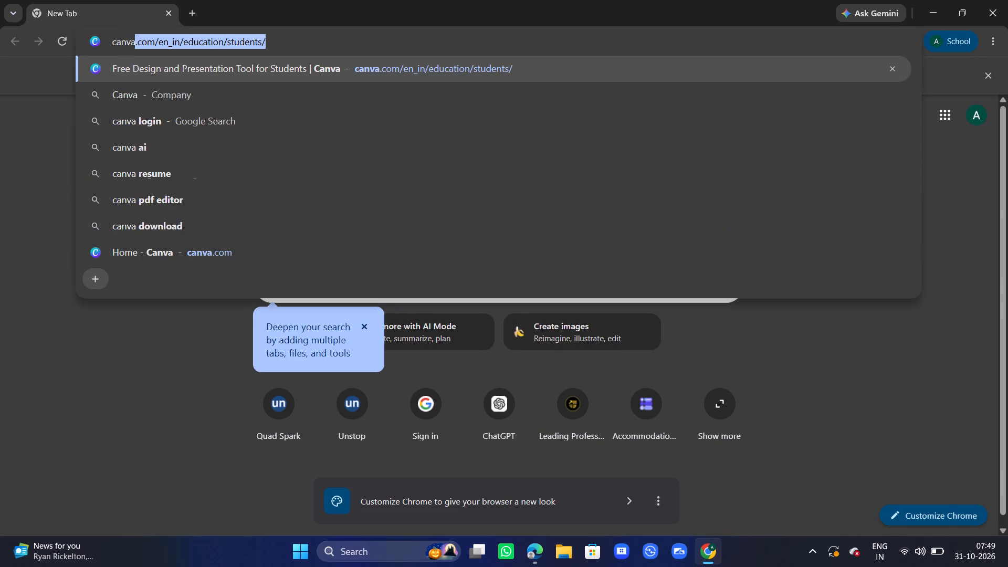
key("space")
type("forr students")
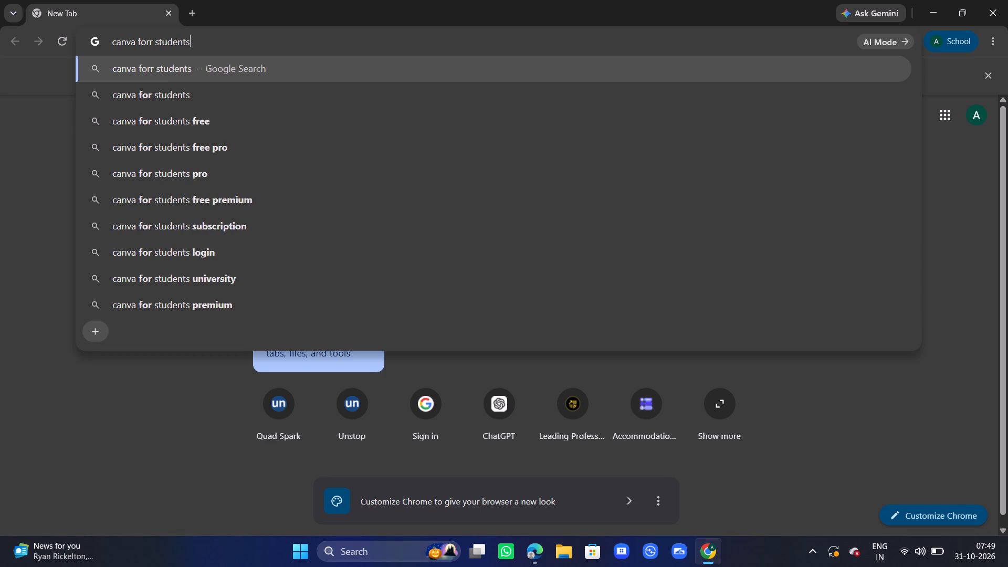
key("Return")
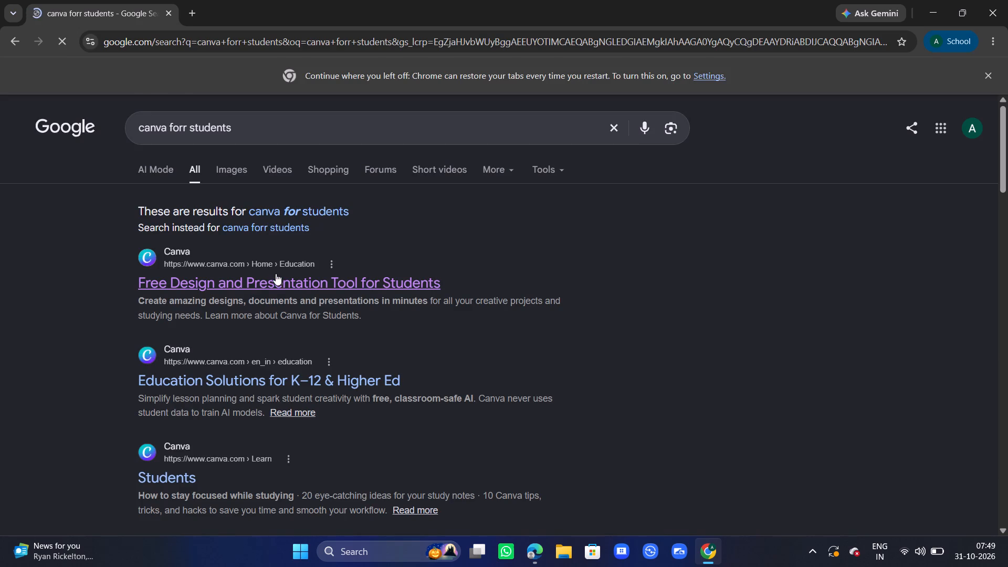
left_click(275, 279)
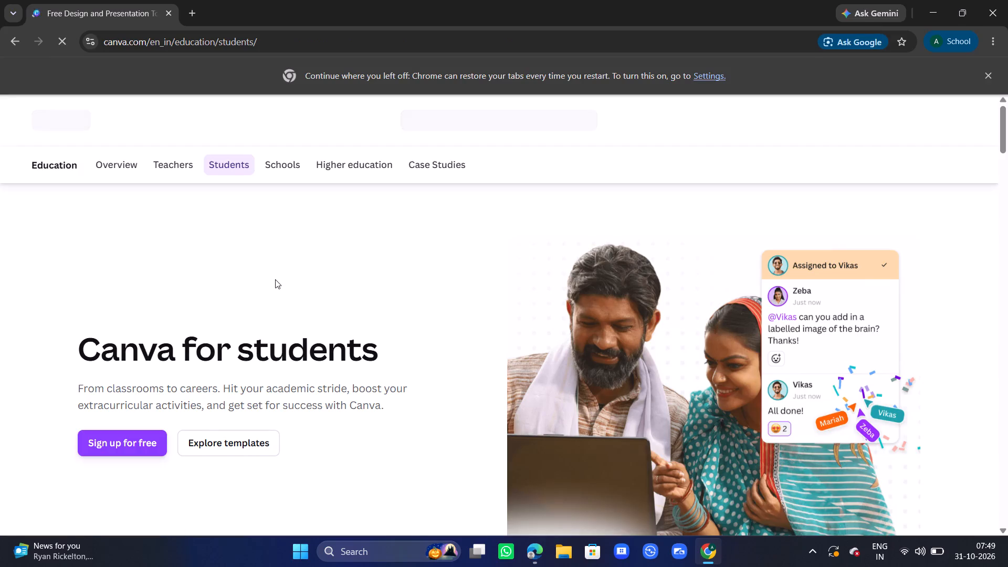
Sign in to Canva with the suggested Google account on the student page.
scroll(175, 419, "down", 2)
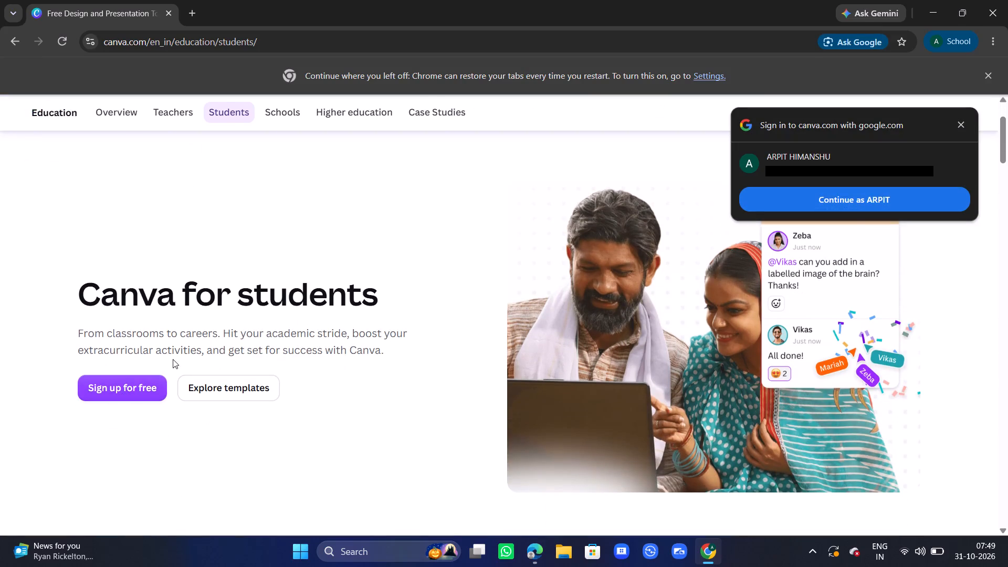
scroll(173, 359, "up", 1)
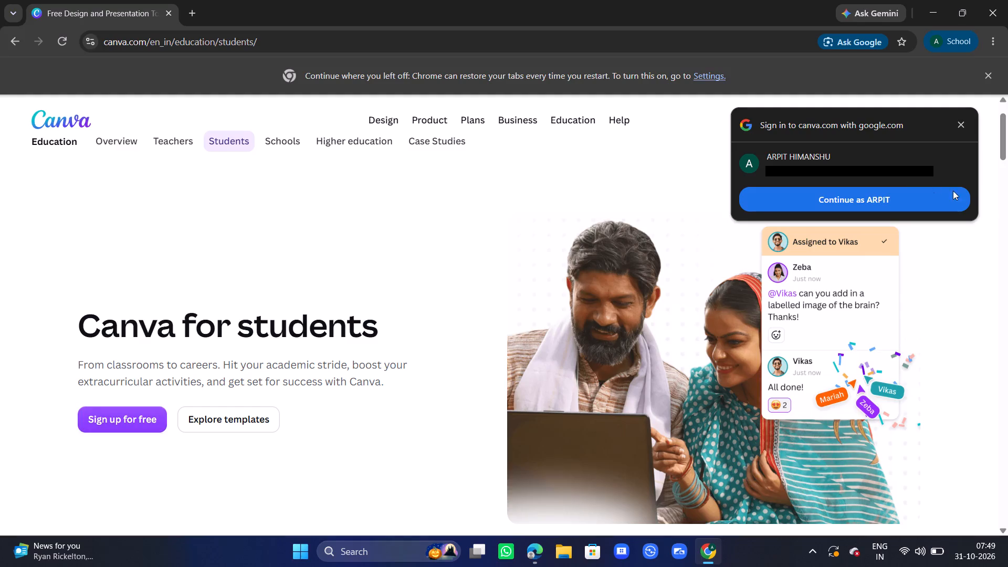
left_click(913, 196)
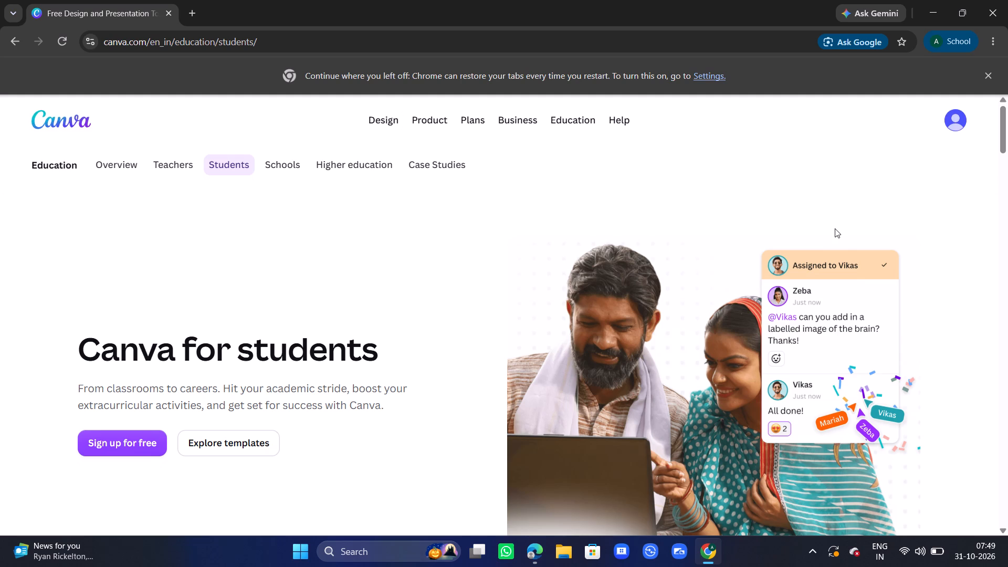
Start the free sign-up for students and continue to Canva with the account already logged in.
left_click(145, 449)
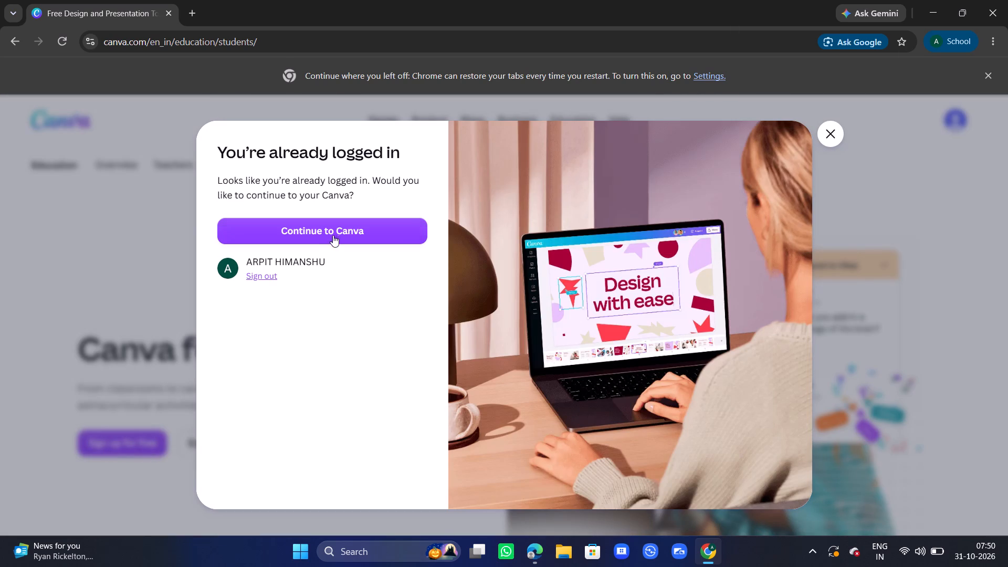
left_click(335, 232)
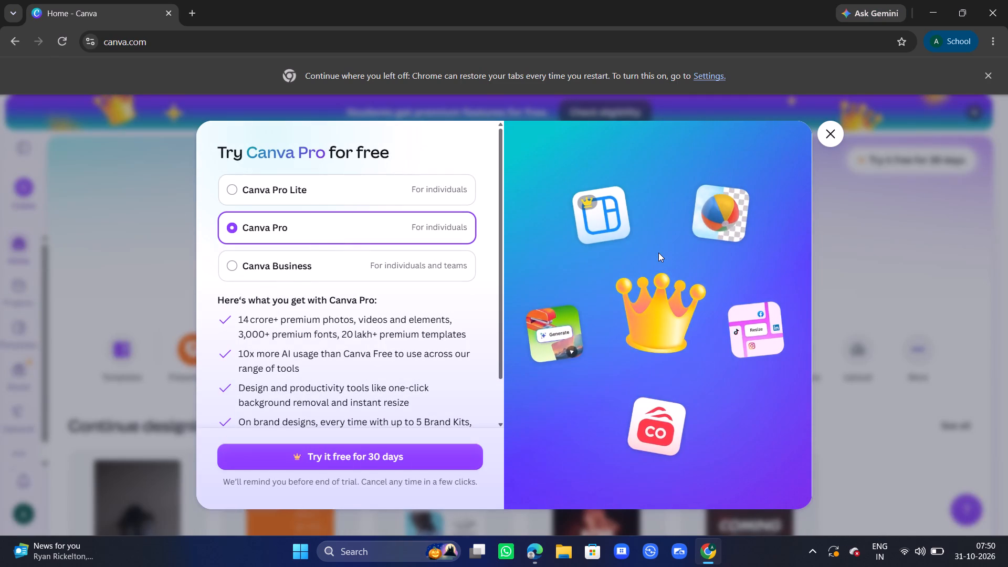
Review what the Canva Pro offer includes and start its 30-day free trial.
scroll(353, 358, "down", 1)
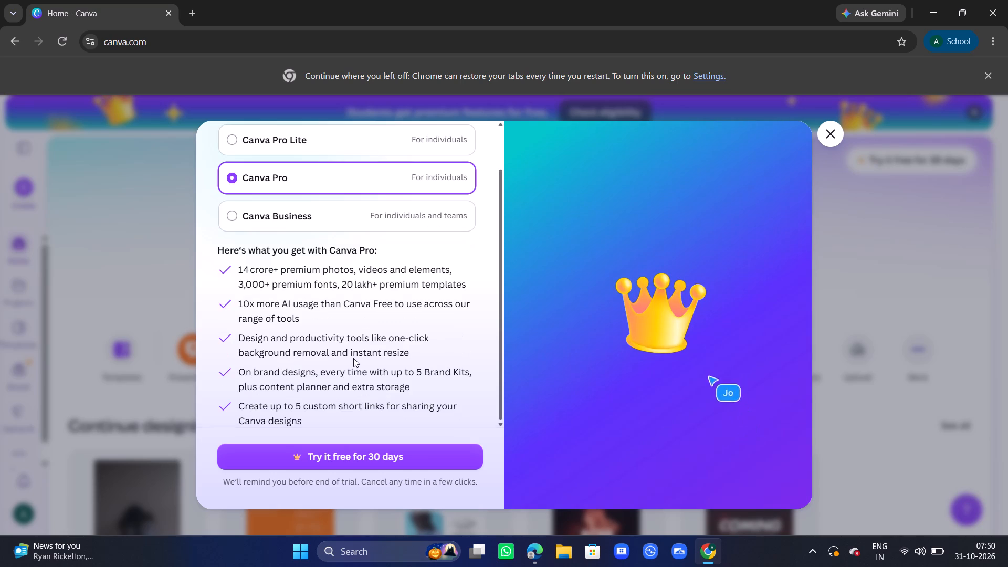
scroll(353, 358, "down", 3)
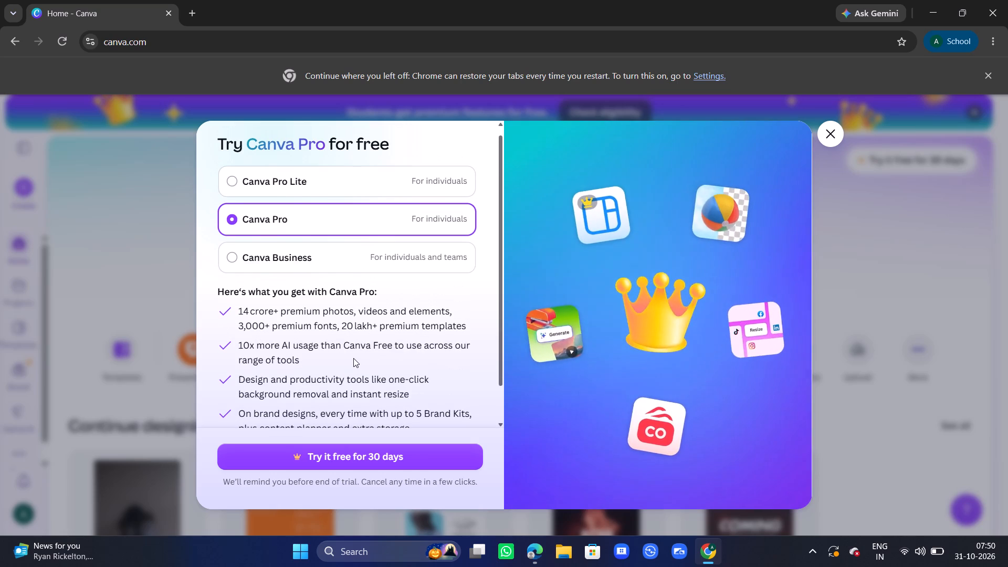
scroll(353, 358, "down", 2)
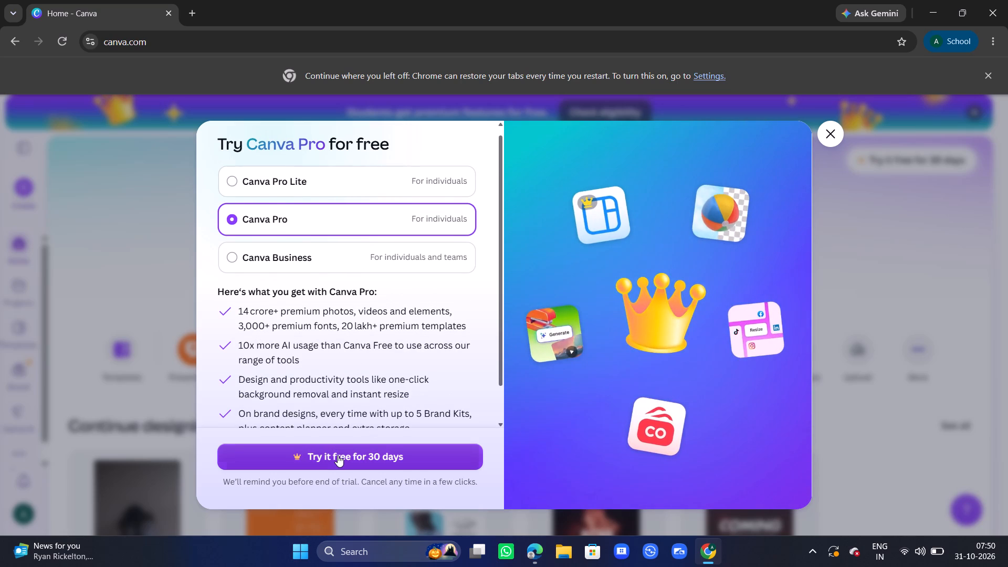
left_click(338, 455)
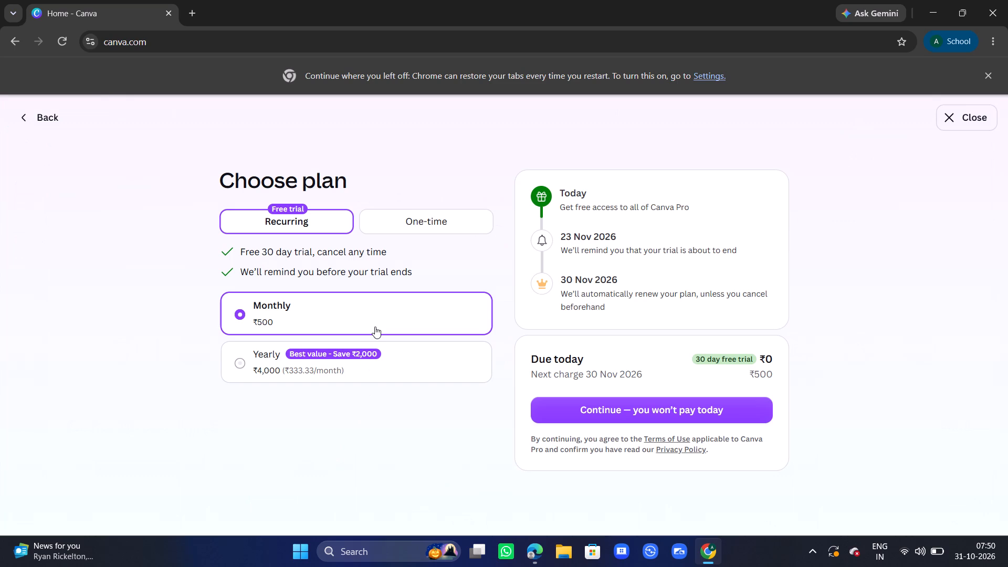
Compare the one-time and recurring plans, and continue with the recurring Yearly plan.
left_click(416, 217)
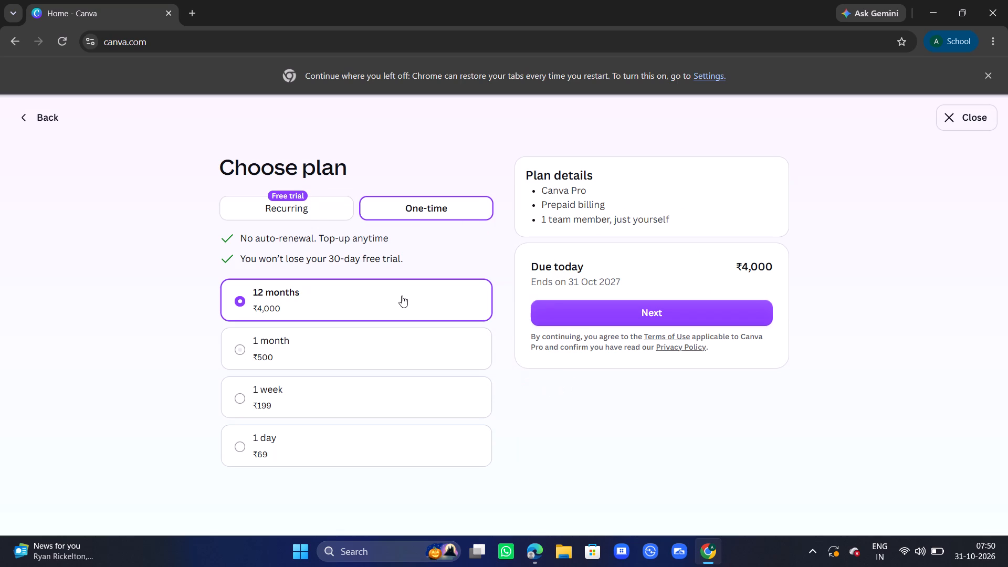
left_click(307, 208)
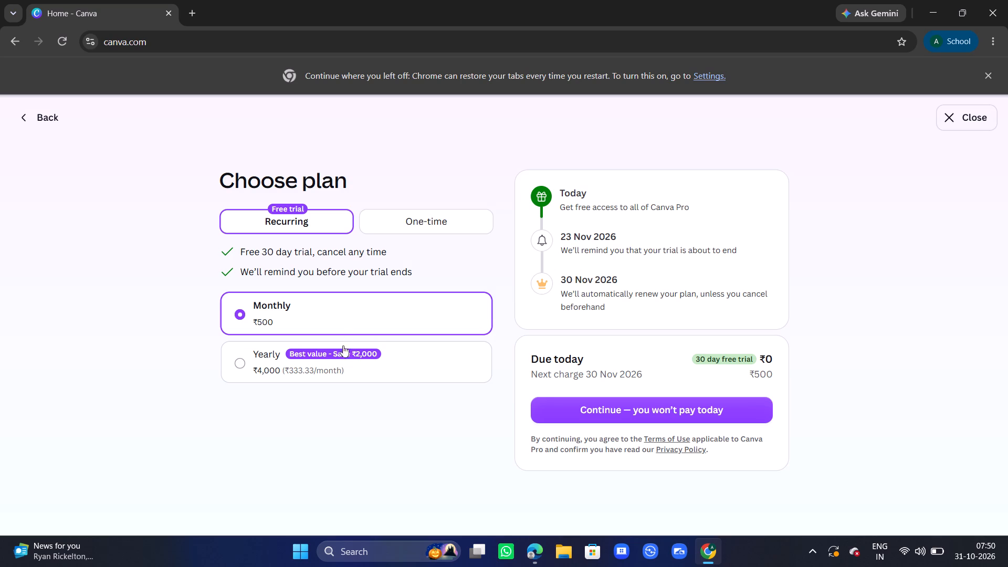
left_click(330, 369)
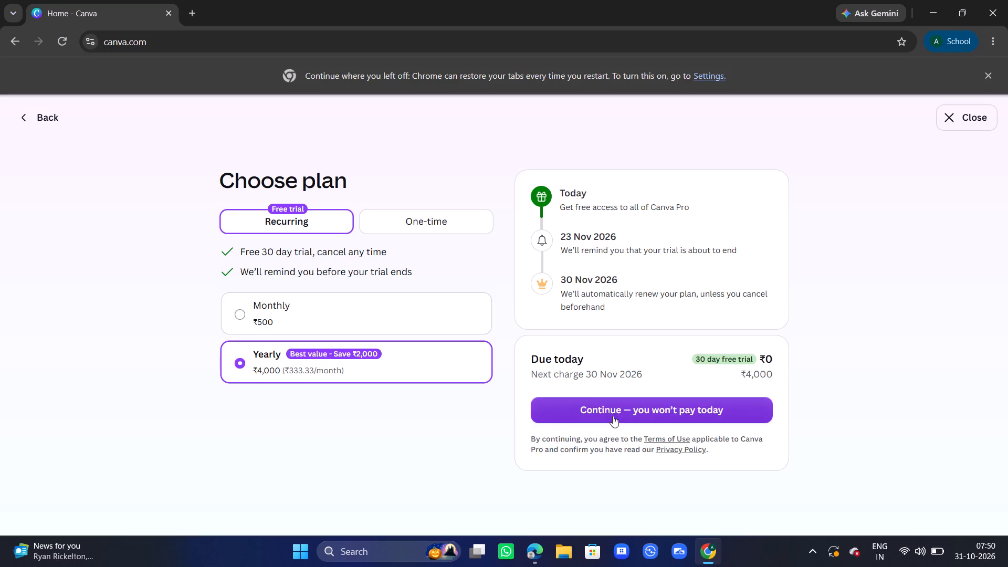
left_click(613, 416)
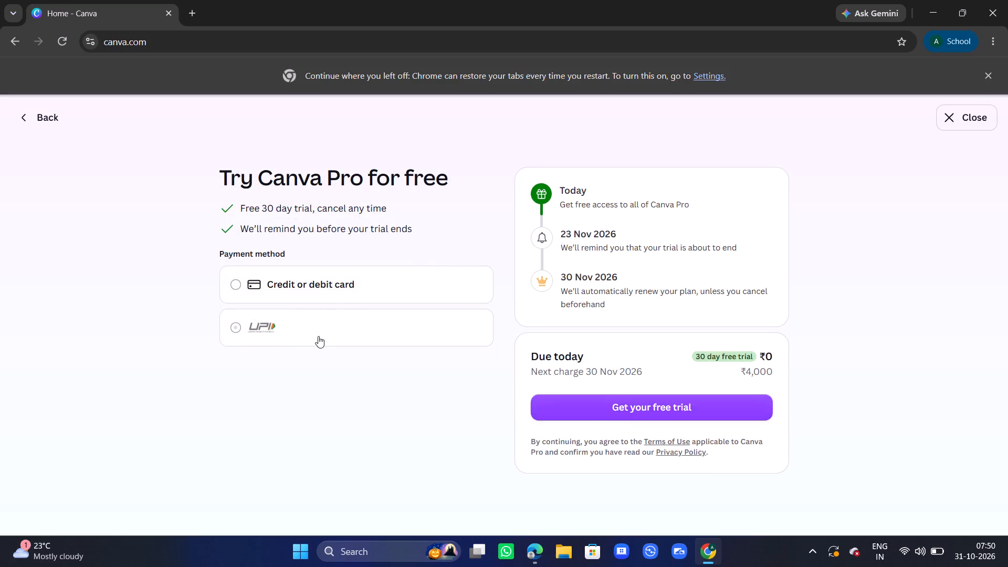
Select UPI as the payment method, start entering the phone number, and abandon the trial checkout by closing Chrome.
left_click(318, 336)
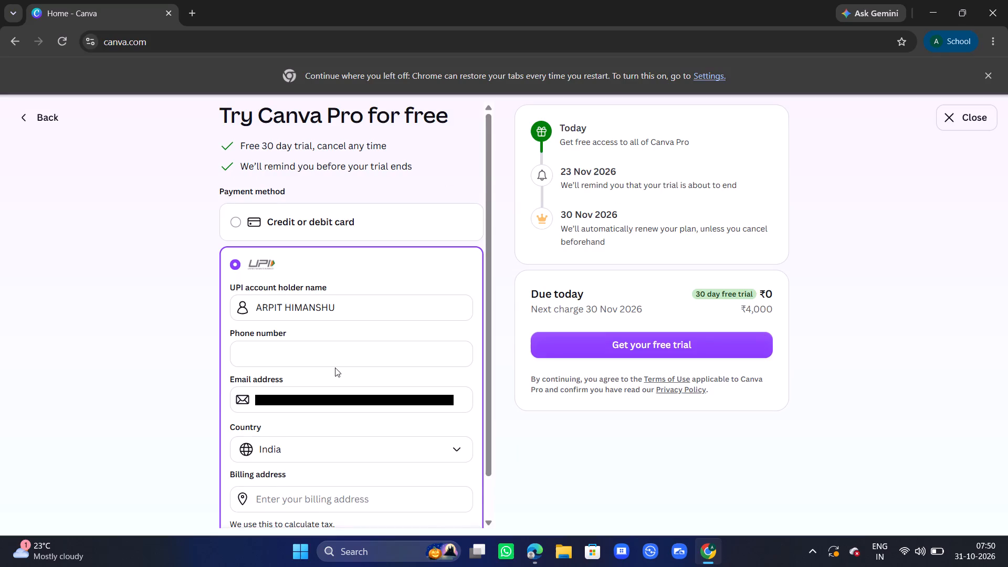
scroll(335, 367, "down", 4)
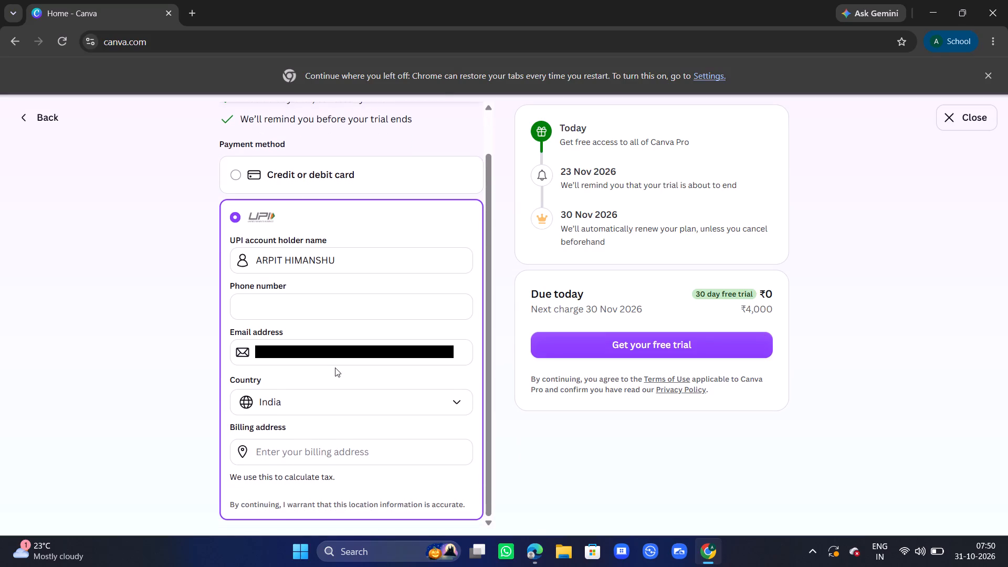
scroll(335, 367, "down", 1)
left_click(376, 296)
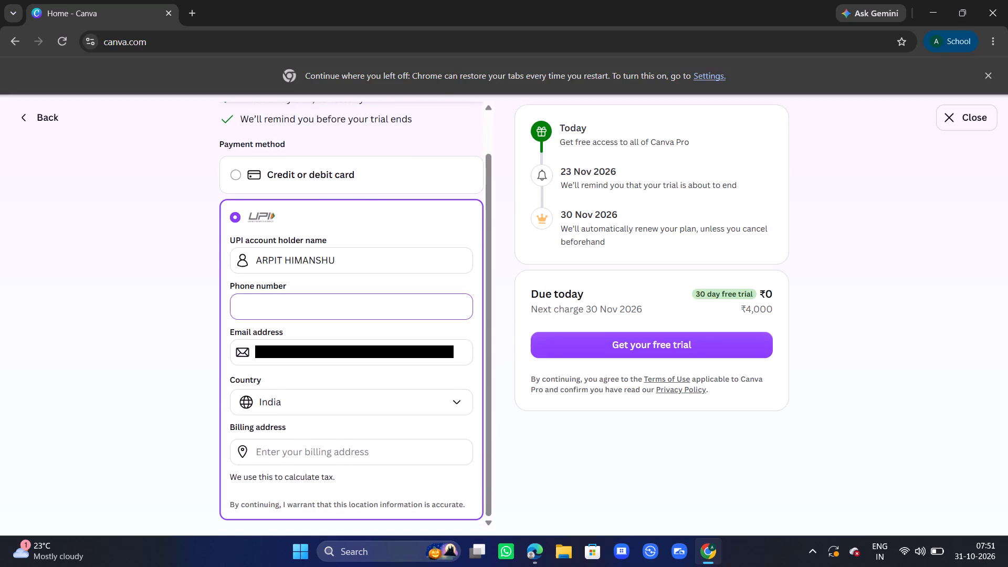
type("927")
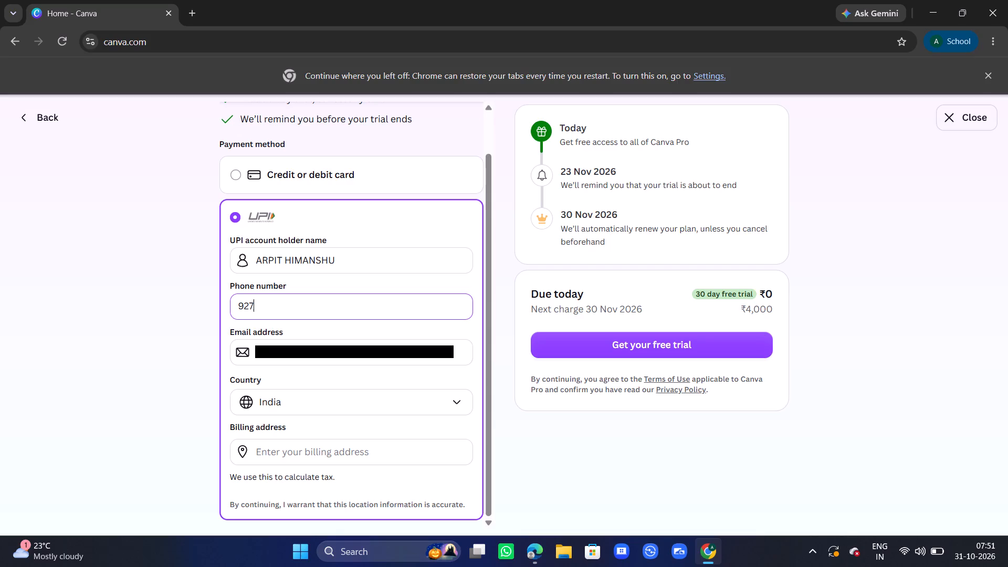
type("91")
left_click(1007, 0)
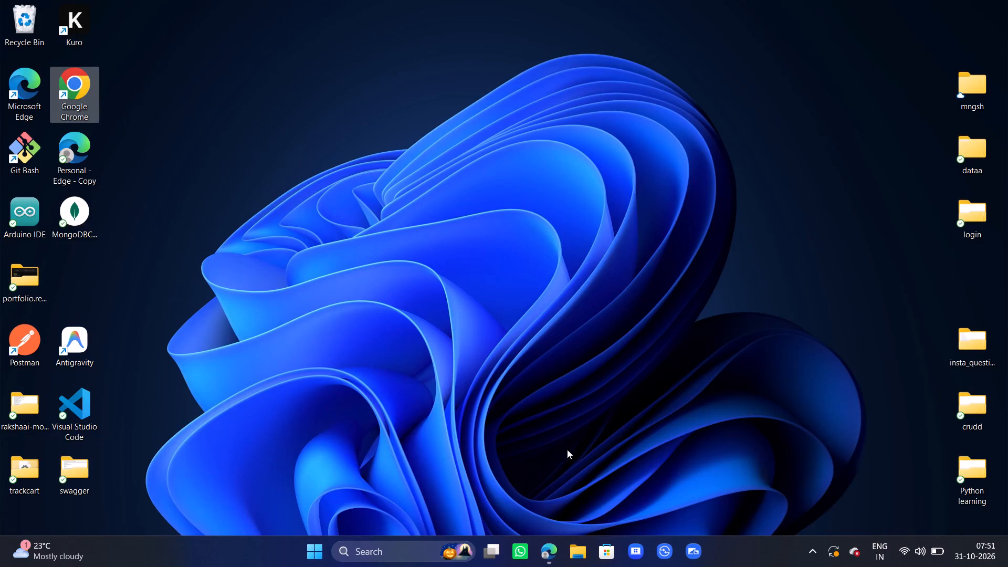
Switch to Canva in Microsoft Edge and start a custom-size design with the units set to inches.
left_click(543, 549)
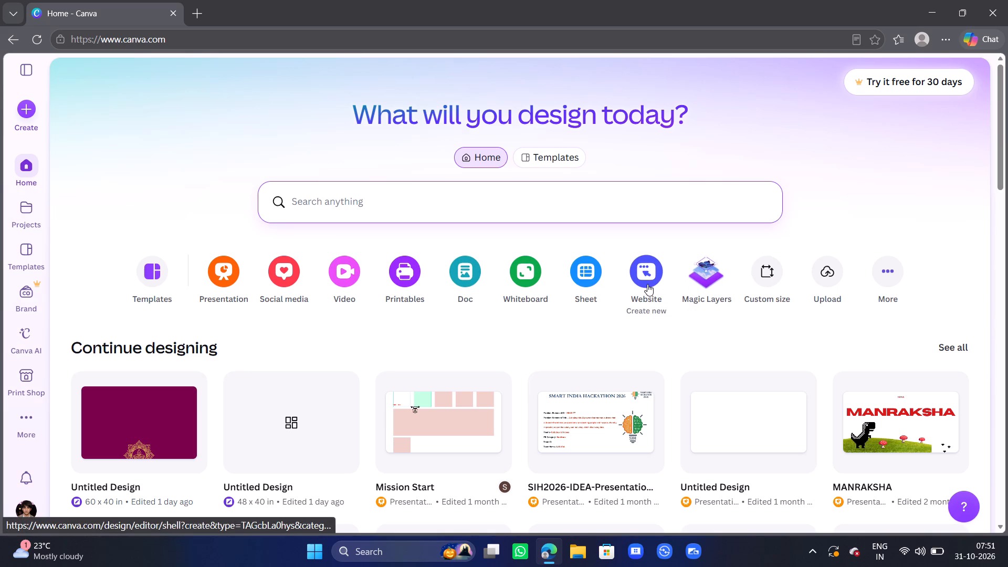
left_click(772, 275)
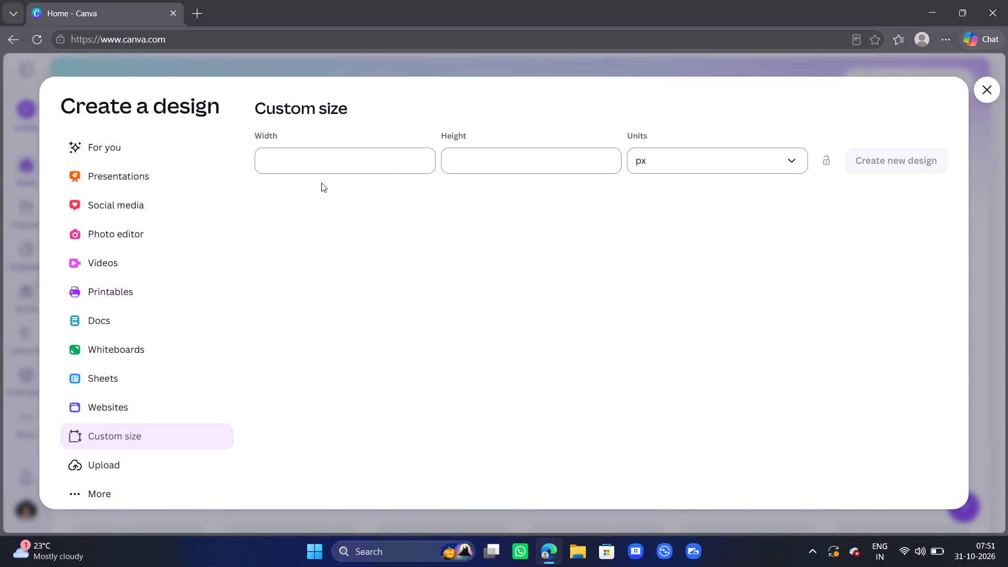
left_click(792, 160)
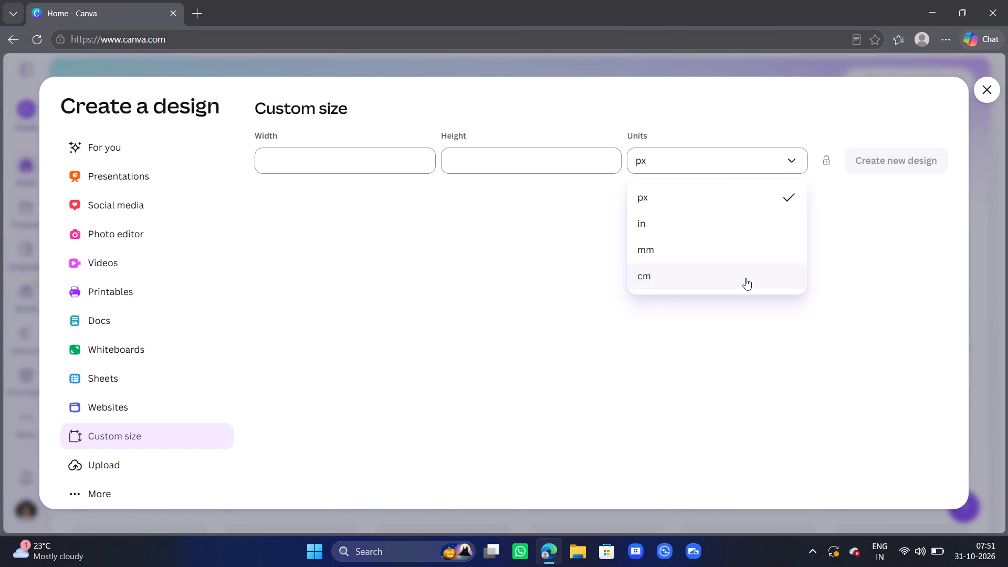
left_click(758, 234)
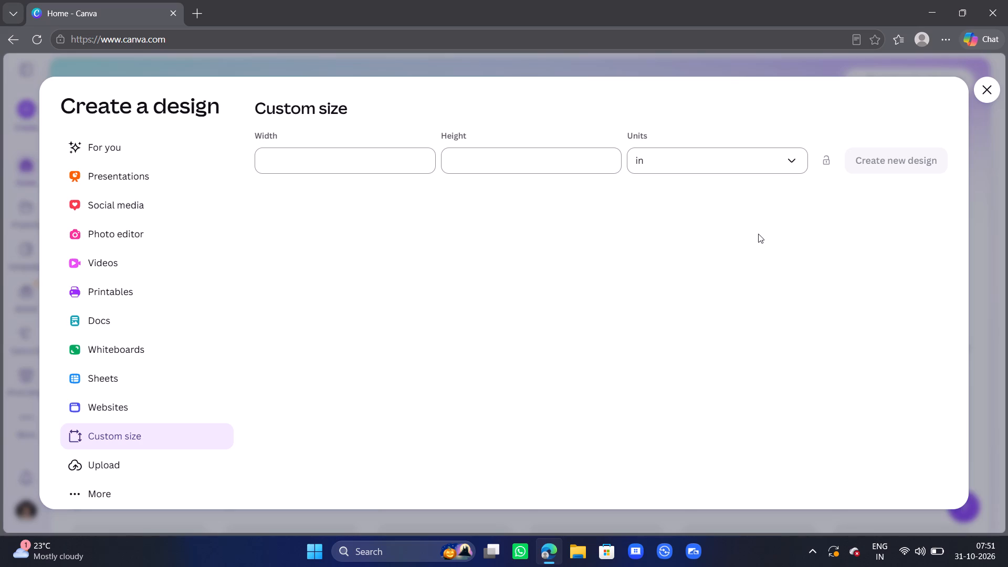
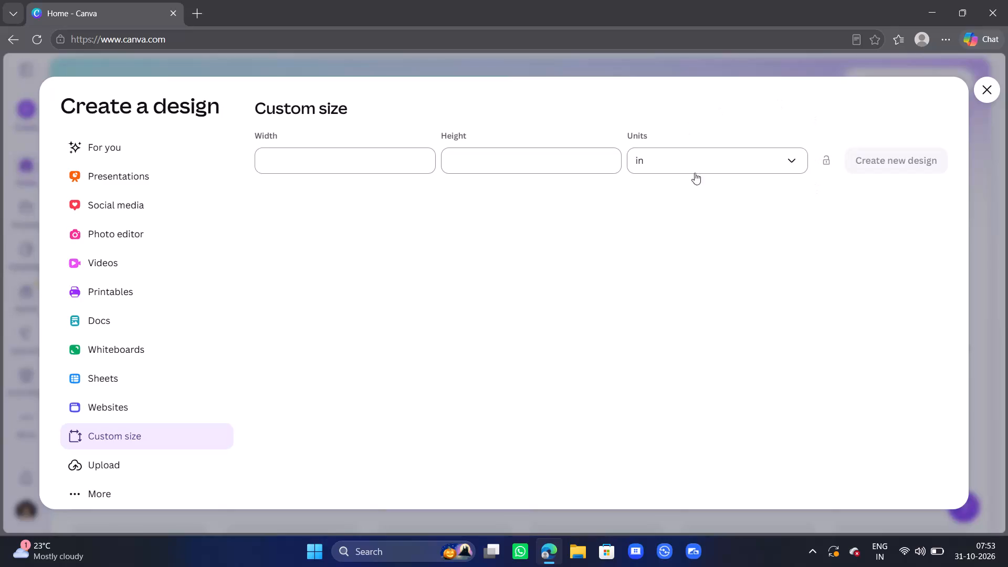
Change the units to mm and create a custom-size design 74.1 mm wide and 157.6 mm high.
left_click(702, 166)
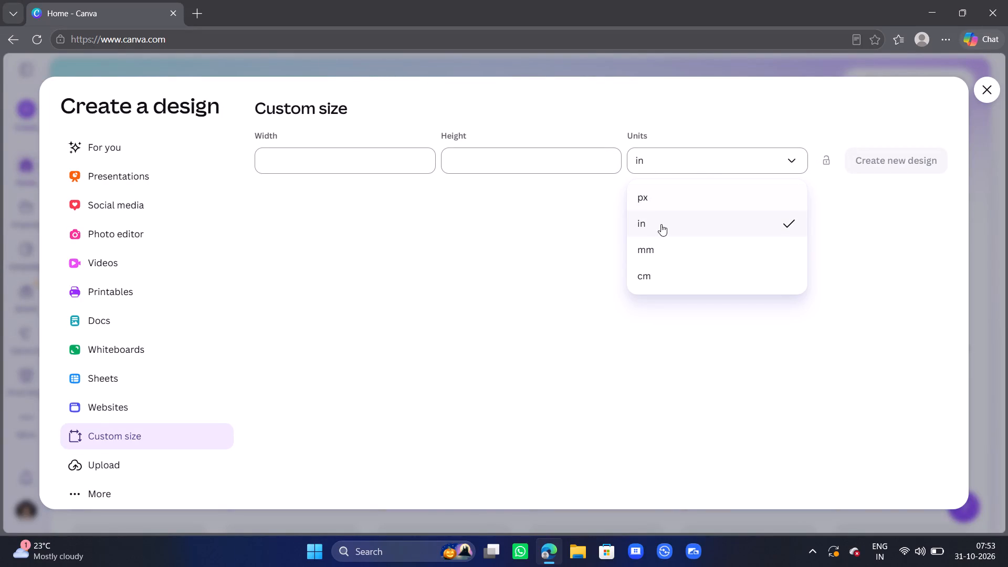
left_click(679, 249)
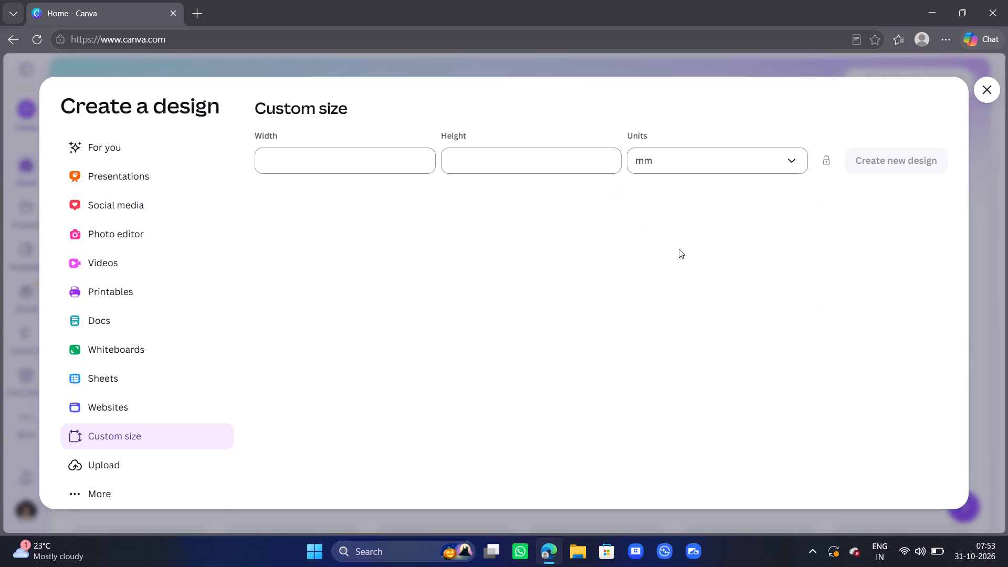
left_click(313, 162)
type("74")
key("period")
key("1")
left_click(475, 163)
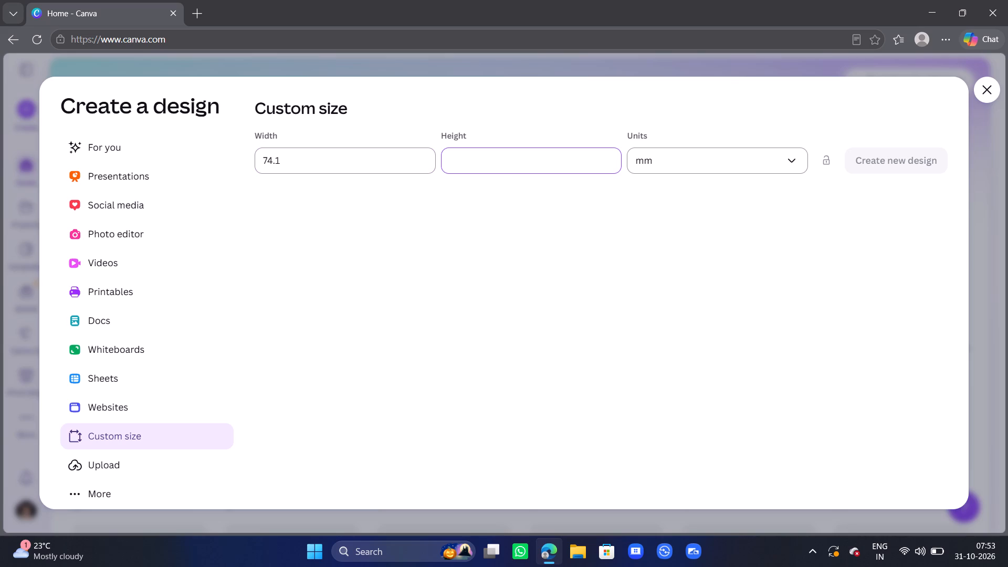
key("1")
type("57")
key("period")
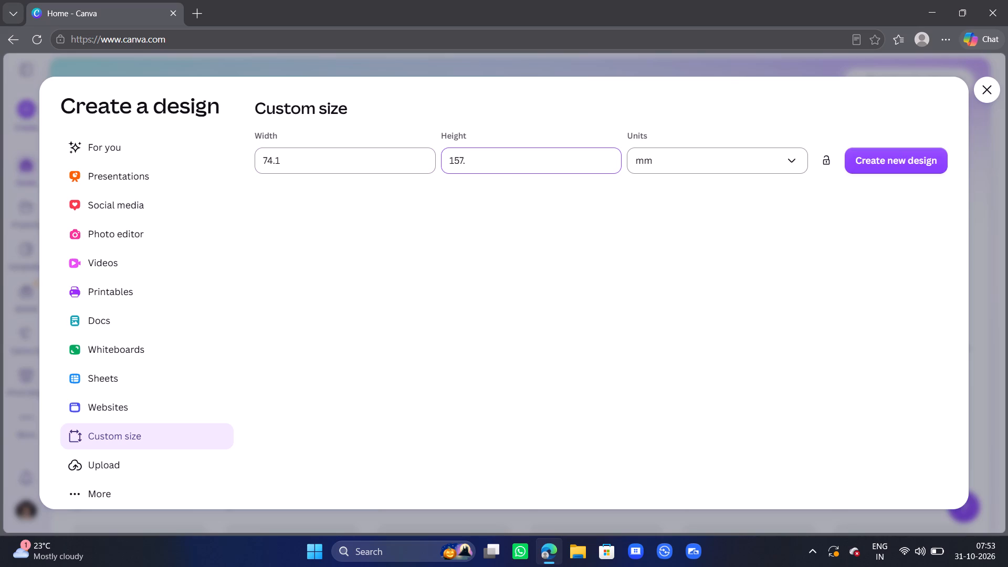
key("6")
key("Return")
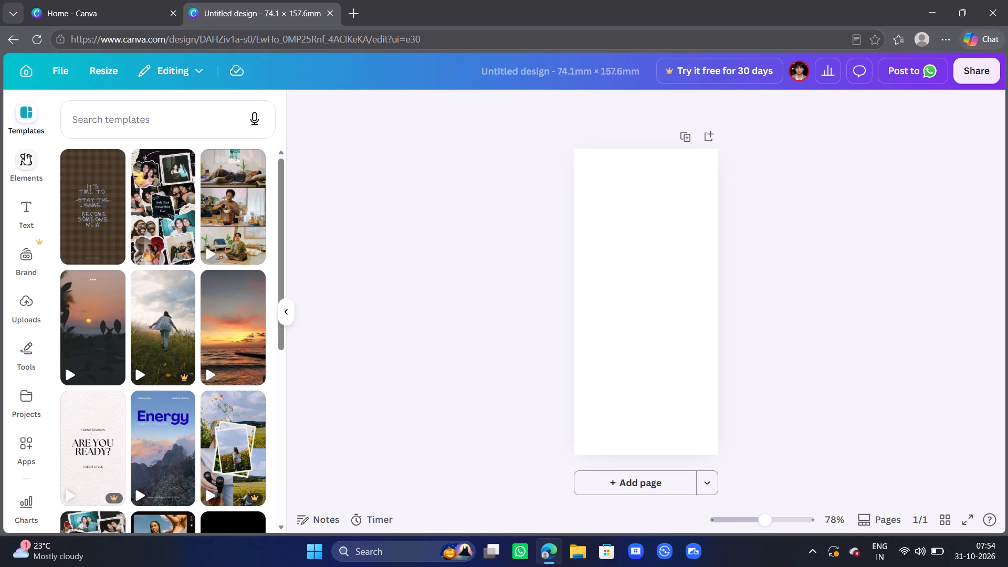
Search the templates for the suggested term "twitter header".
left_click(96, 114)
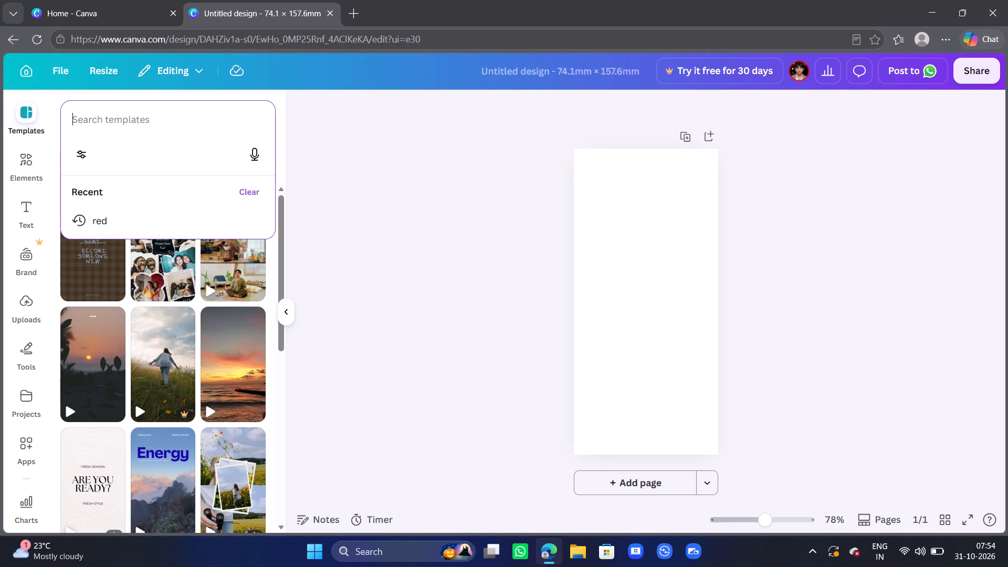
type("header")
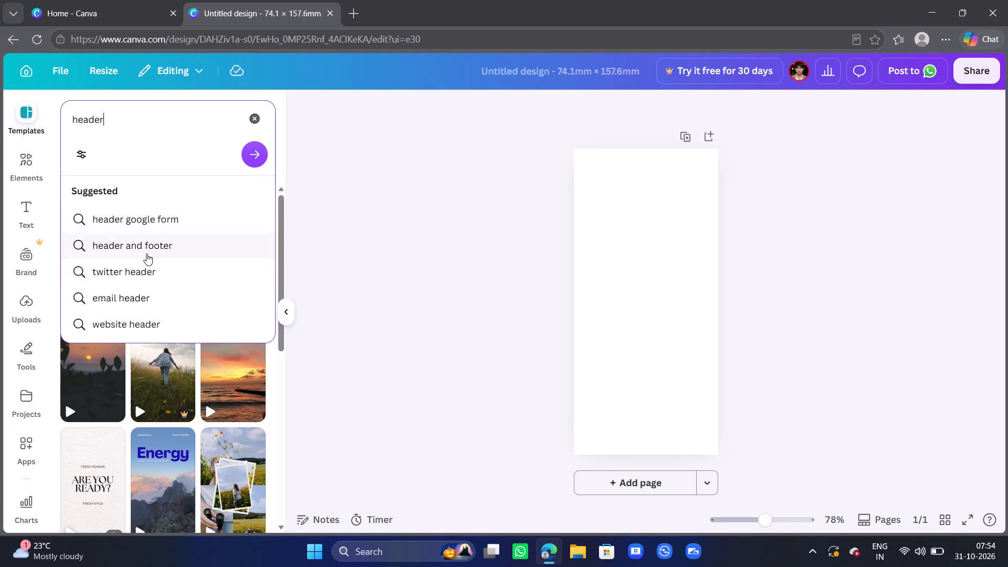
left_click(144, 272)
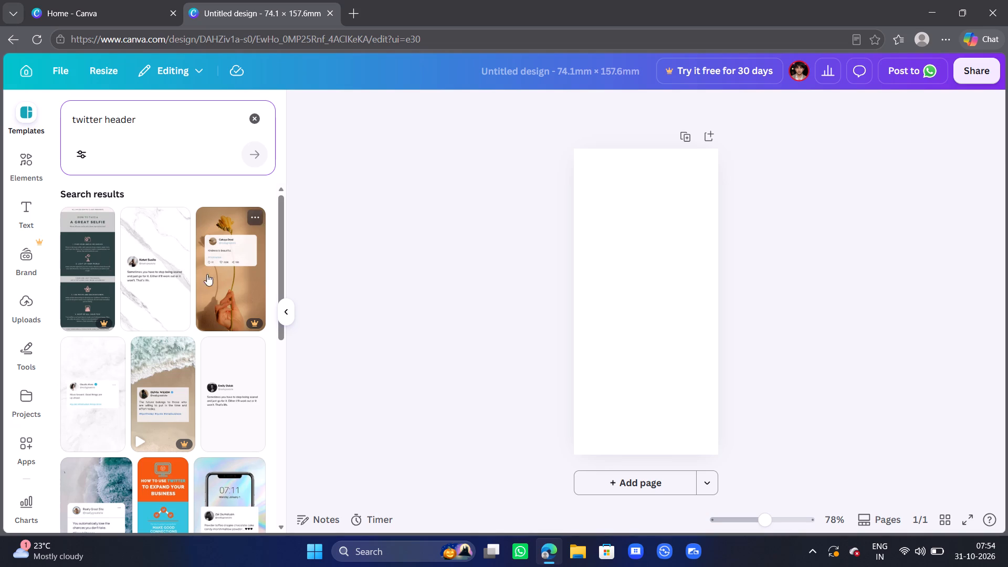
Replace the template search with "header" and look through the results.
left_click(158, 118)
key("BackSpace")
key("BackSpace")
key("BackSpace")
key("BackSpace")
key("BackSpace")
key("BackSpace")
key("BackSpace")
key("BackSpace")
key("BackSpace")
key("BackSpace")
key("BackSpace")
key("BackSpace")
key("BackSpace")
key("BackSpace")
key("BackSpace")
key("BackSpace")
key("BackSpace")
key("BackSpace")
key("BackSpace")
key("BackSpace")
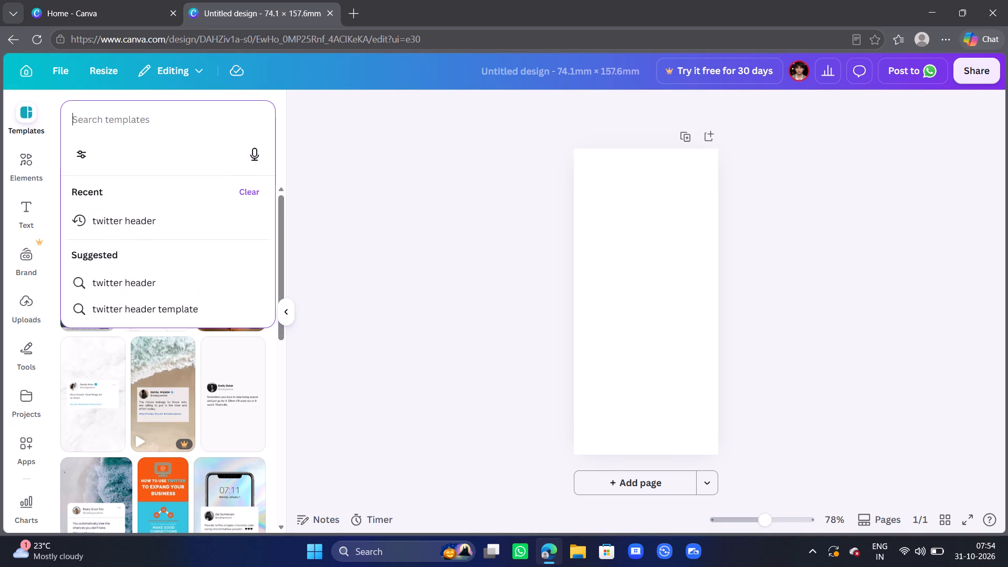
type("header")
key("Return")
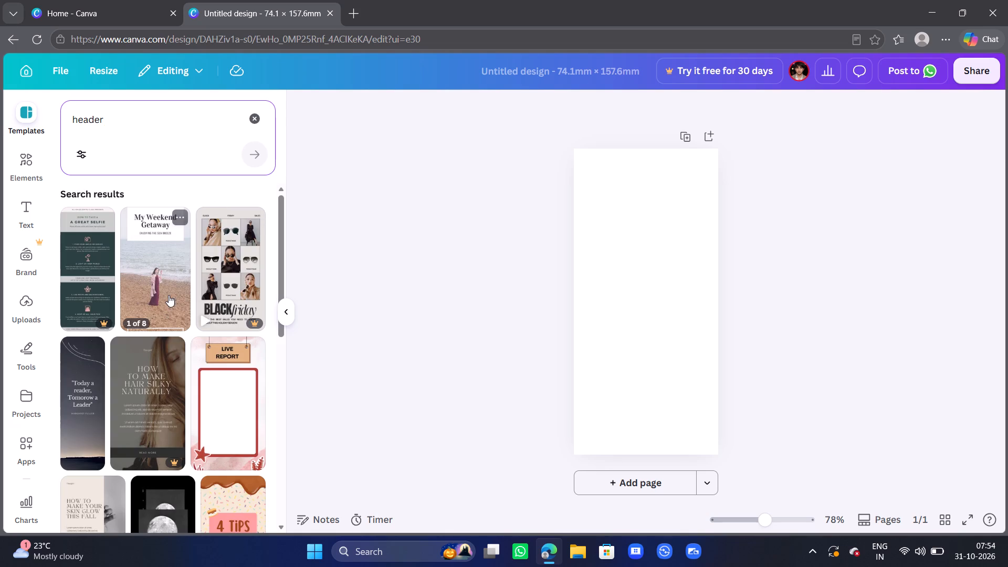
scroll(169, 295, "right", 2)
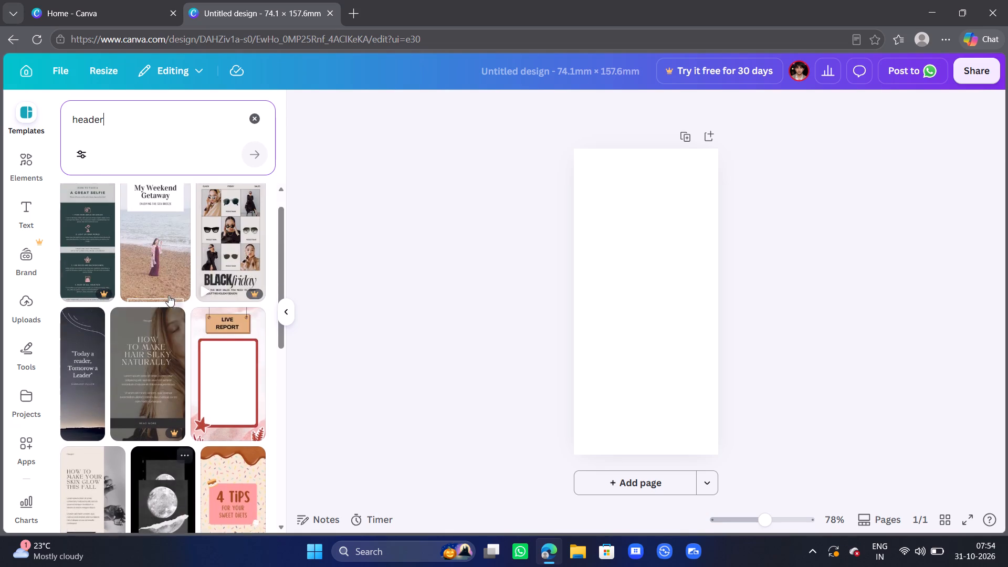
scroll(169, 295, "right", 1)
Search the templates for "block" and look through the graphics suggested for the design.
left_click(164, 123)
key("BackSpace")
key("BackSpace")
key("BackSpace")
key("BackSpace")
key("BackSpace")
key("BackSpace")
key("BackSpace")
key("BackSpace")
key("BackSpace")
key("BackSpace")
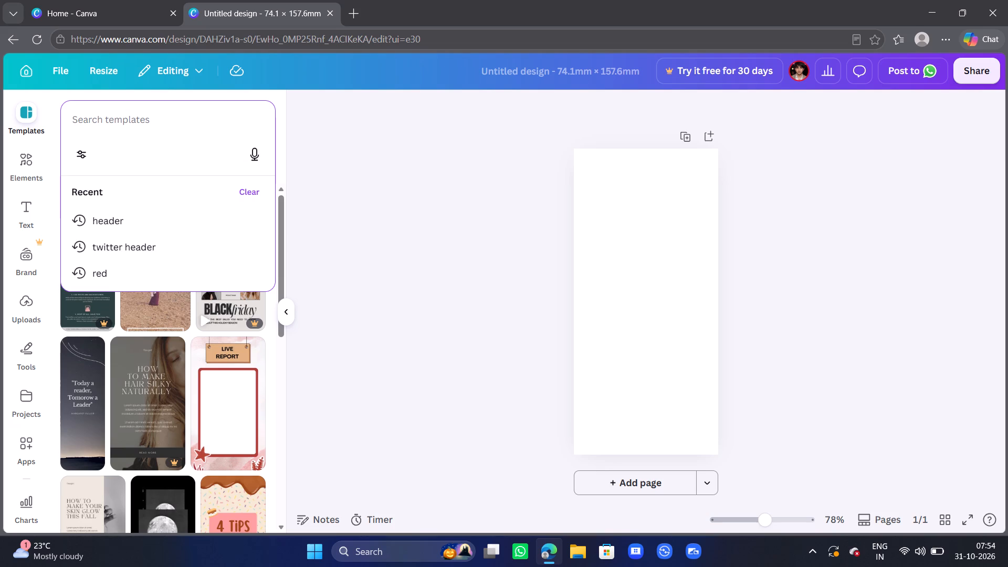
type("block")
key("Return")
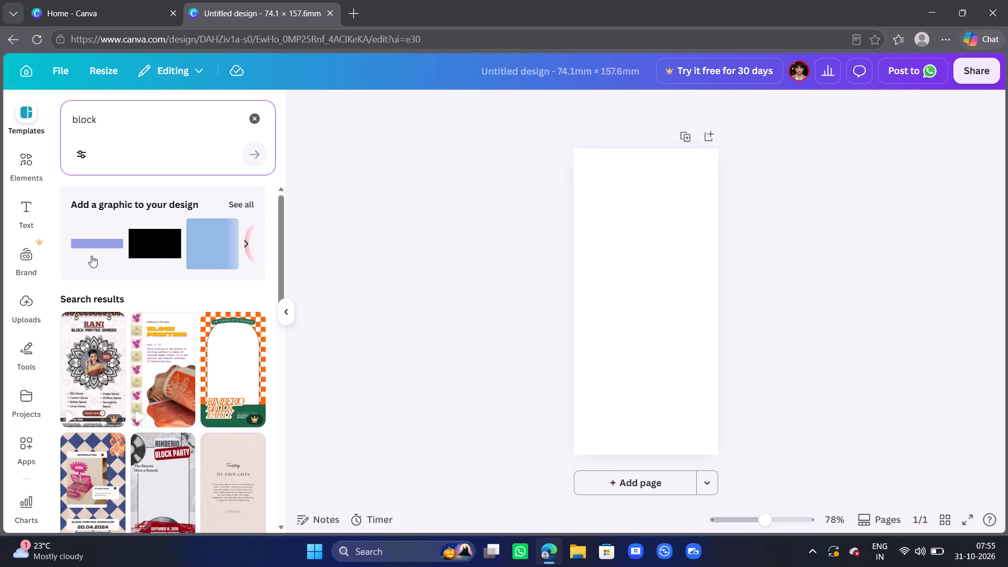
scroll(99, 251, "left", 1)
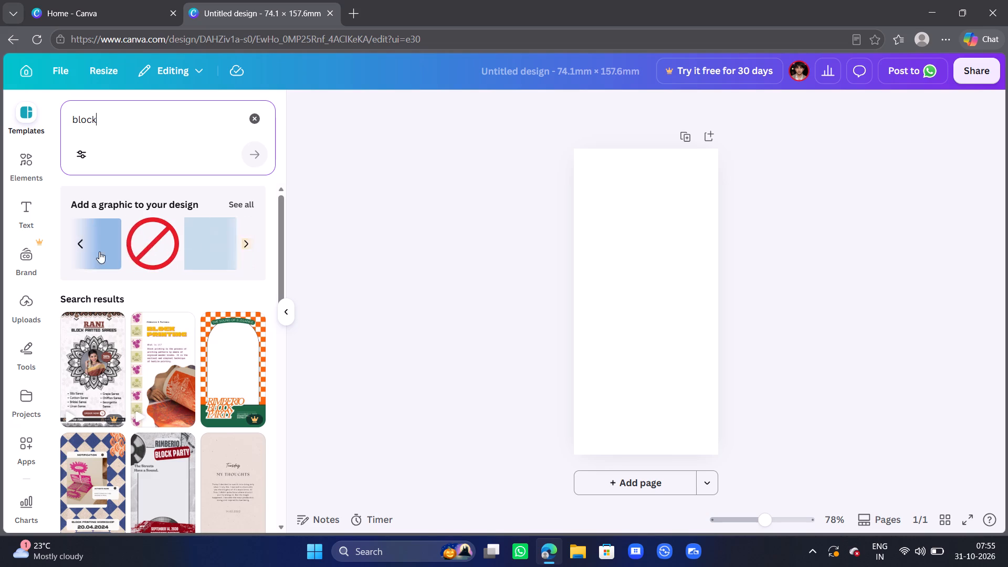
scroll(99, 251, "left", 4)
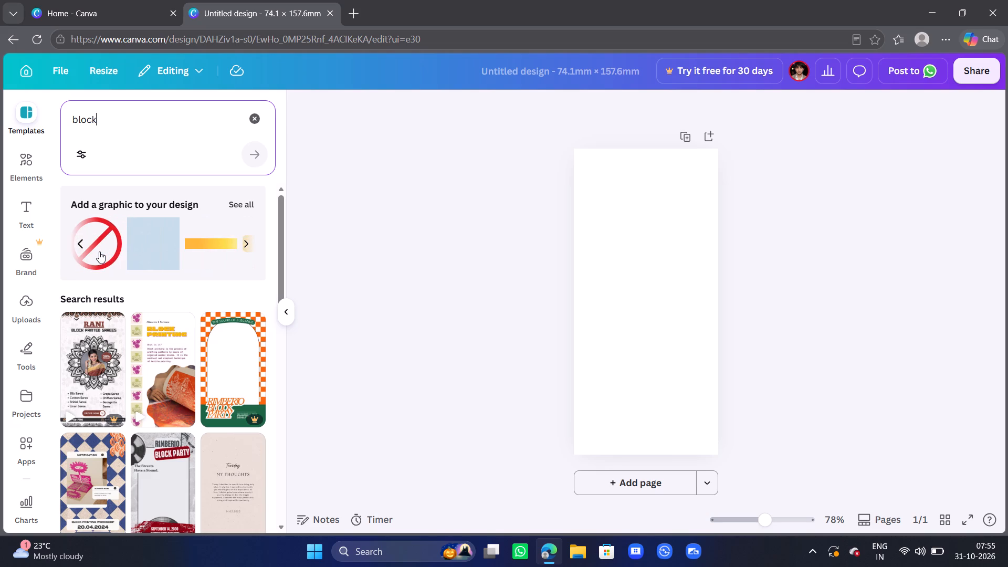
scroll(99, 251, "left", 1)
scroll(99, 251, "right", 2)
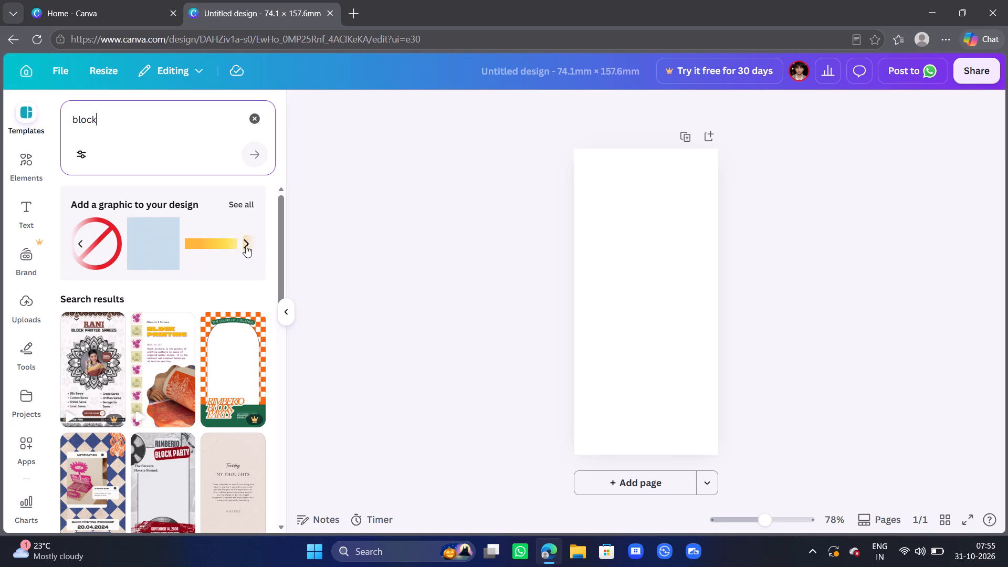
left_click(246, 246)
left_click(246, 246)
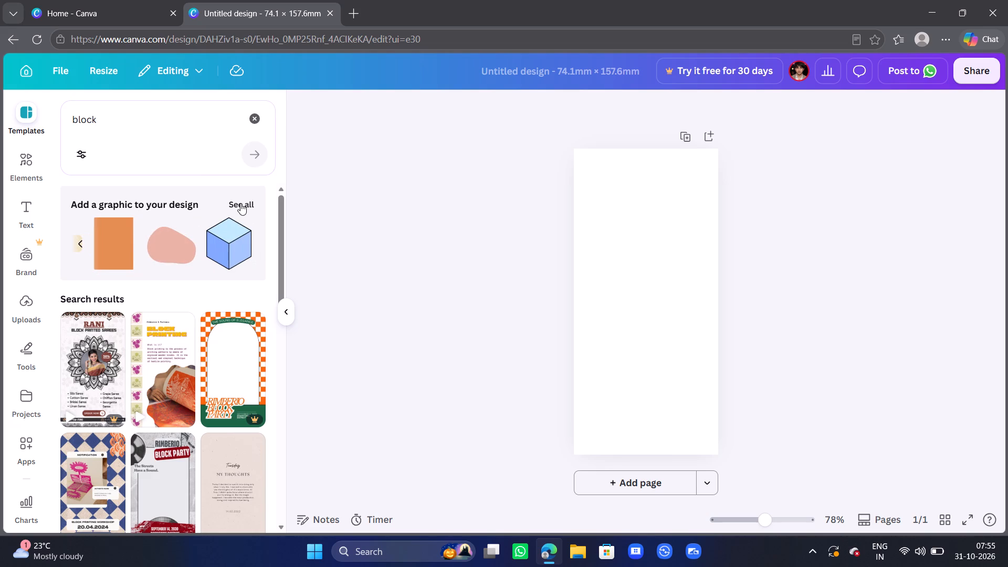
Show all elements matching "block" and examine the graphics, shapes, photos, frames and 3D results.
left_click(240, 202)
scroll(208, 359, "down", 2)
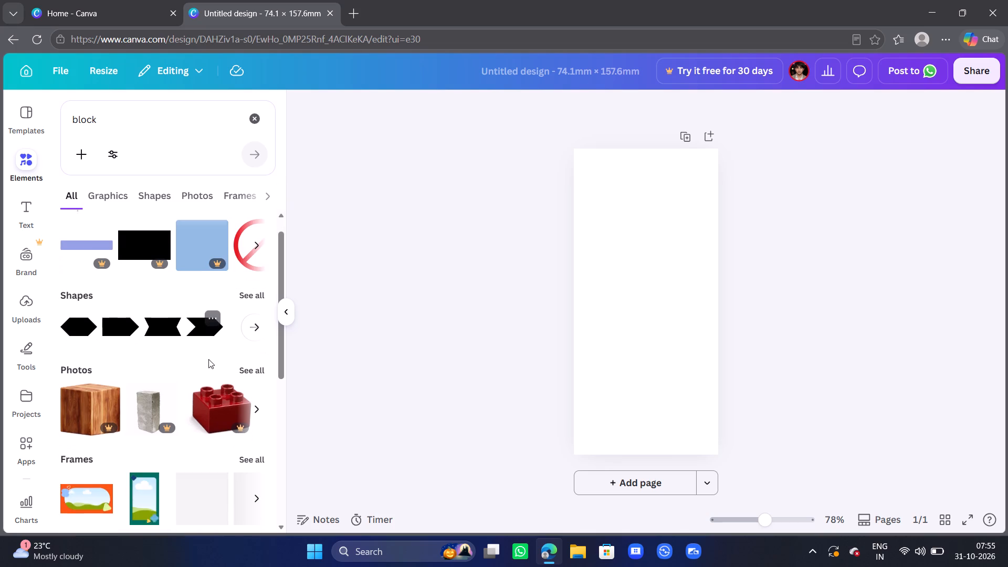
scroll(208, 359, "down", 7)
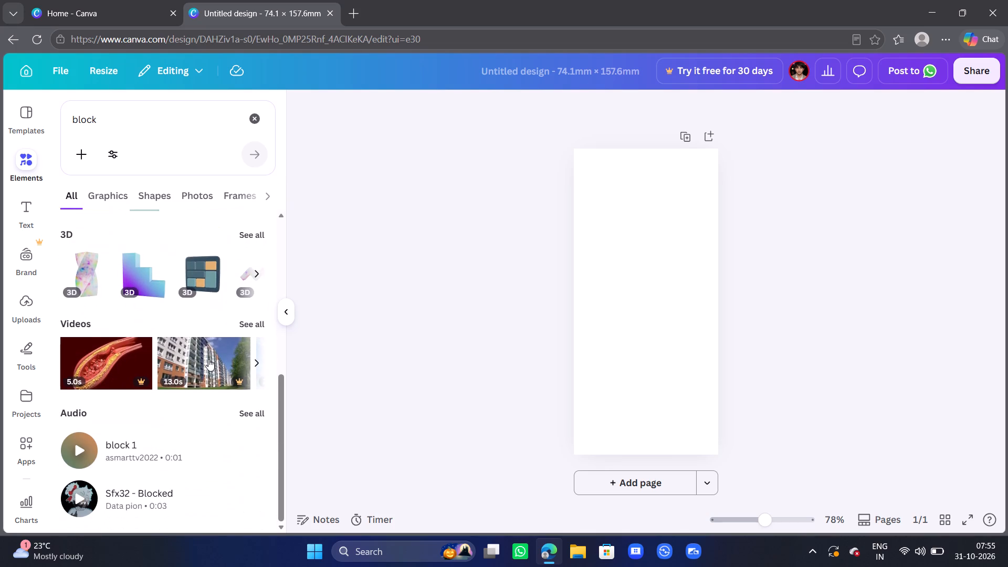
scroll(208, 359, "up", 9)
scroll(118, 273, "right", 1)
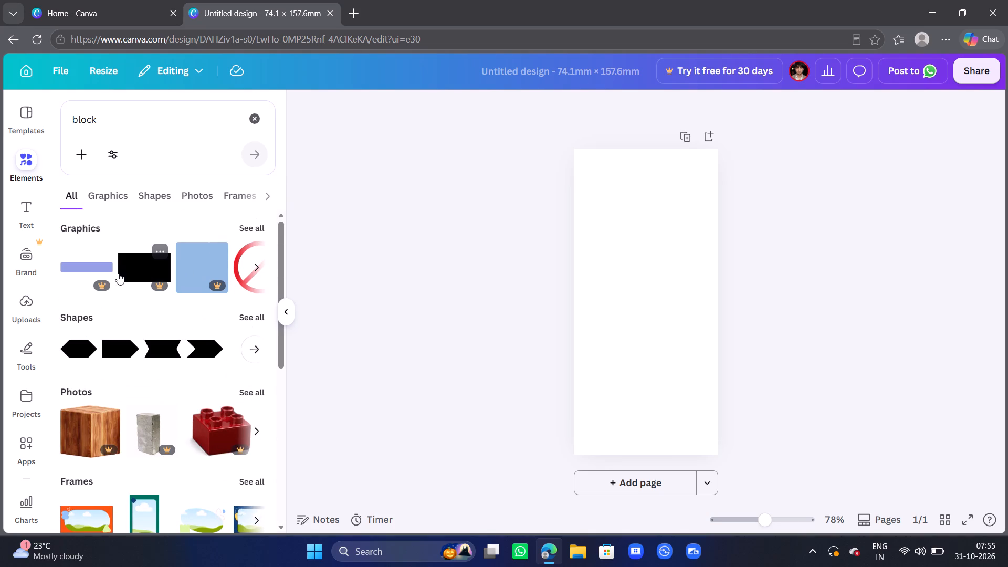
scroll(118, 273, "right", 1)
scroll(118, 273, "up", 2)
left_click(107, 194)
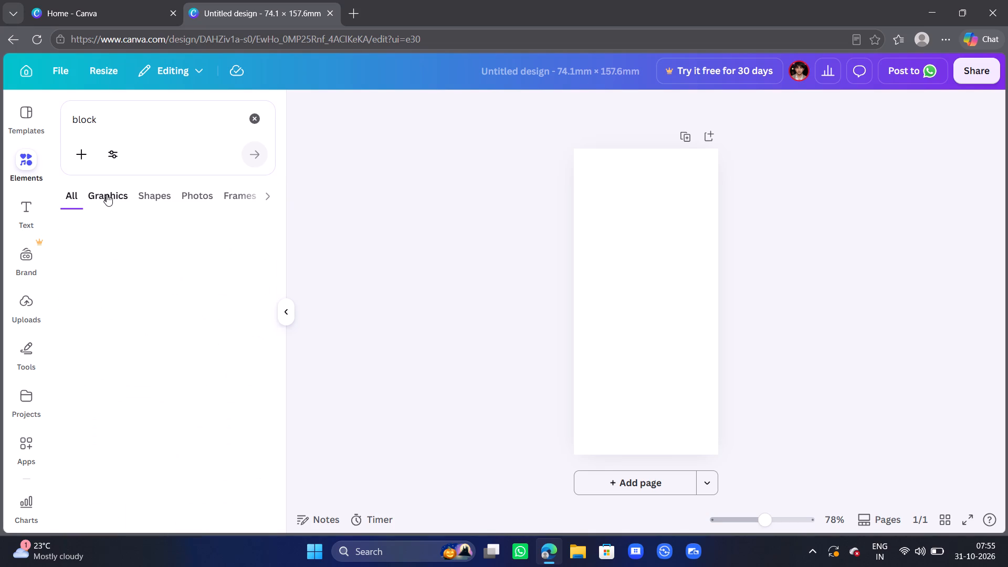
left_click(154, 197)
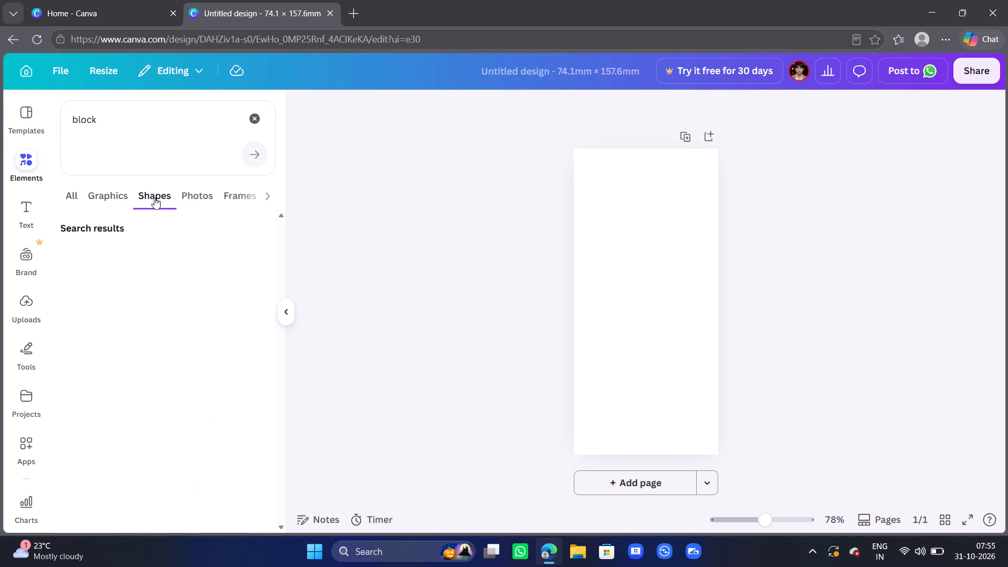
left_click(200, 195)
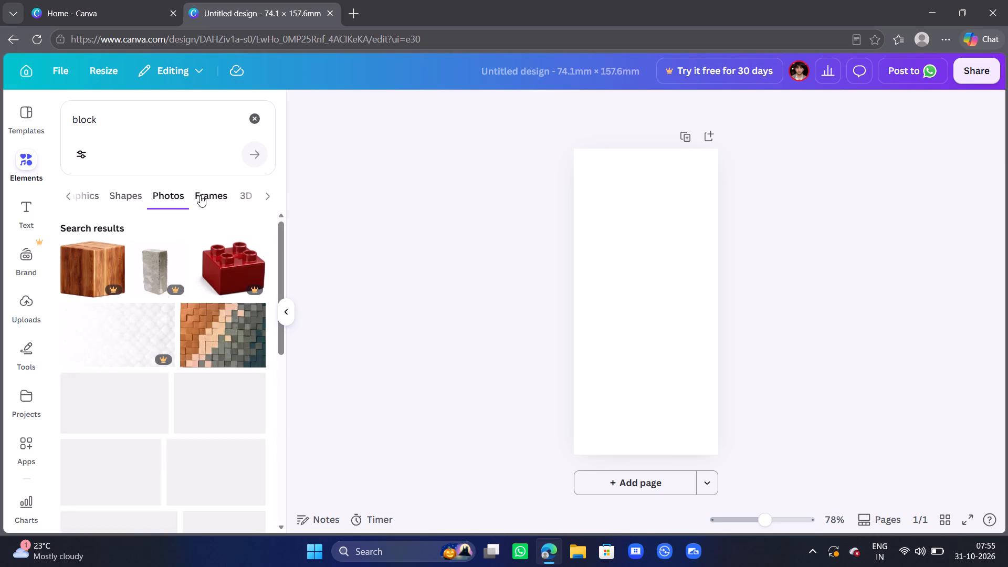
left_click(215, 199)
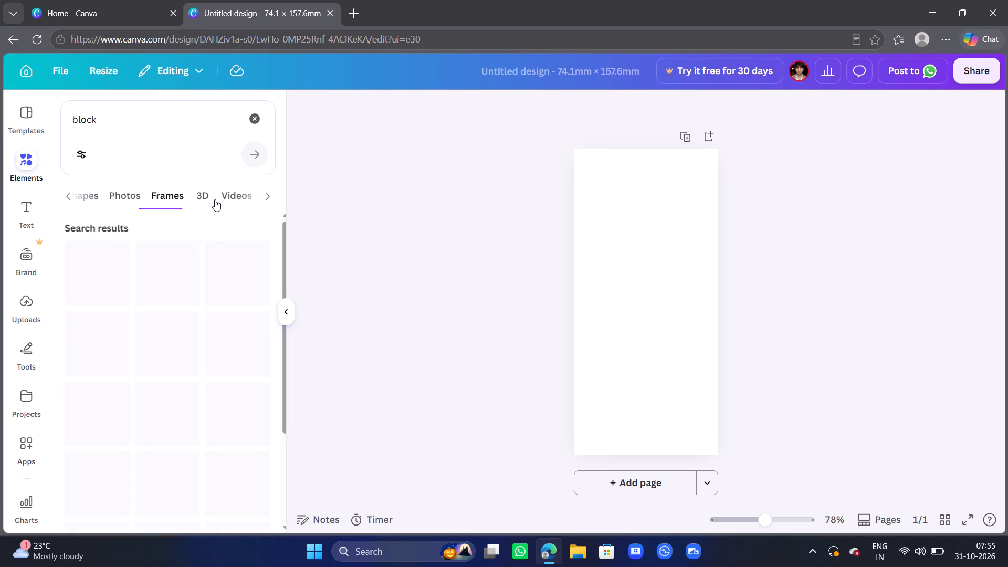
left_click(208, 199)
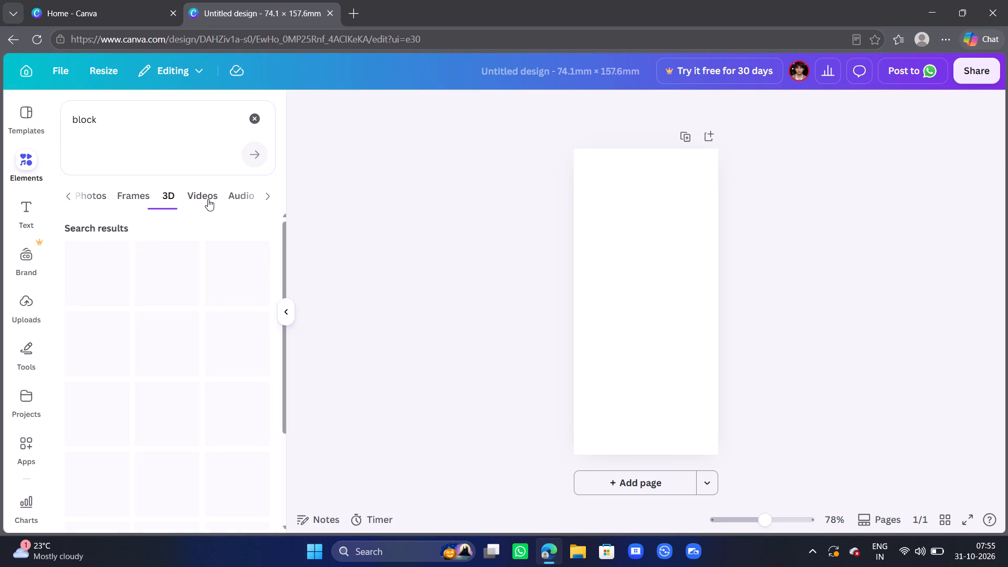
Clear the "block" element search and look through the Graphics category, including its Gradient, Animations, Social Media and Icons sections.
left_click(257, 117)
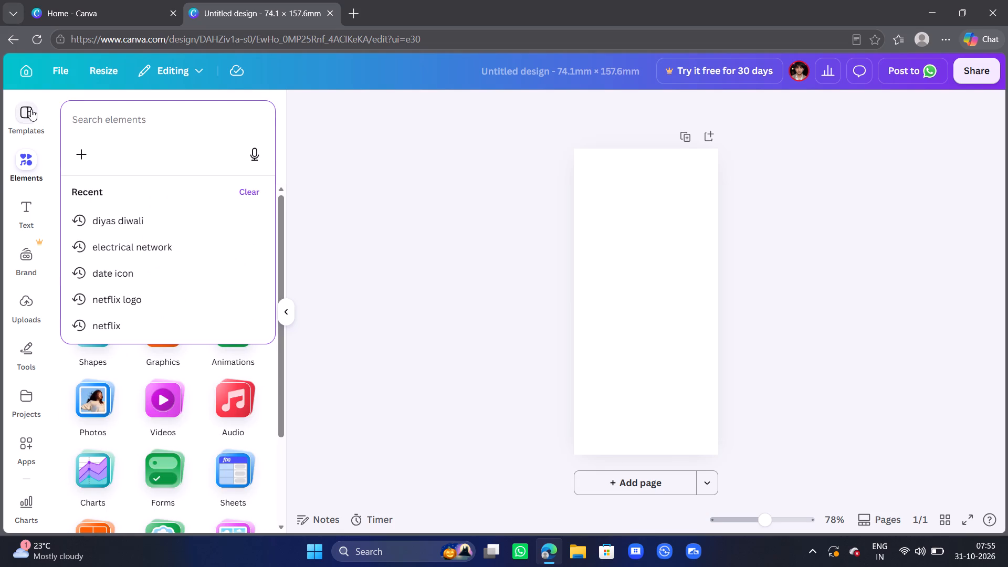
left_click(30, 116)
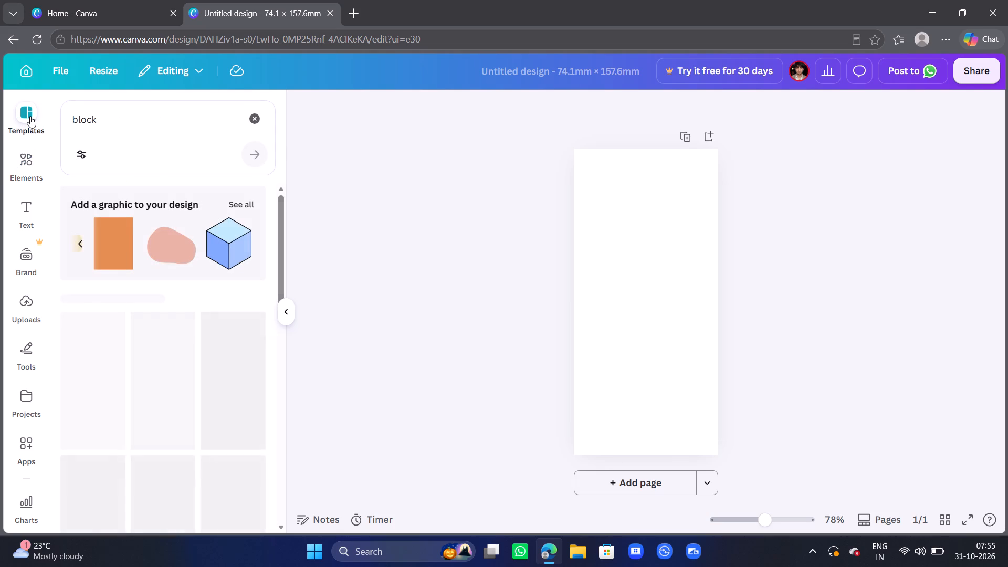
left_click(29, 161)
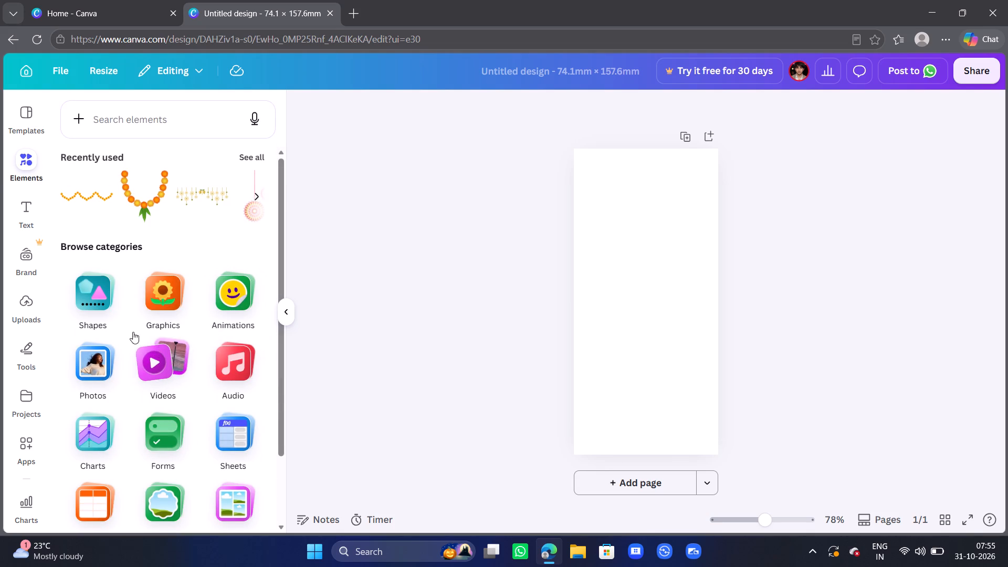
left_click(169, 304)
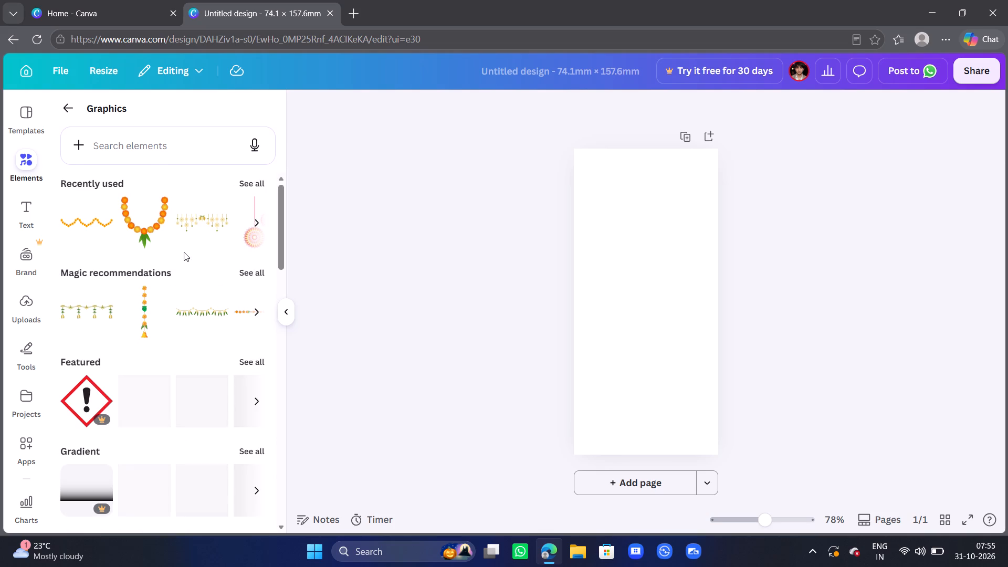
scroll(181, 255, "down", 5)
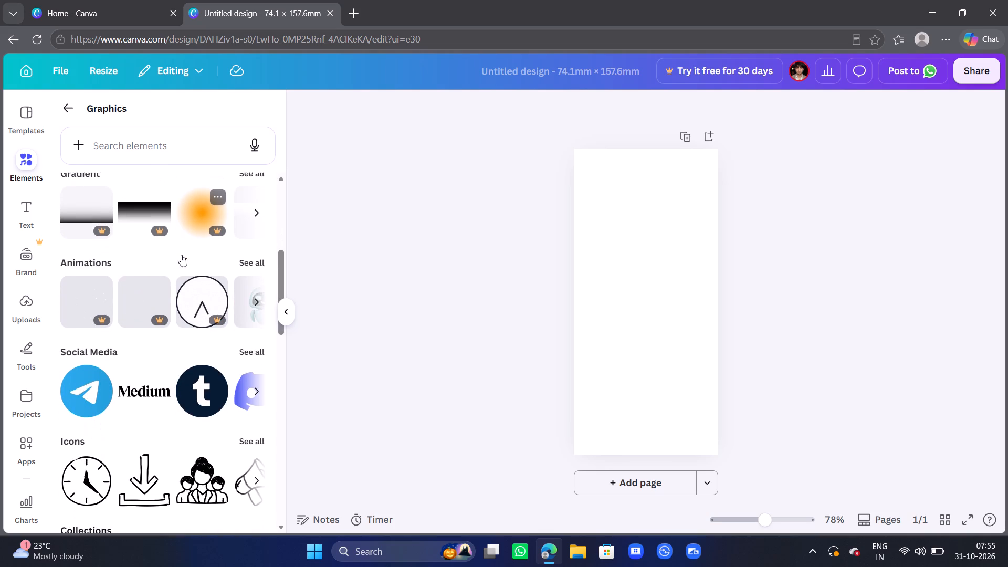
scroll(181, 255, "down", 1)
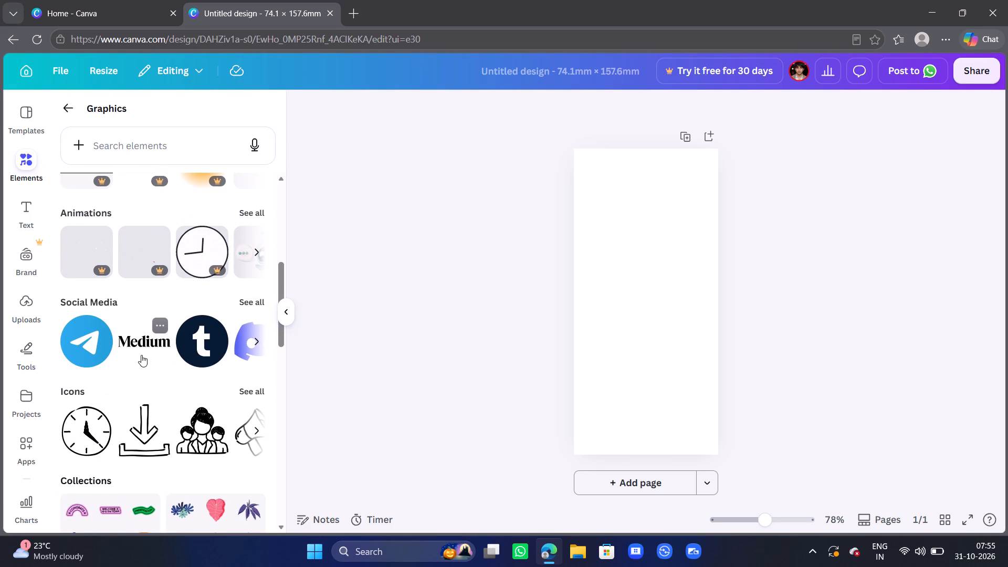
scroll(141, 355, "down", 1)
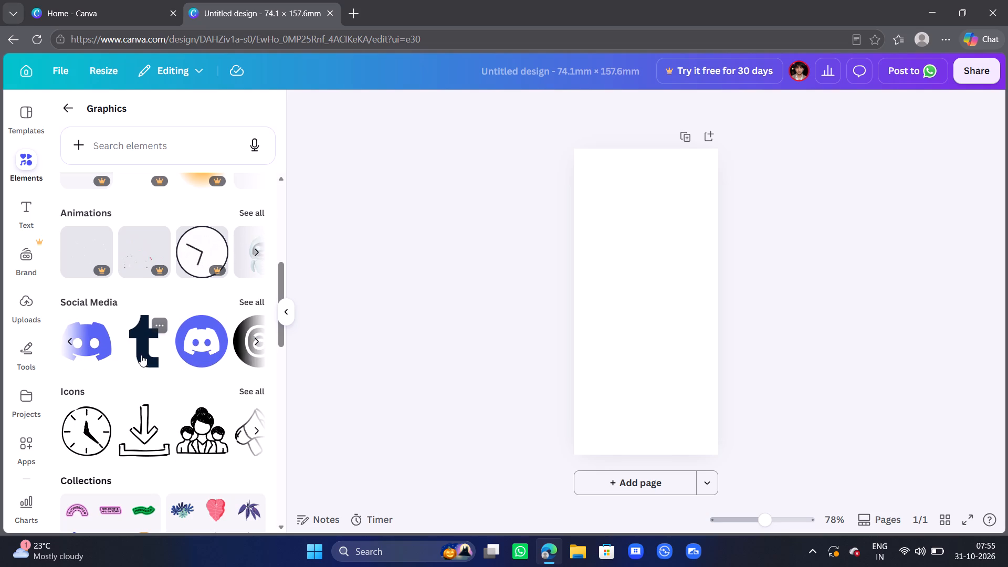
scroll(141, 355, "down", 1)
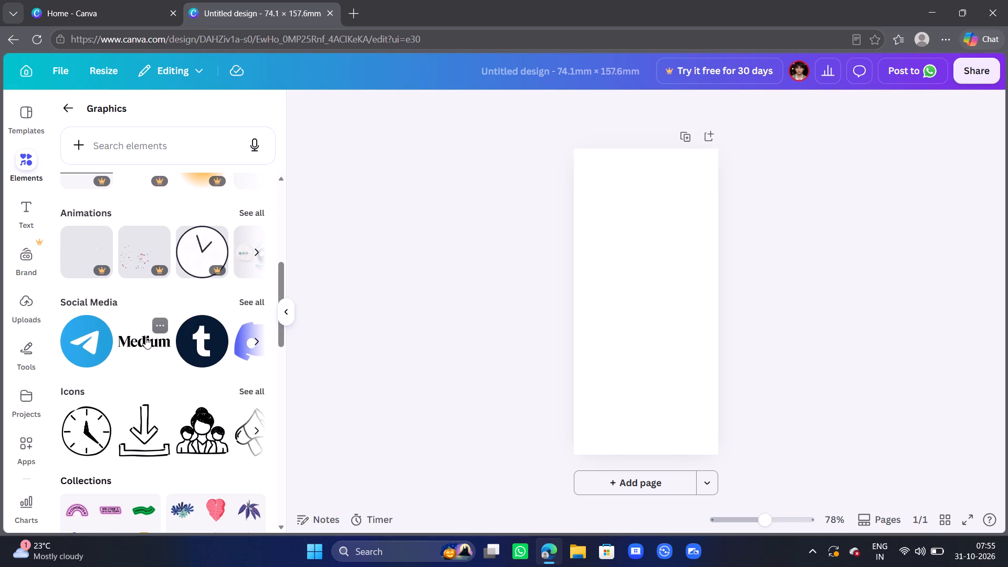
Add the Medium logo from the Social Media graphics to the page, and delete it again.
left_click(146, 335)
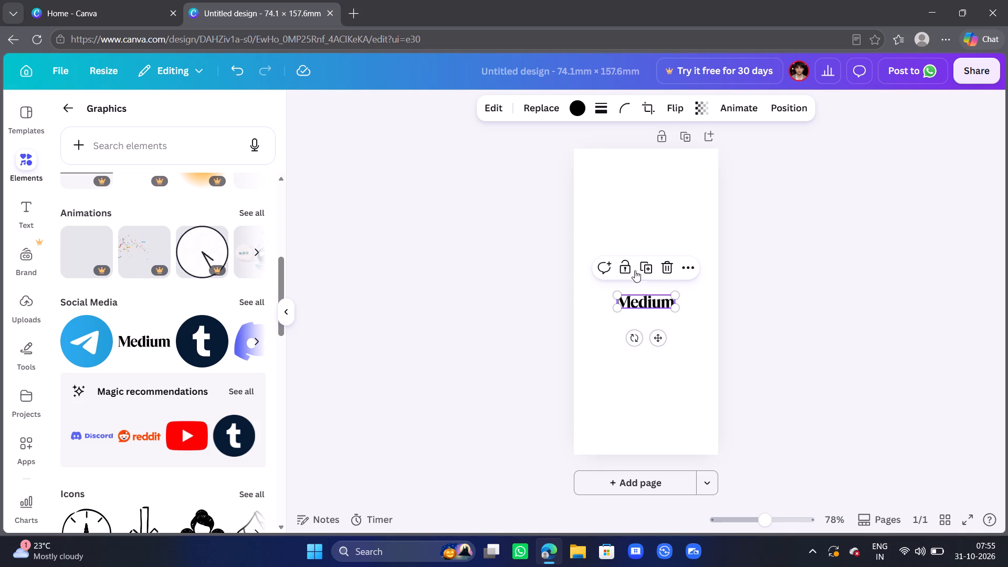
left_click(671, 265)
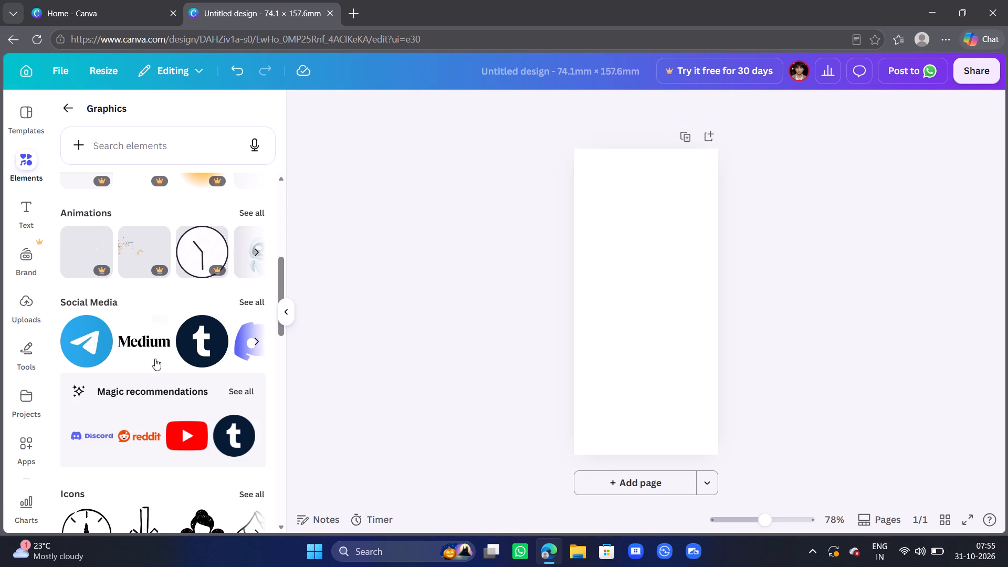
Look through the Social Media graphics row, open the full Social Media collection and examine its logos.
scroll(181, 358, "left", 4)
scroll(175, 375, "down", 1)
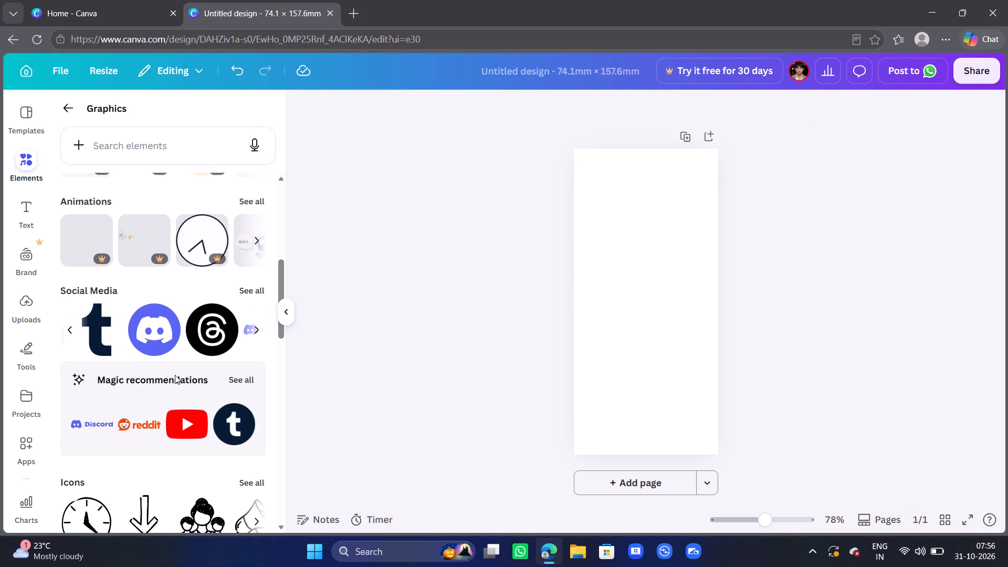
scroll(182, 362, "left", 5)
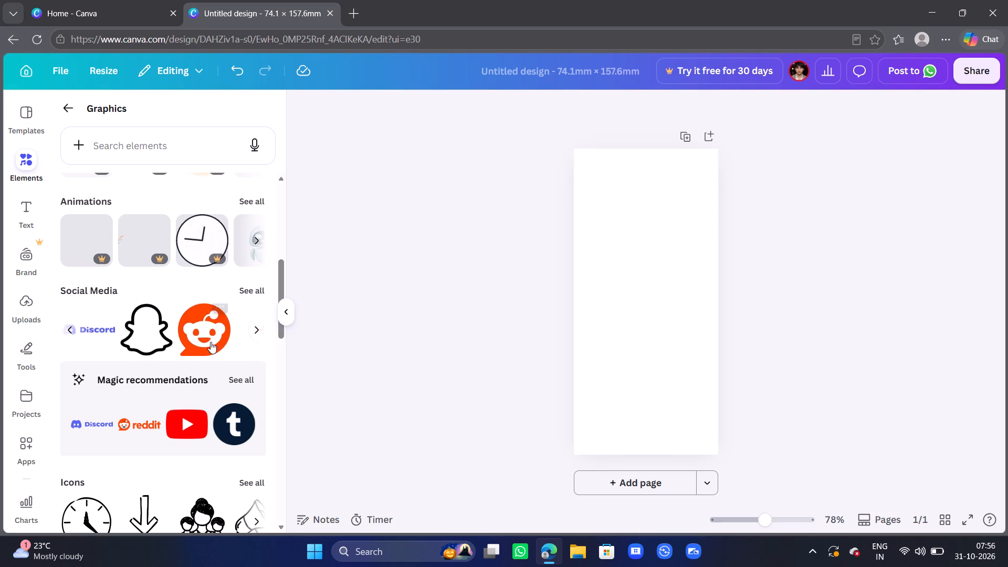
scroll(211, 342, "left", 4)
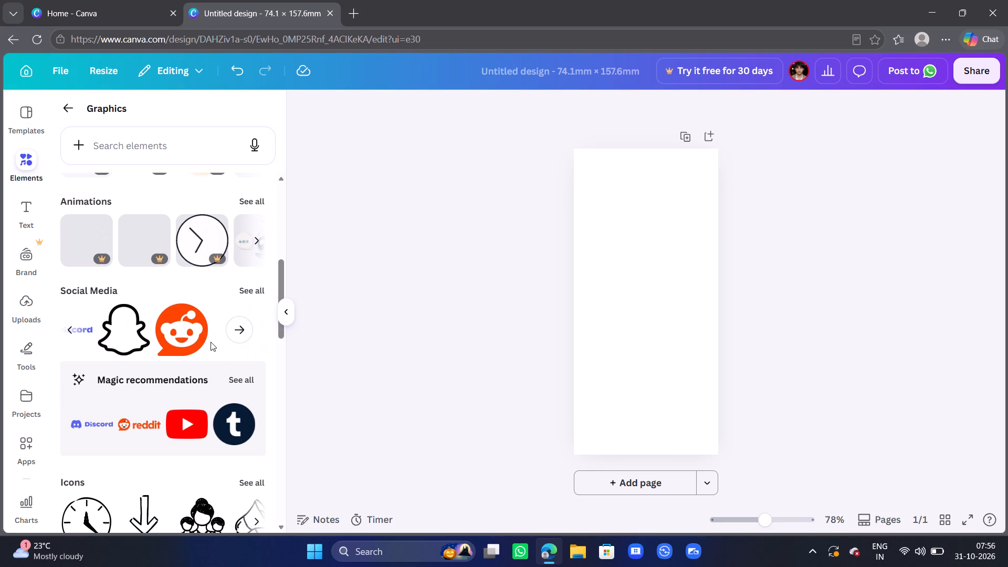
scroll(211, 342, "left", 1)
left_click(233, 326)
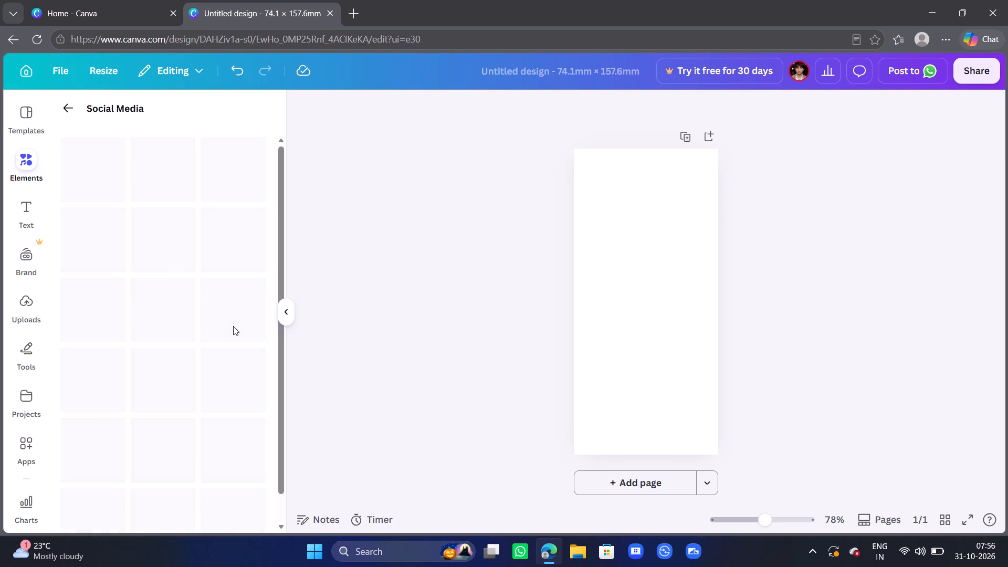
scroll(163, 375, "down", 1)
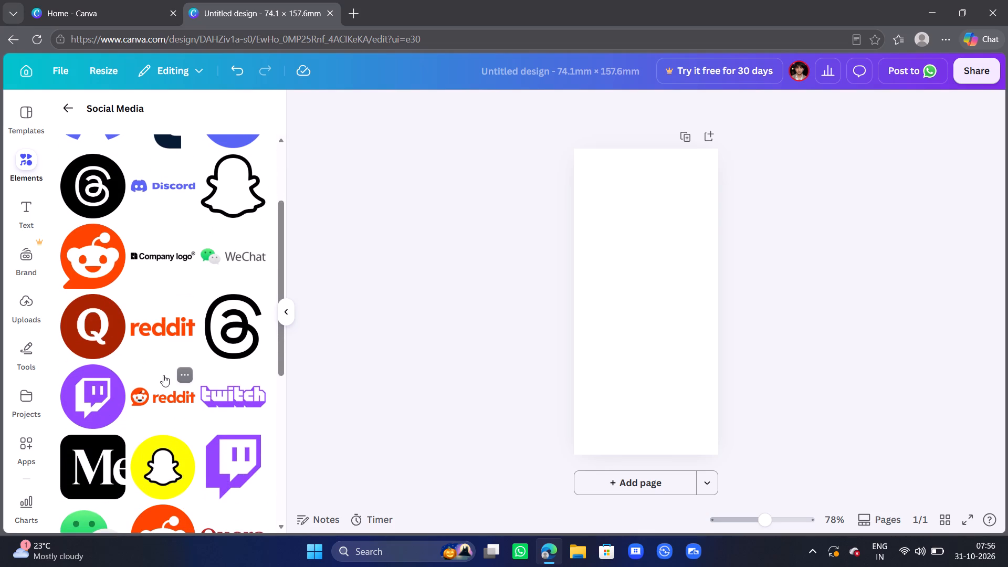
scroll(163, 375, "down", 3)
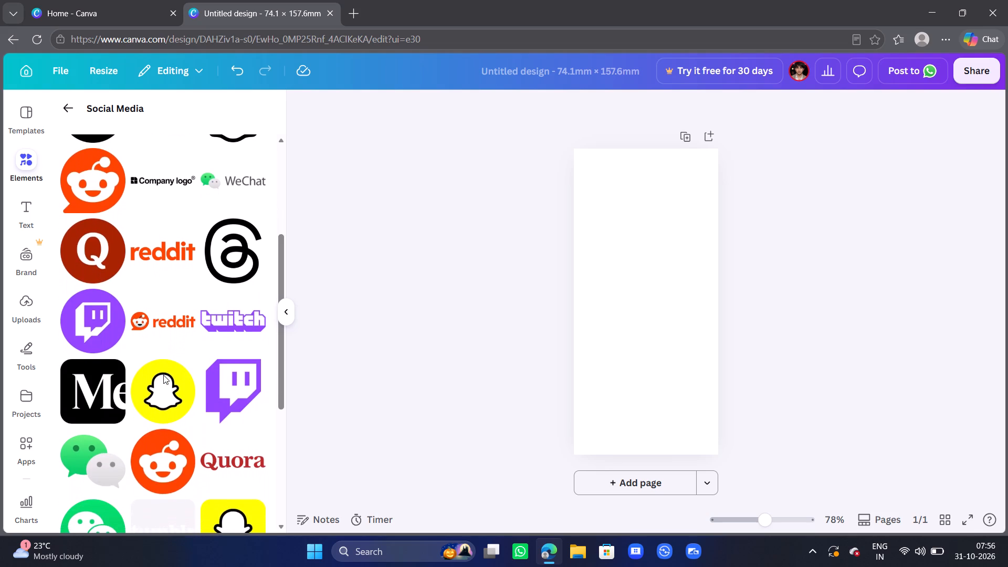
scroll(163, 375, "down", 1)
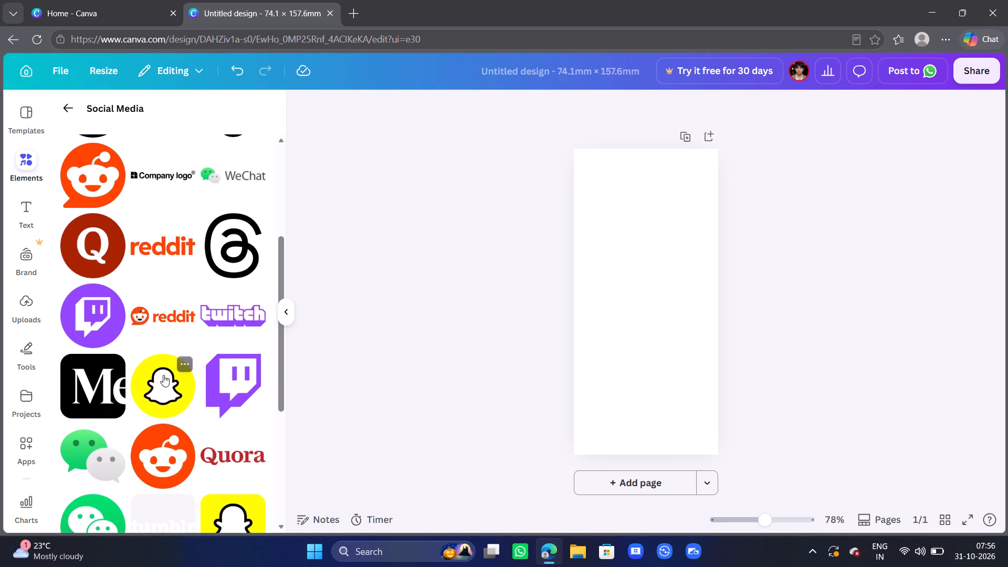
scroll(163, 375, "down", 1)
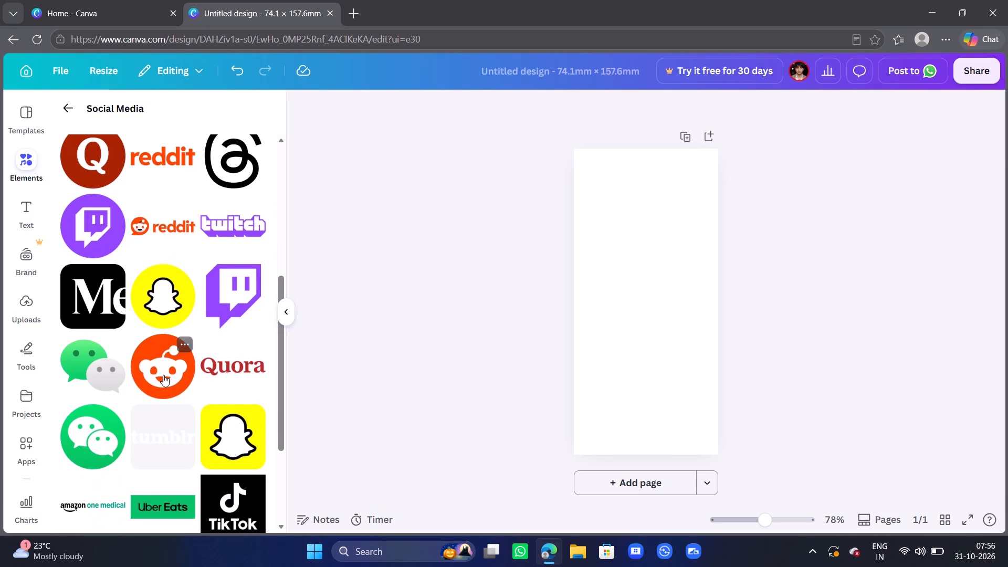
scroll(163, 375, "up", 2)
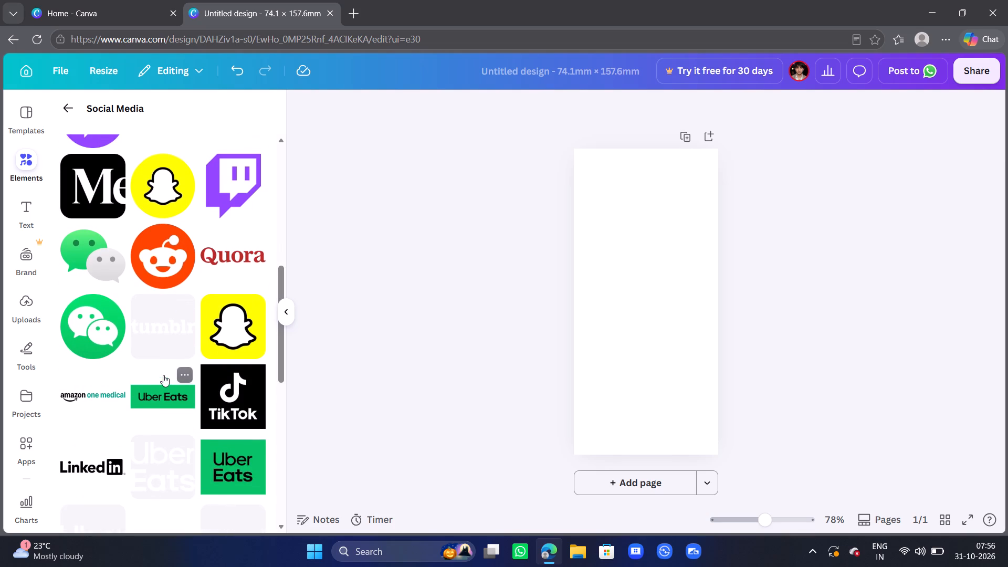
scroll(163, 375, "up", 1)
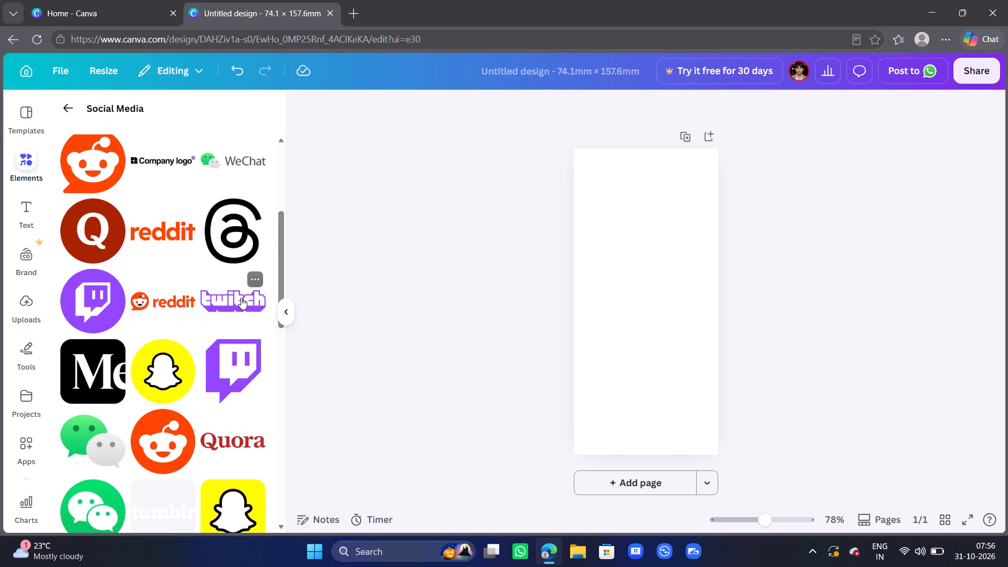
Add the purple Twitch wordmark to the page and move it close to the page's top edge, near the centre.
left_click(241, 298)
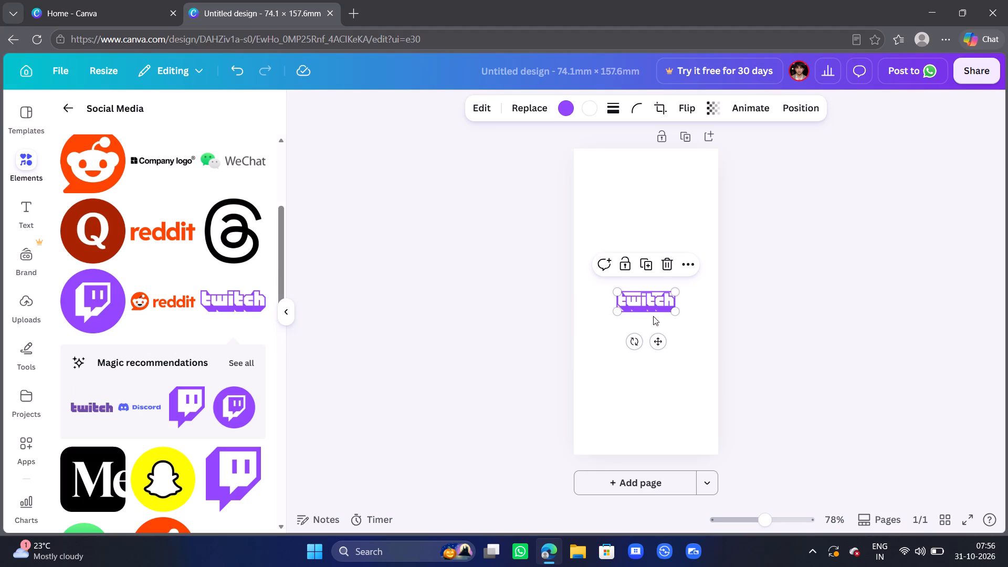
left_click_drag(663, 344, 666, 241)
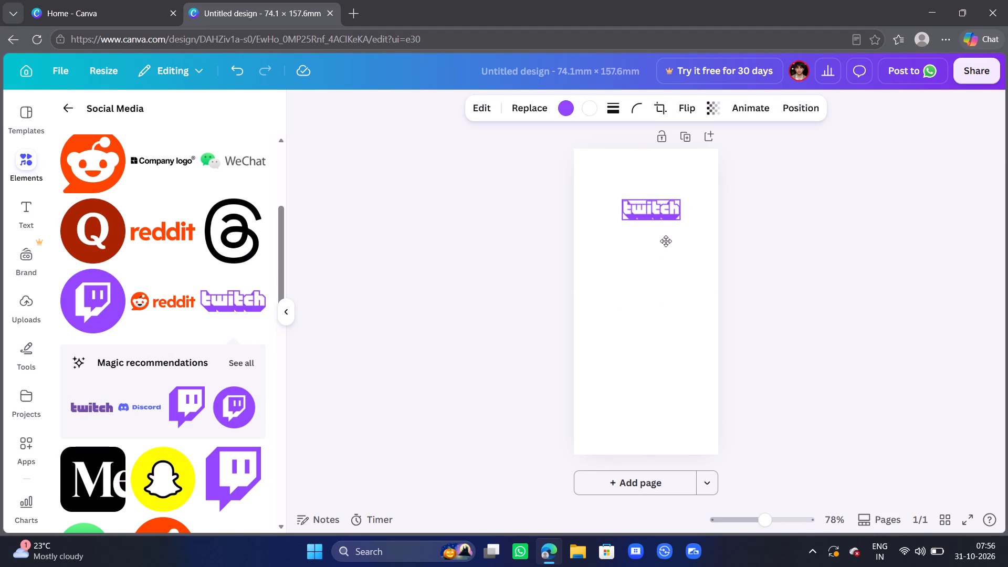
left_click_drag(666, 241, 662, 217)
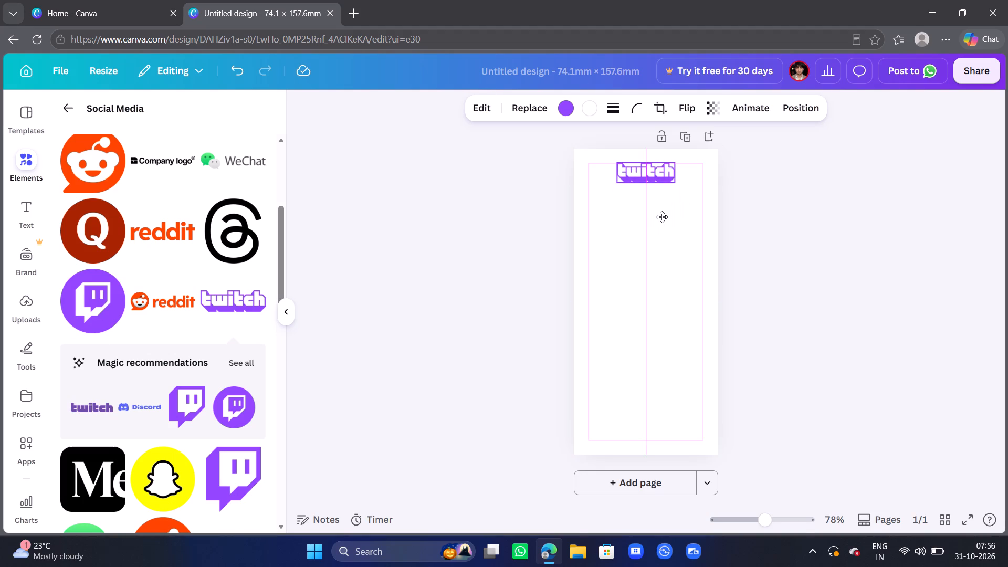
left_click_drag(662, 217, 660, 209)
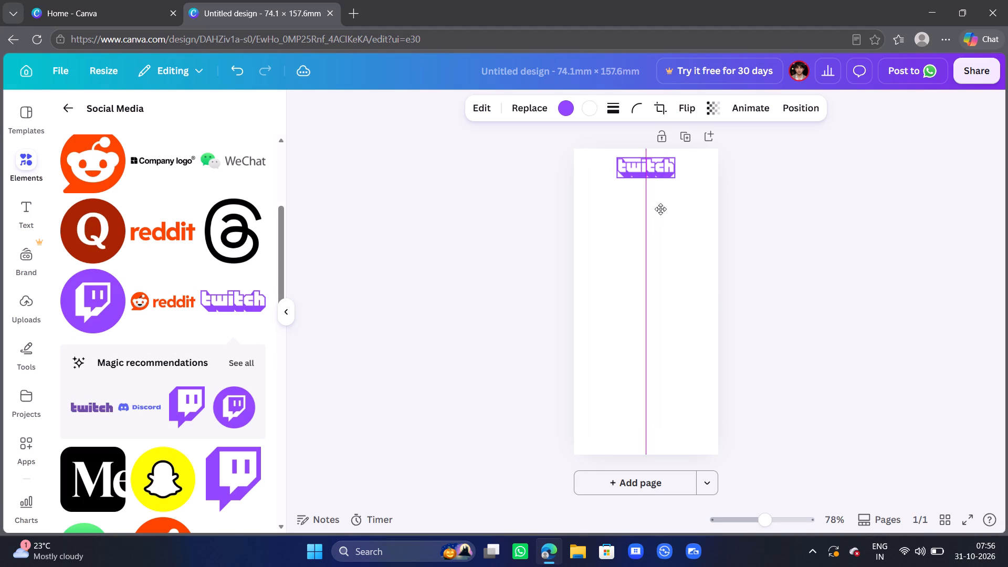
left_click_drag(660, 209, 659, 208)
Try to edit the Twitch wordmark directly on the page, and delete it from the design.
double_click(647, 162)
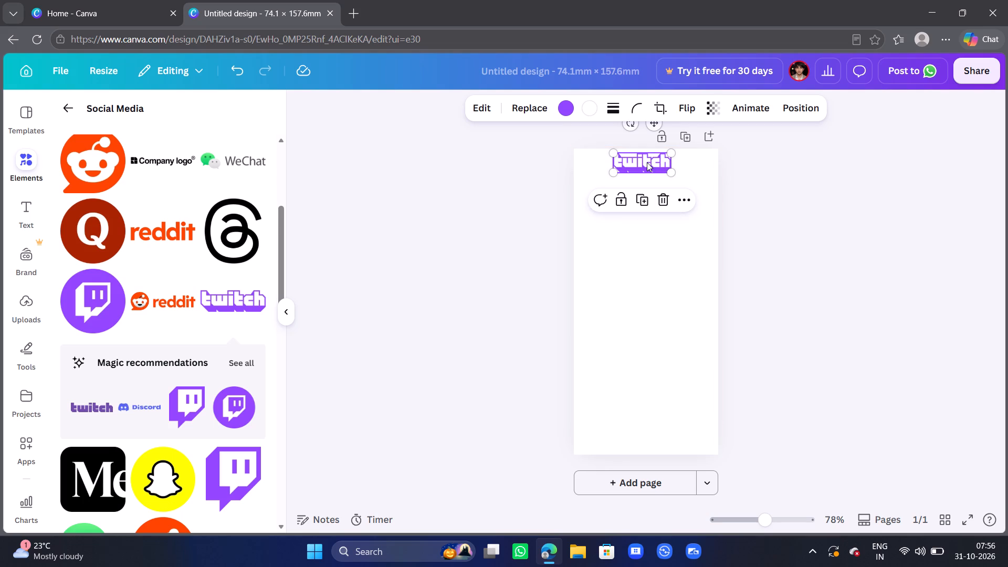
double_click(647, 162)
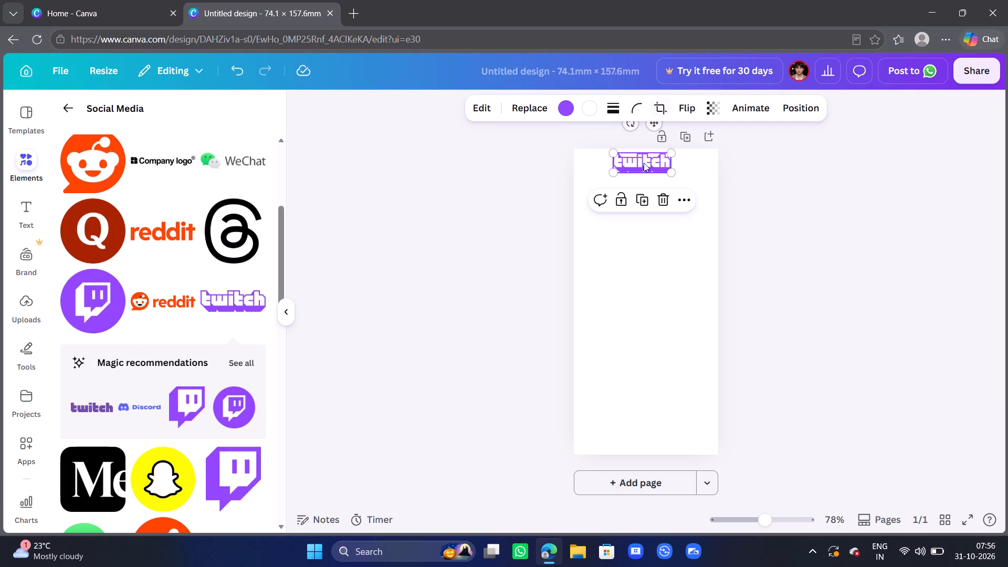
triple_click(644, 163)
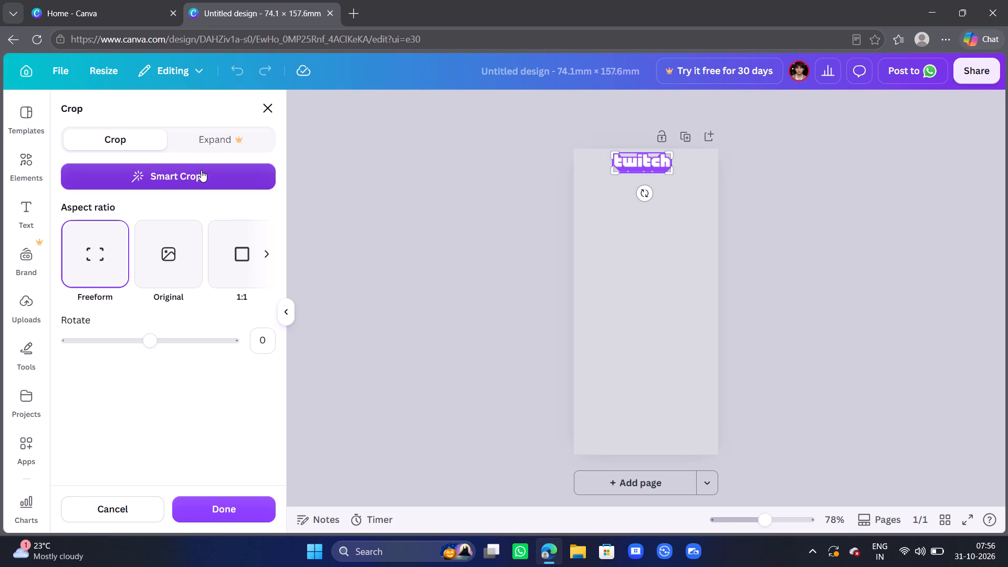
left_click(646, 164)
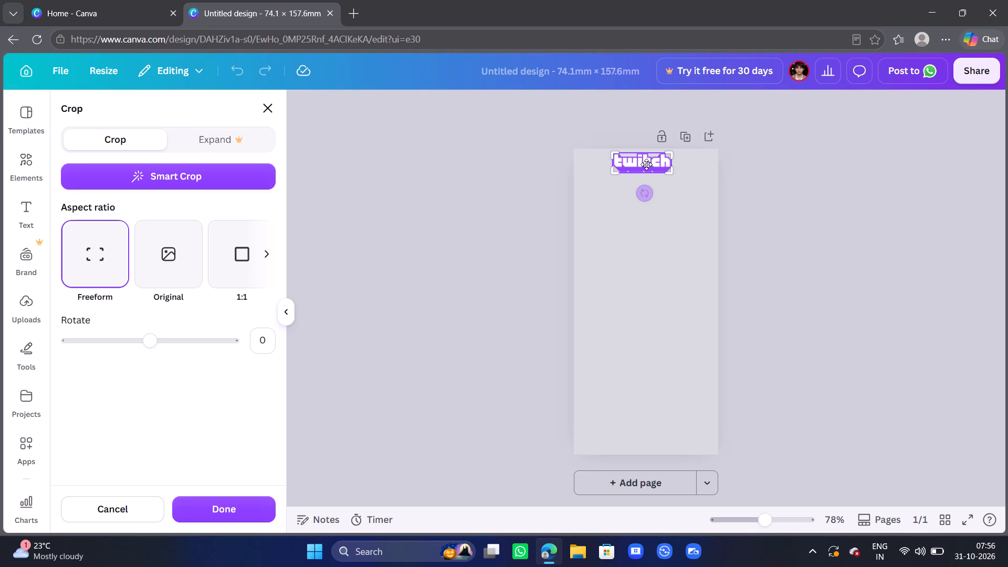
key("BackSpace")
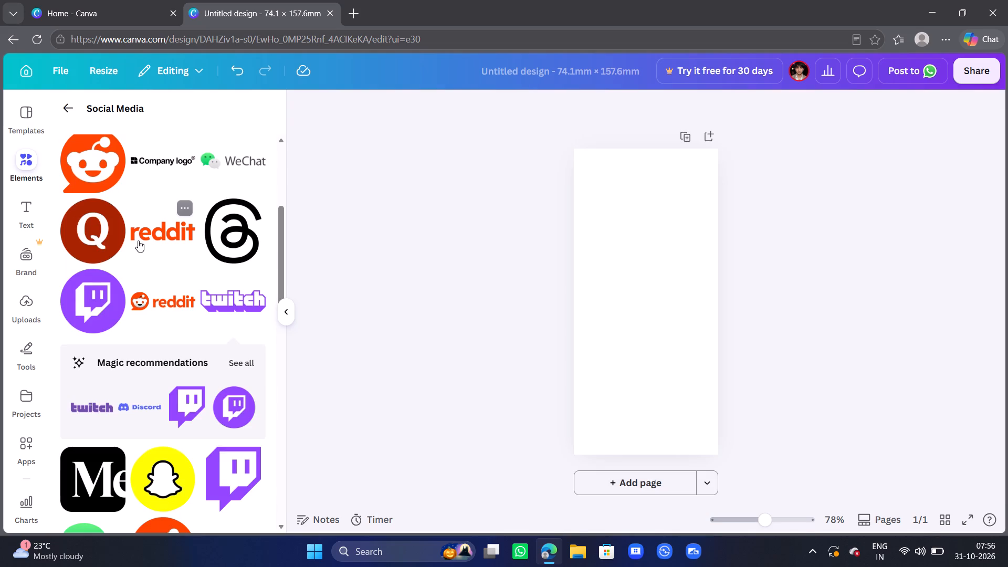
Look further through the logos in the Social Media collection for a suitable graphic.
scroll(153, 238, "up", 1)
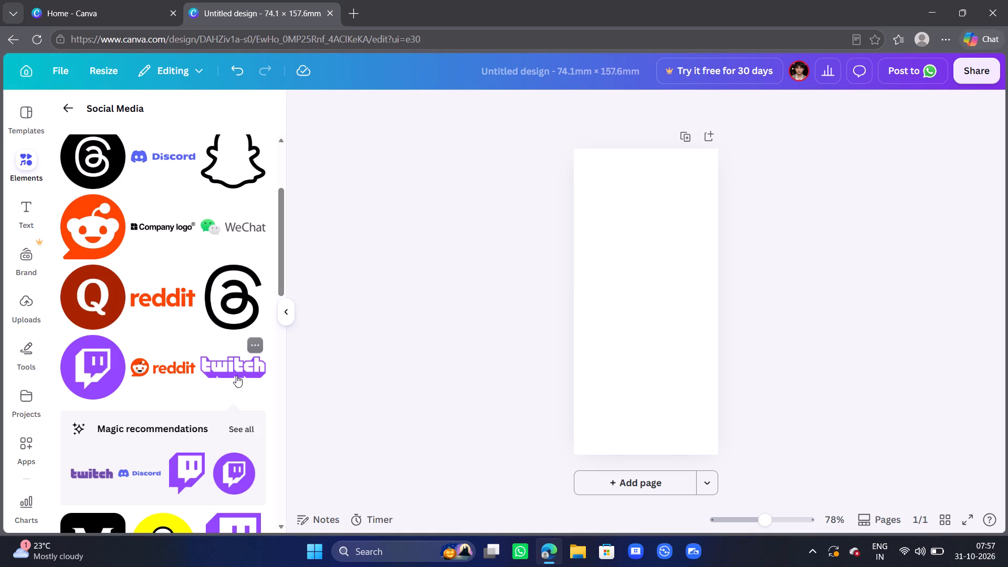
scroll(236, 375, "down", 2)
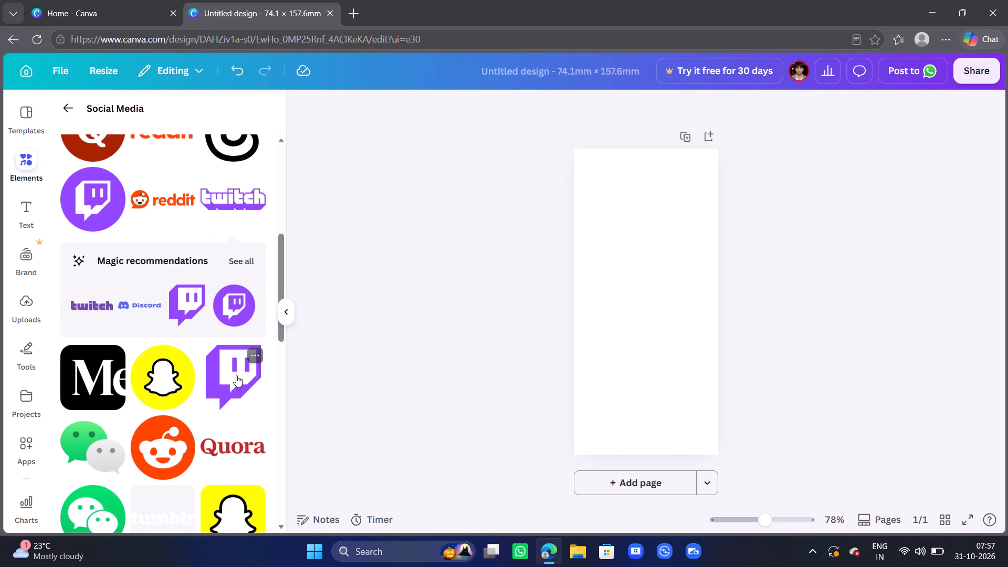
scroll(236, 375, "down", 1)
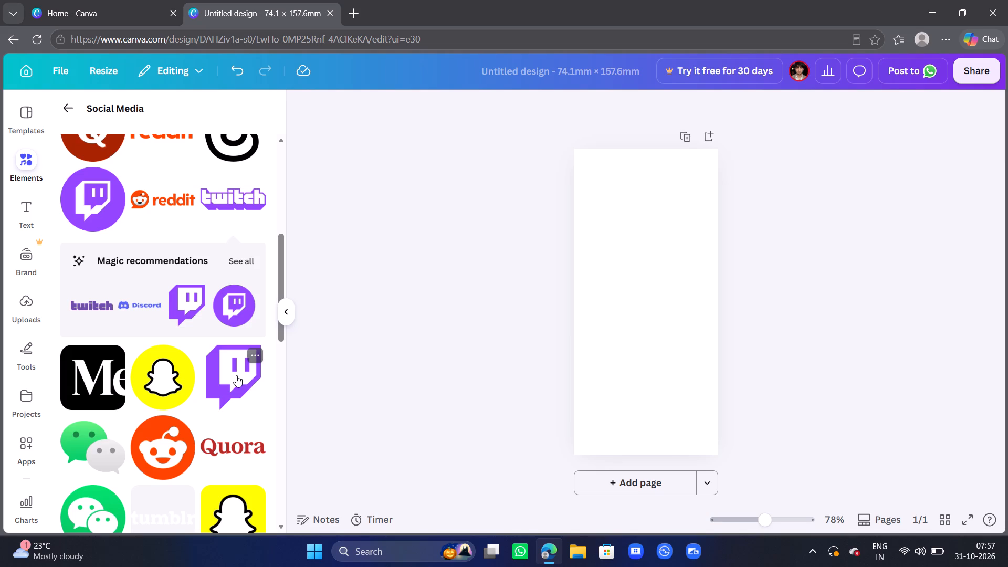
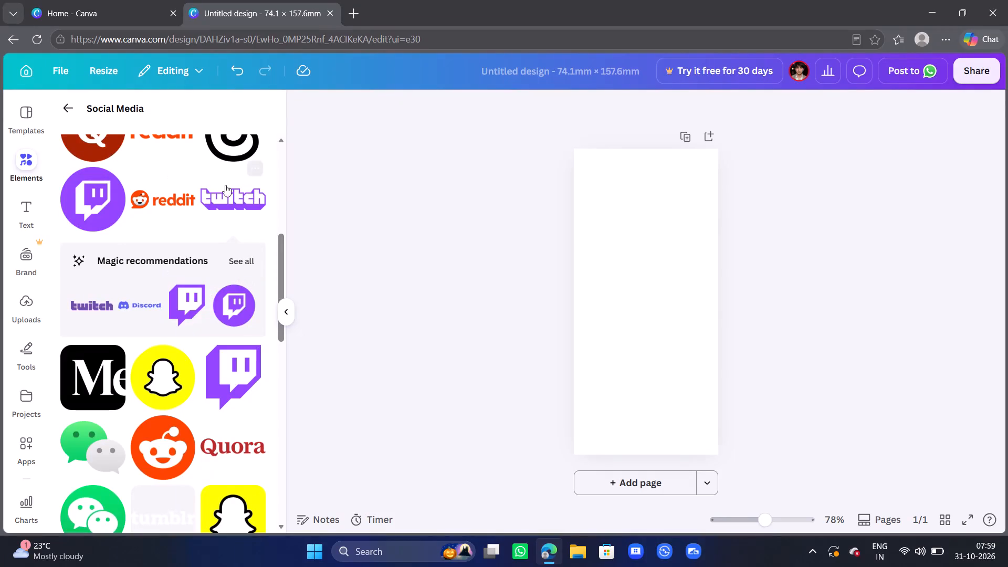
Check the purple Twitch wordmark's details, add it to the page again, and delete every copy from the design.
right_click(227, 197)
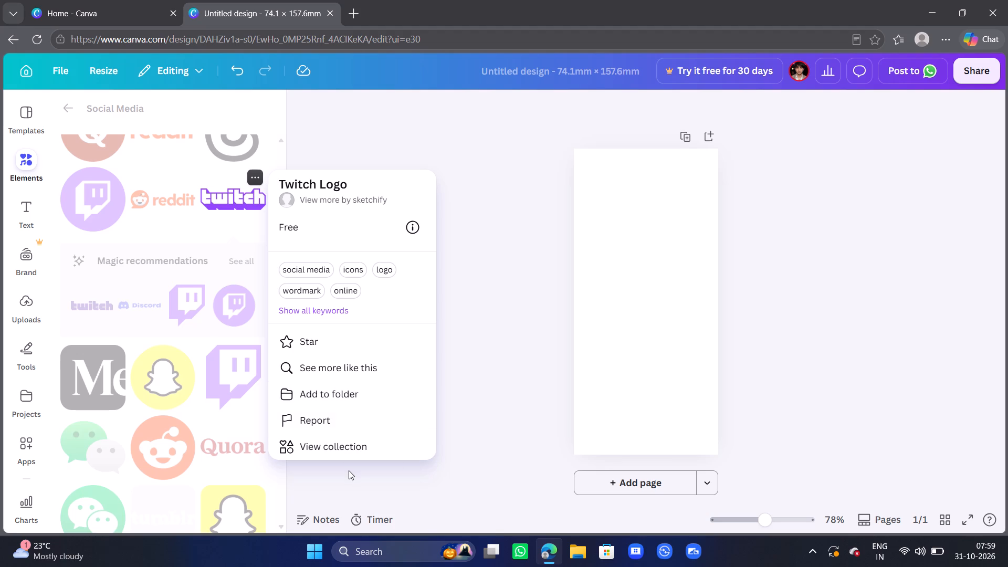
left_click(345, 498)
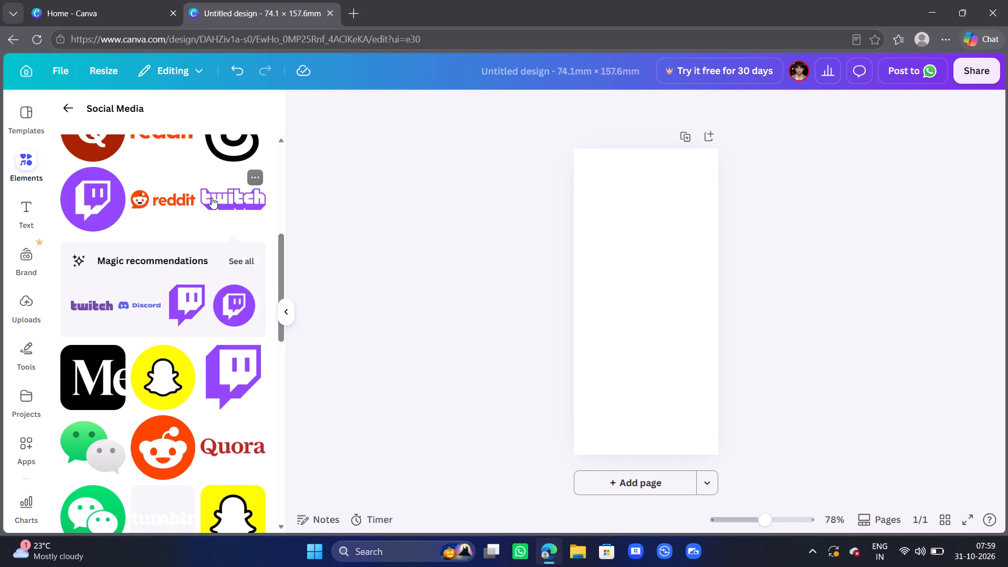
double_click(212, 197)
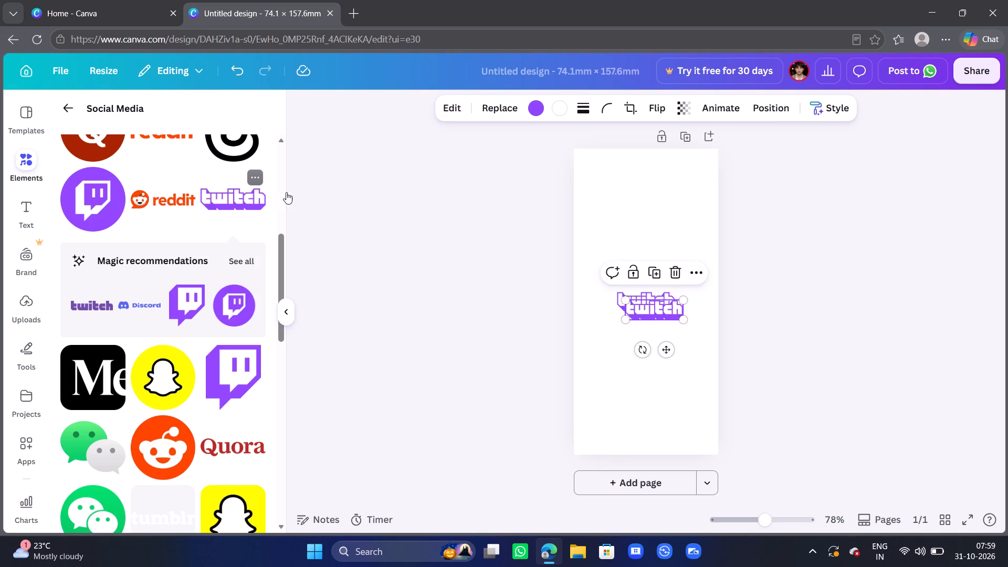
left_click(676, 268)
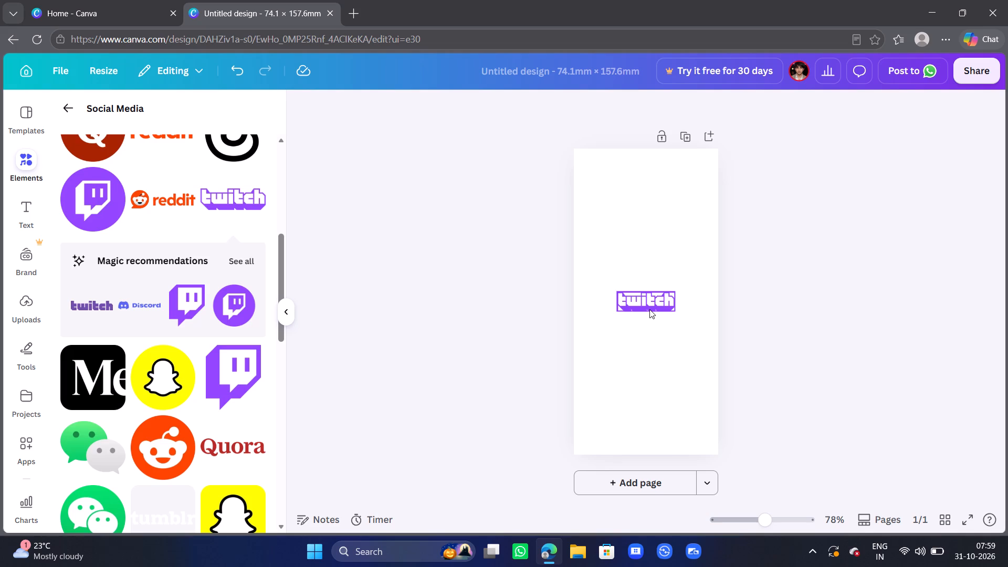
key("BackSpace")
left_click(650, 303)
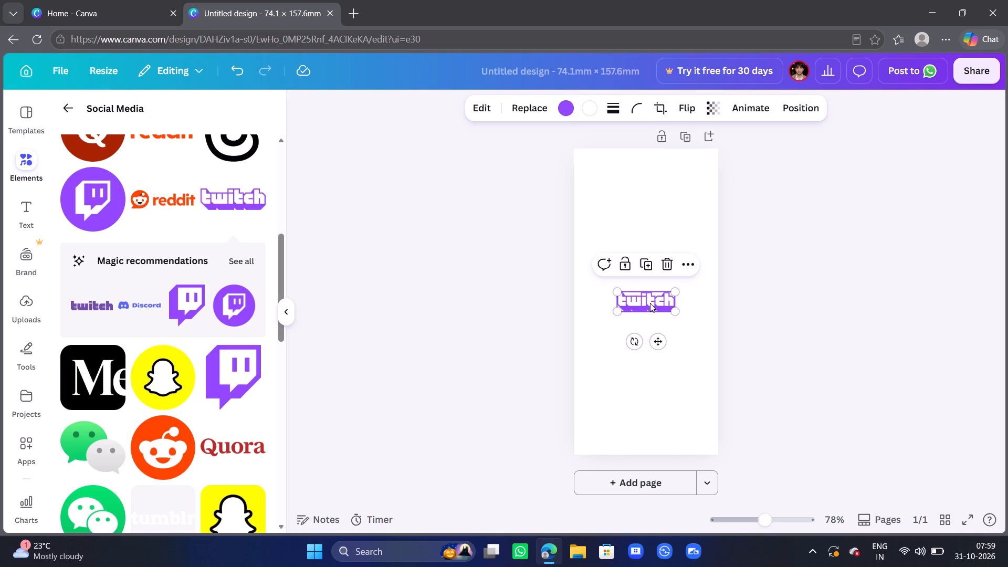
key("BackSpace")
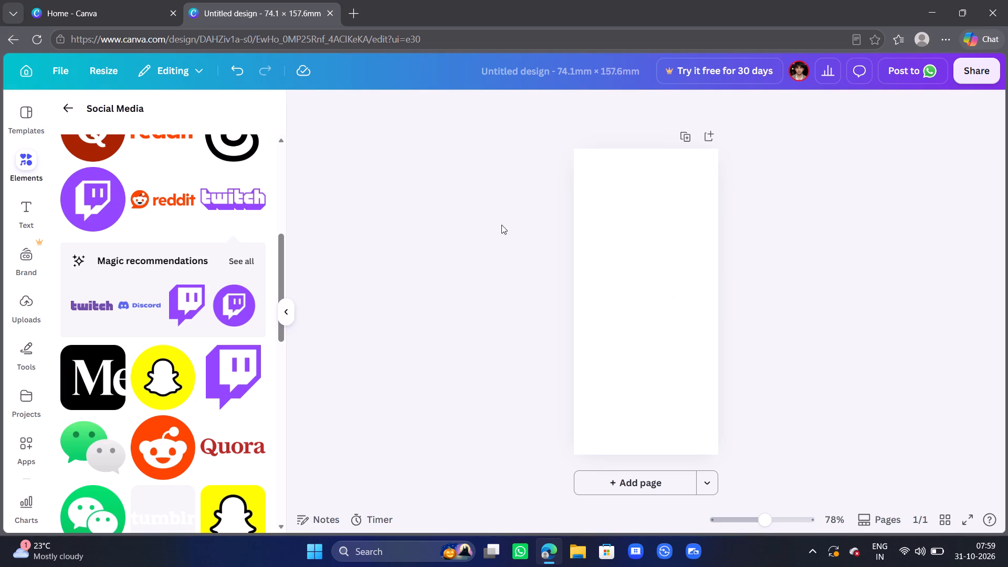
Return from the Social Media collection to Graphics and look through its icons, collections and other graphic categories for a suitable element.
scroll(172, 225, "up", 5)
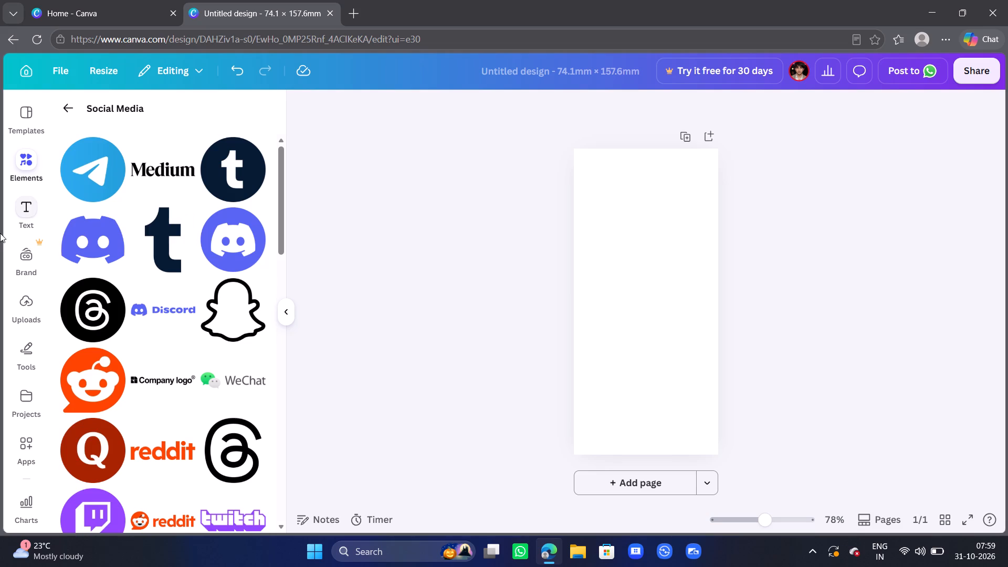
left_click(27, 217)
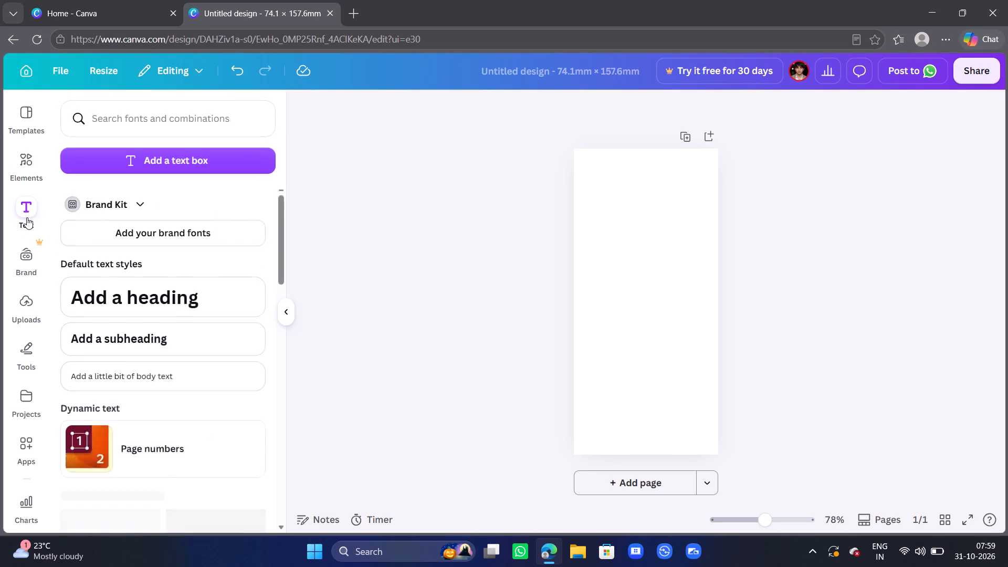
left_click(20, 155)
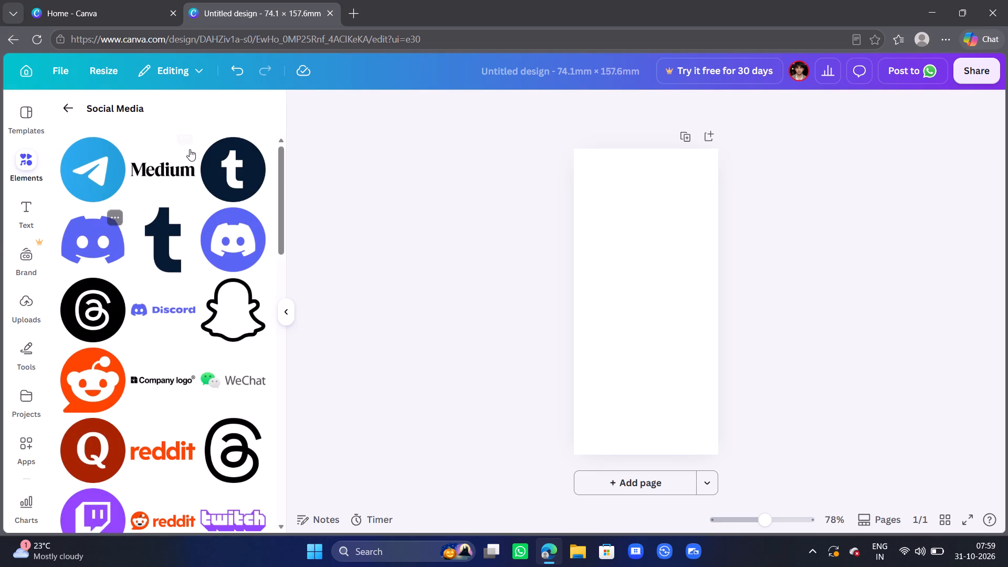
left_click(68, 108)
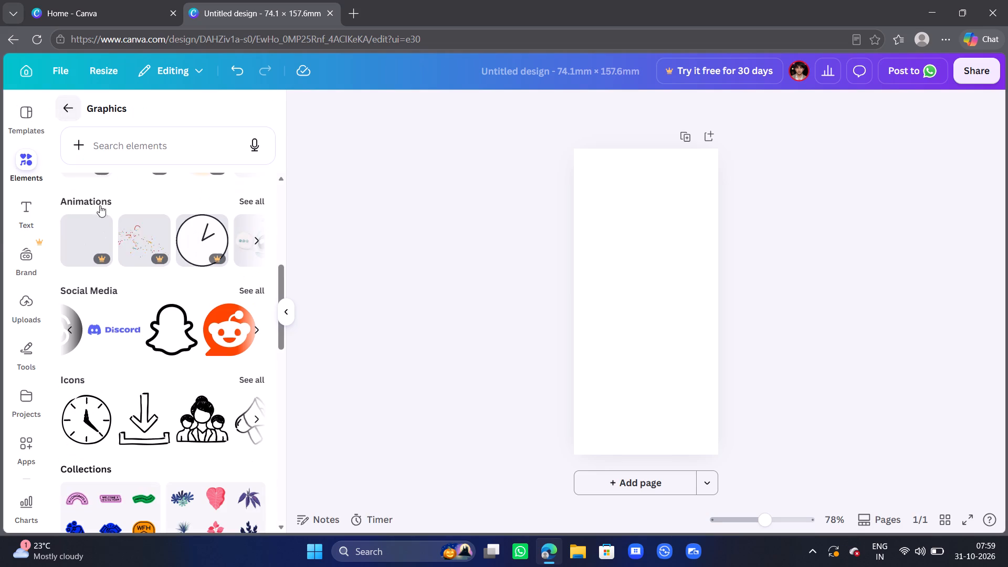
scroll(143, 350, "down", 1)
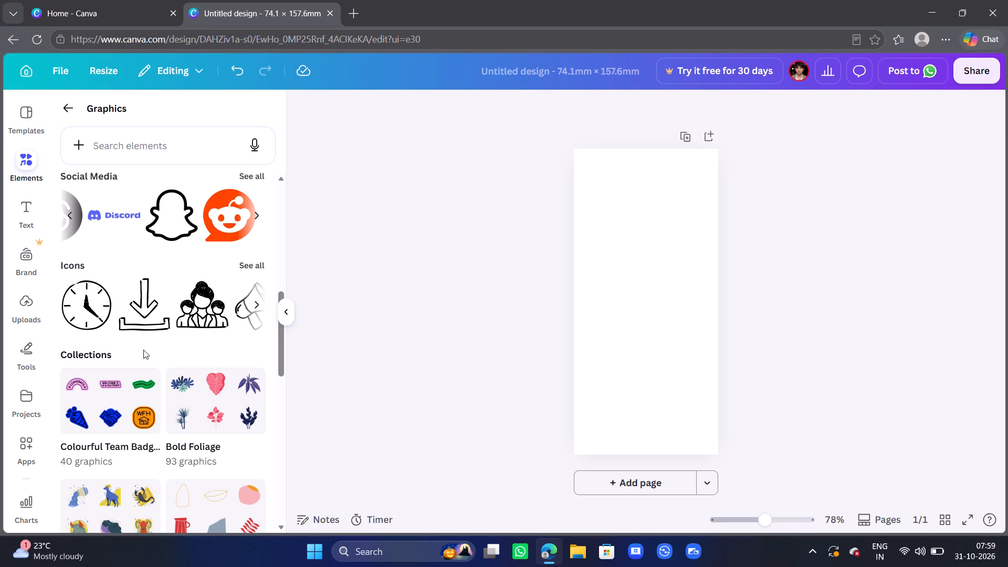
scroll(143, 350, "down", 2)
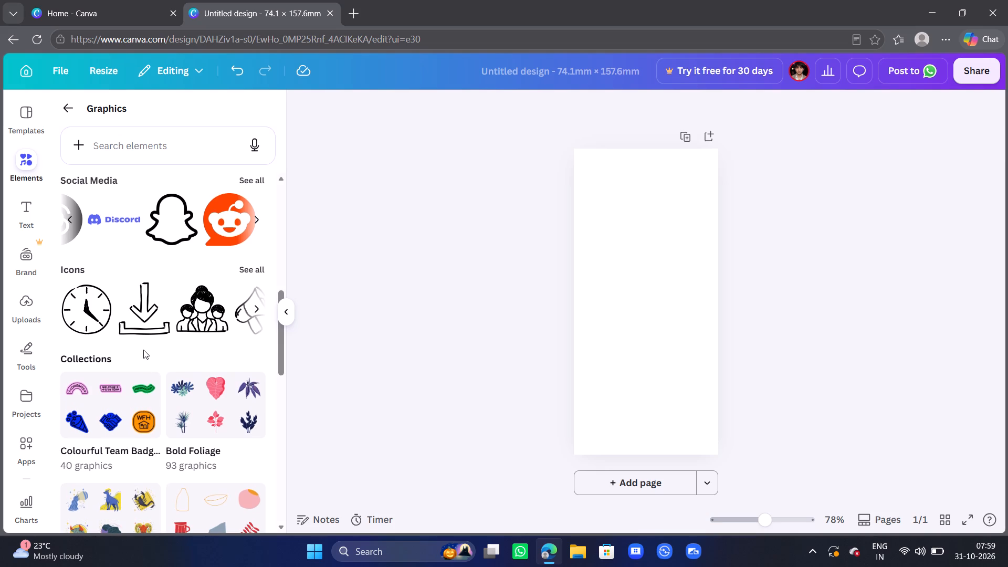
scroll(203, 320, "left", 1)
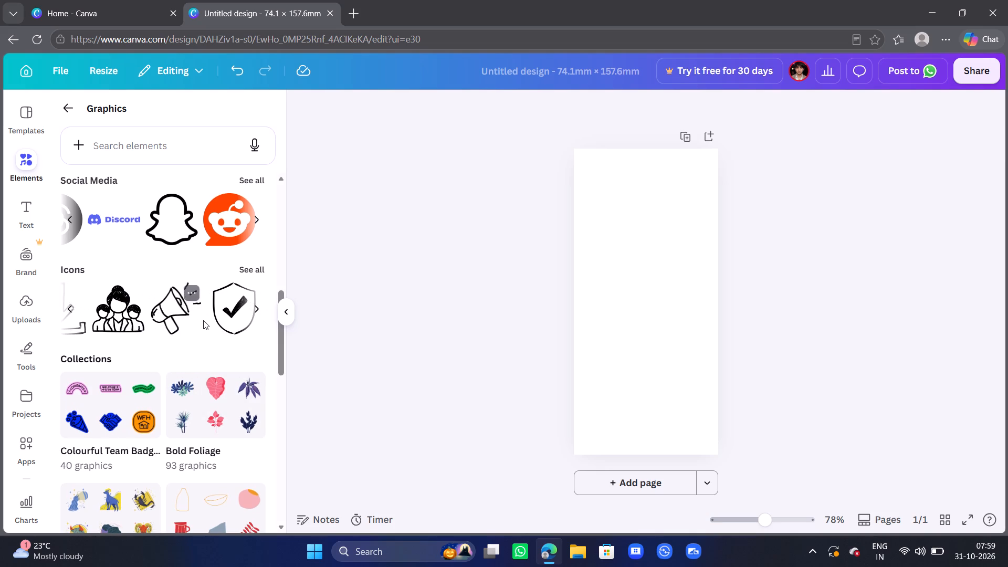
scroll(203, 320, "left", 2)
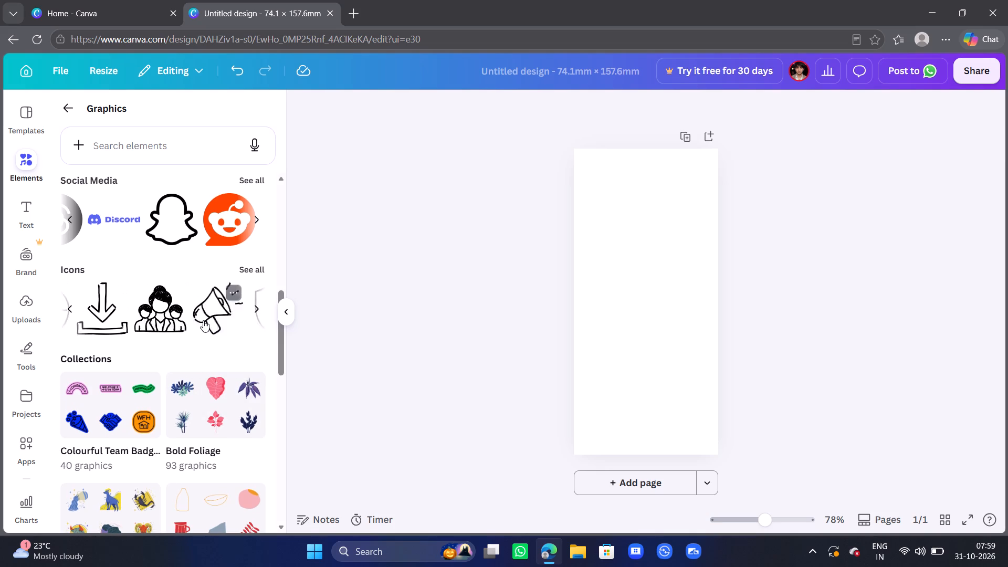
scroll(203, 320, "left", 1)
scroll(203, 320, "down", 3)
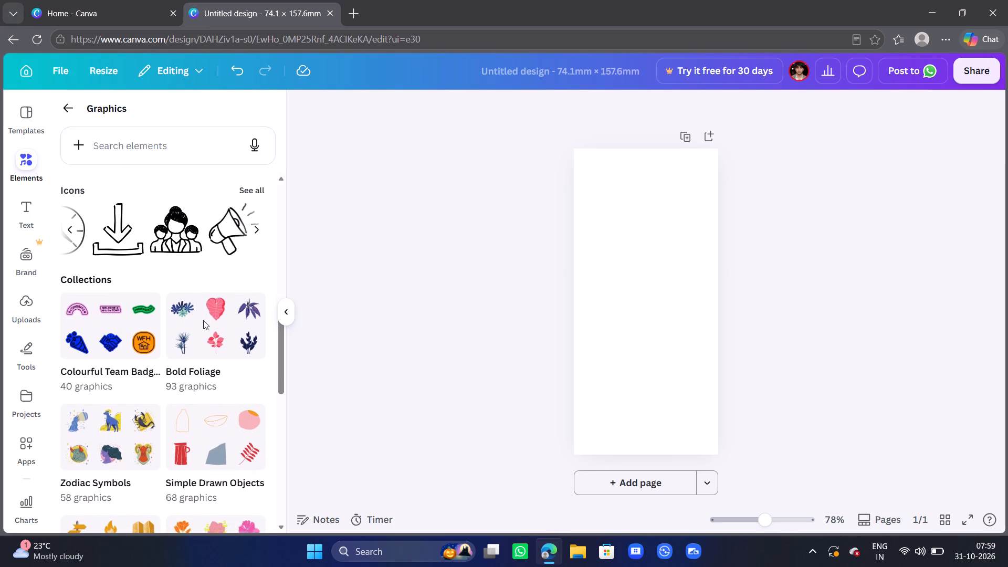
scroll(203, 320, "down", 3)
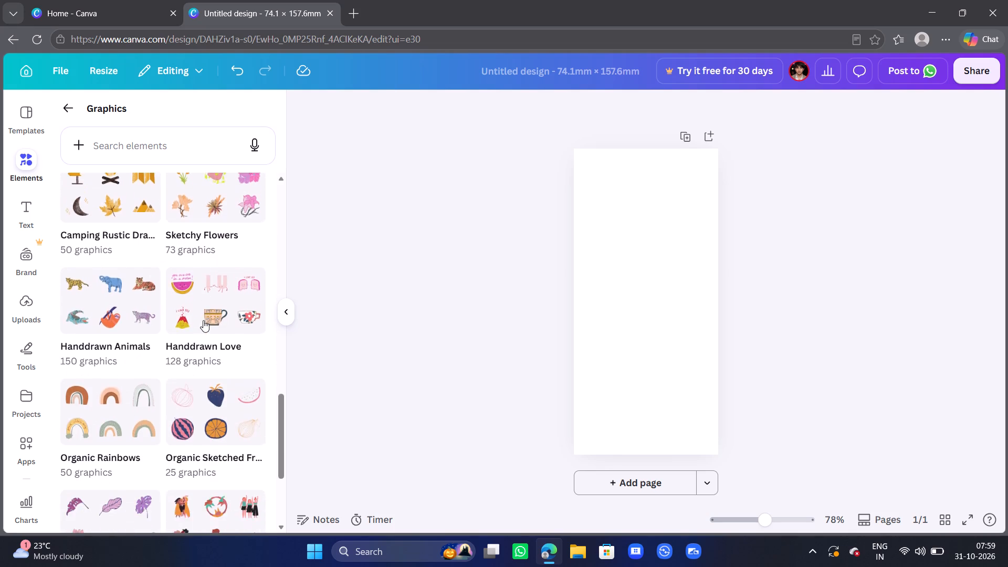
scroll(203, 320, "down", 1)
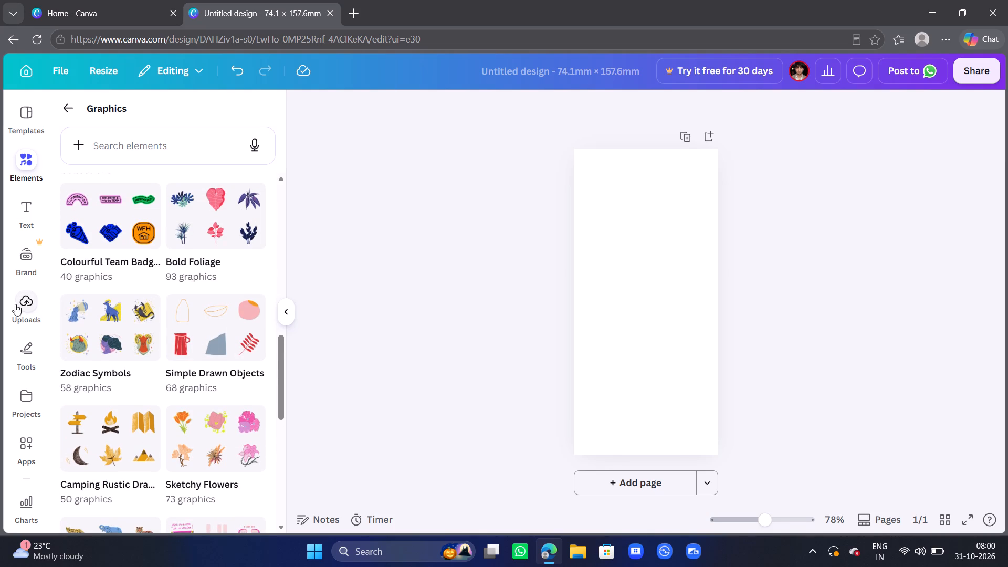
scroll(18, 356, "down", 2)
left_click(25, 159)
scroll(110, 238, "up", 15)
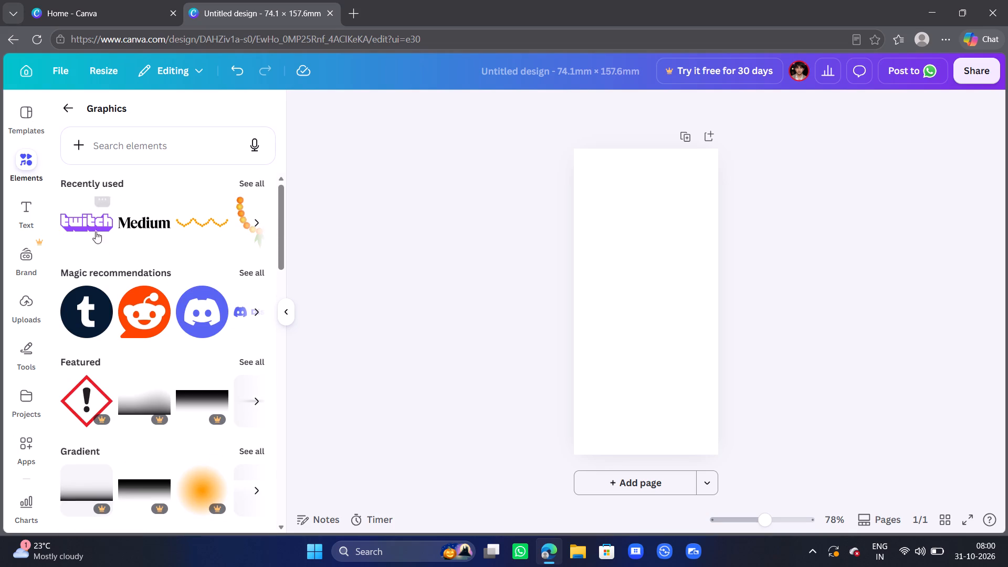
scroll(152, 316, "up", 1)
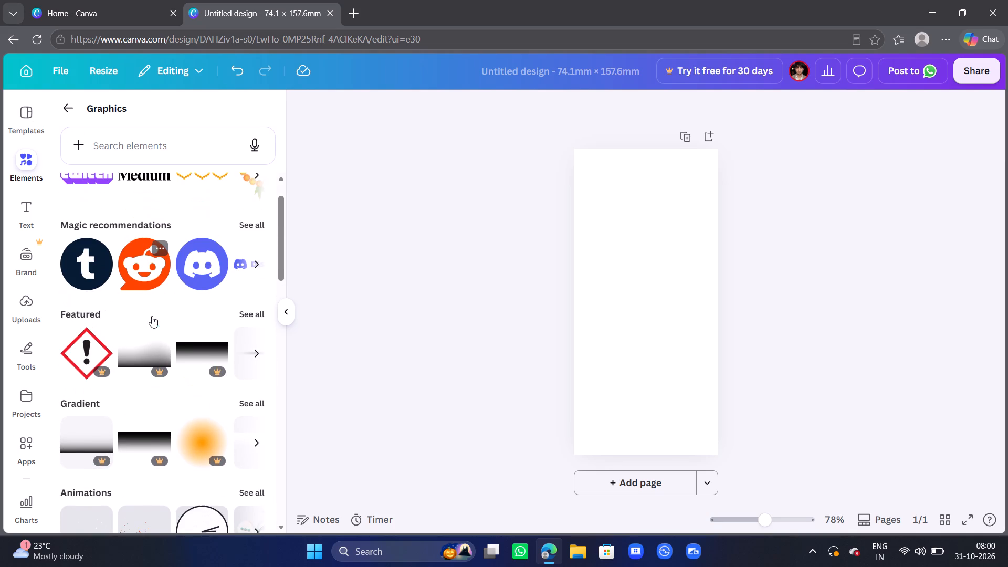
Browse the Shapes category and add the pill-shaped flowchart shape with rounded ends to the page.
left_click(64, 105)
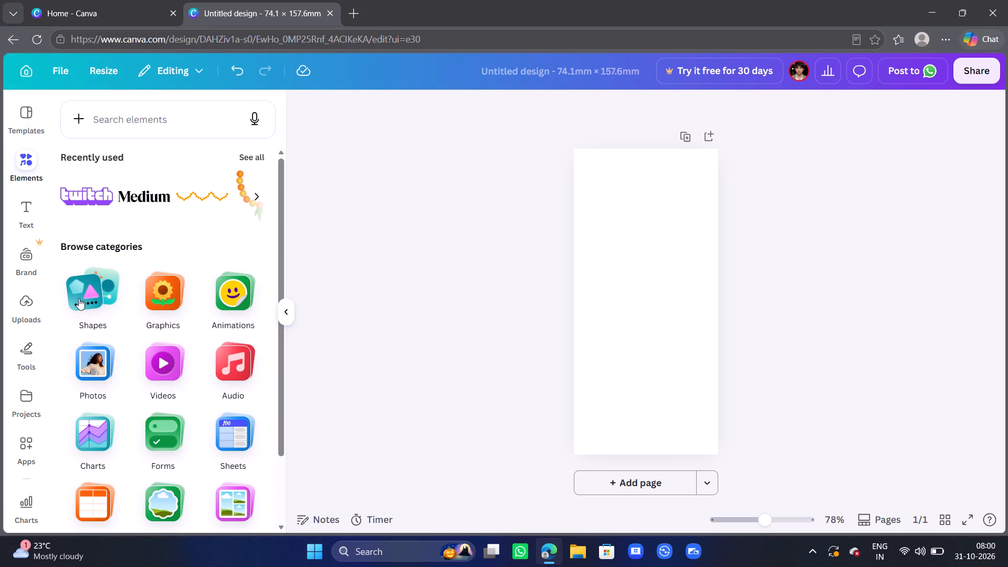
left_click(99, 298)
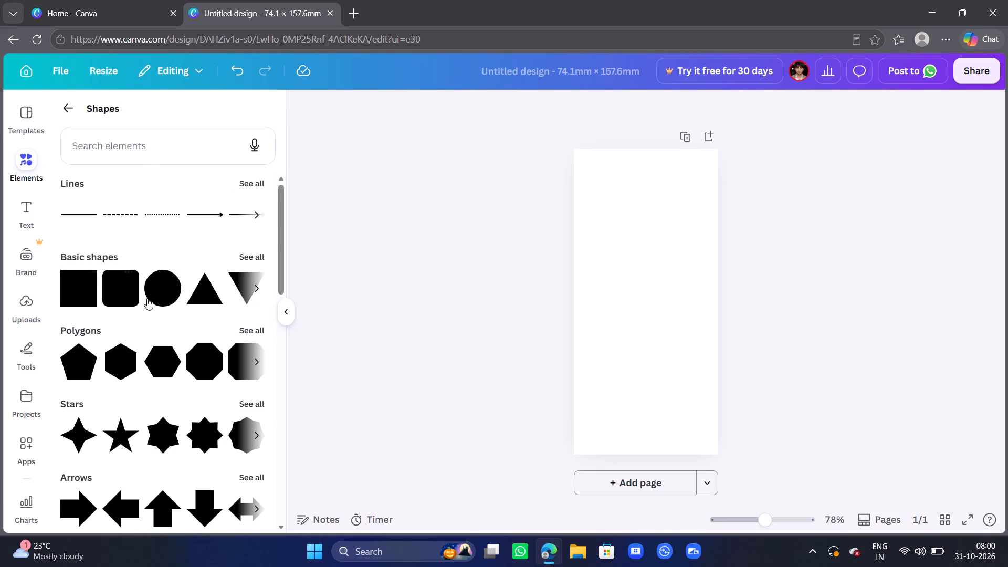
scroll(177, 307, "down", 8)
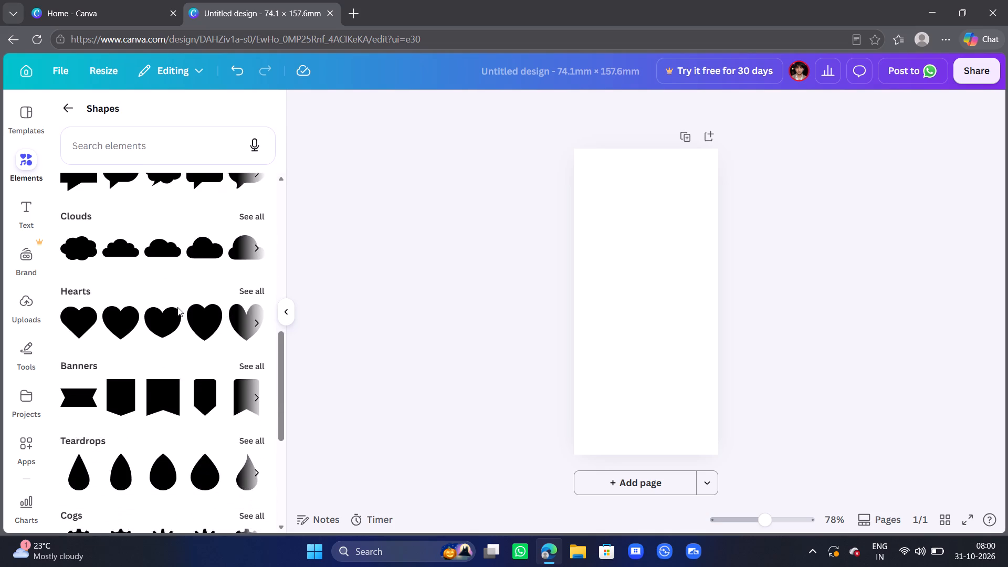
scroll(177, 307, "up", 5)
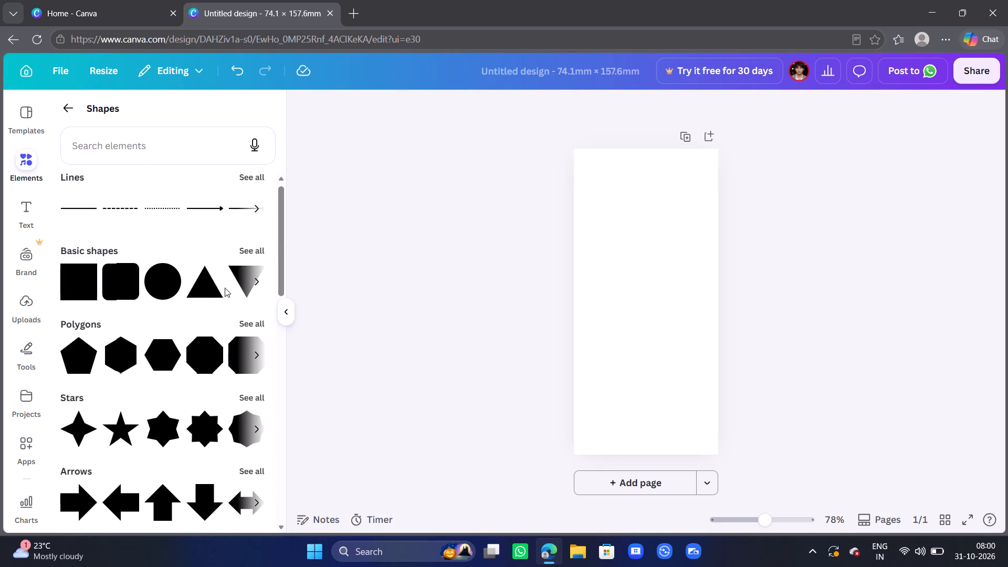
scroll(140, 364, "down", 1)
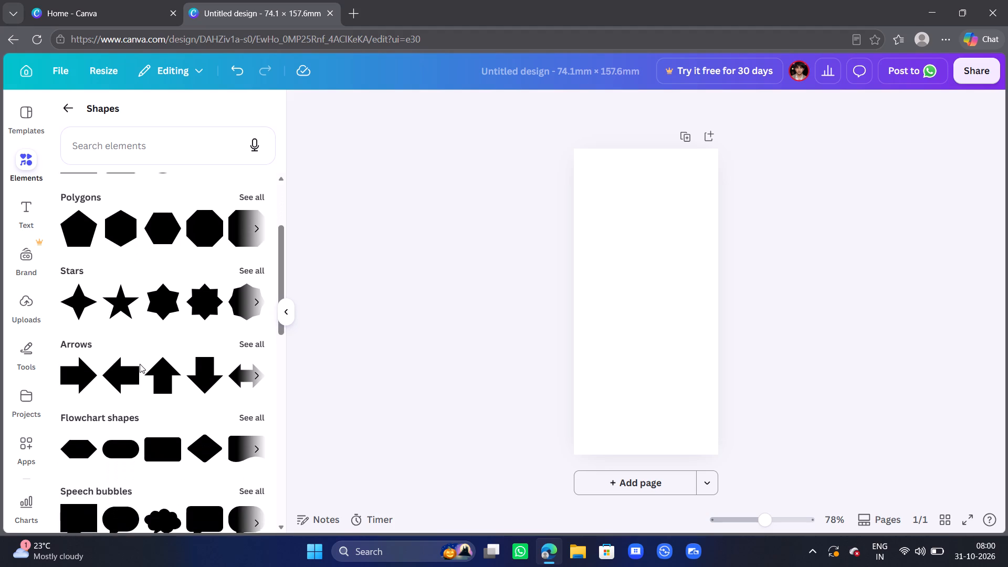
scroll(140, 364, "down", 3)
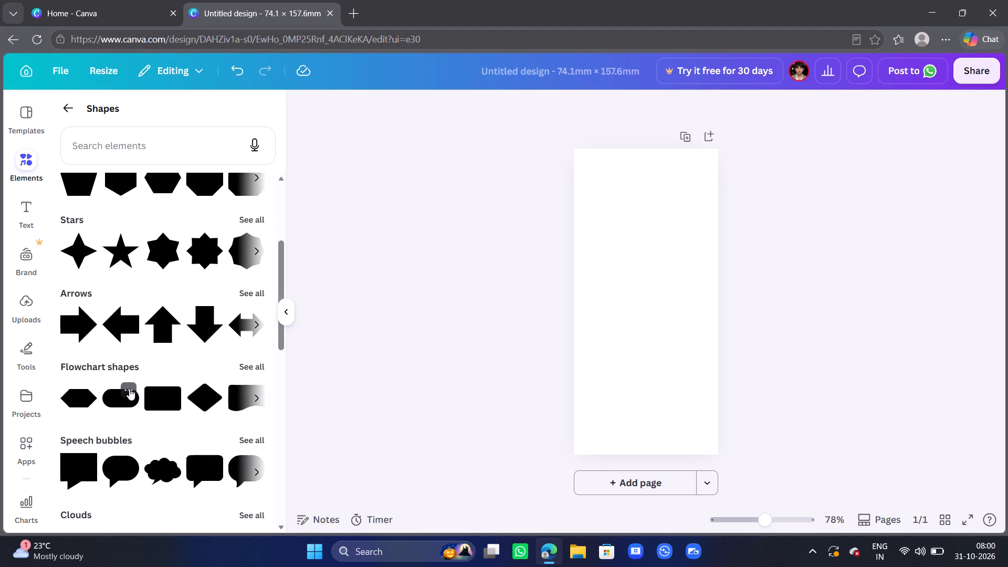
left_click(119, 398)
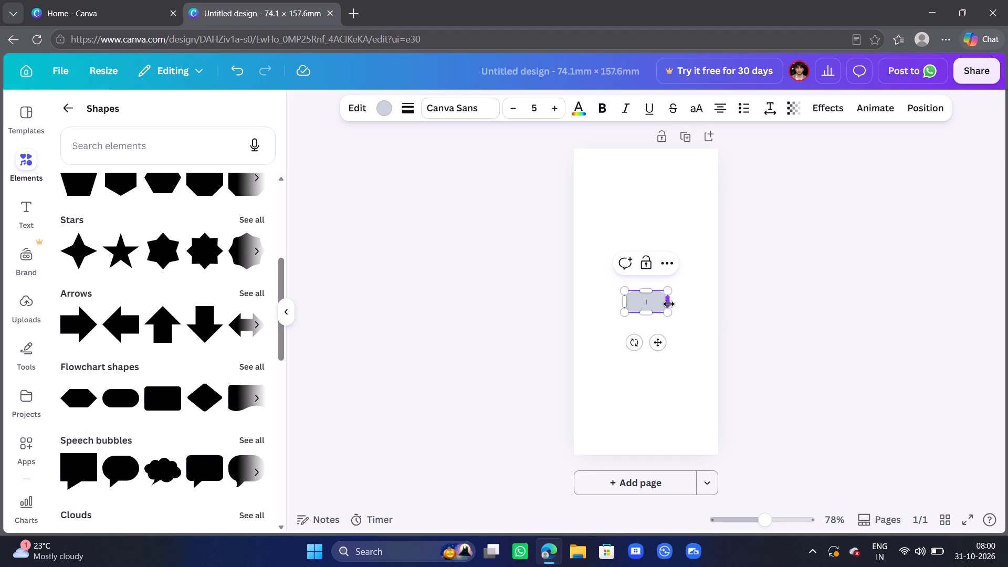
Widen the pill shape to span the page's side margins and move it up to the top margin, centred horizontally.
left_click_drag(669, 304, 701, 301)
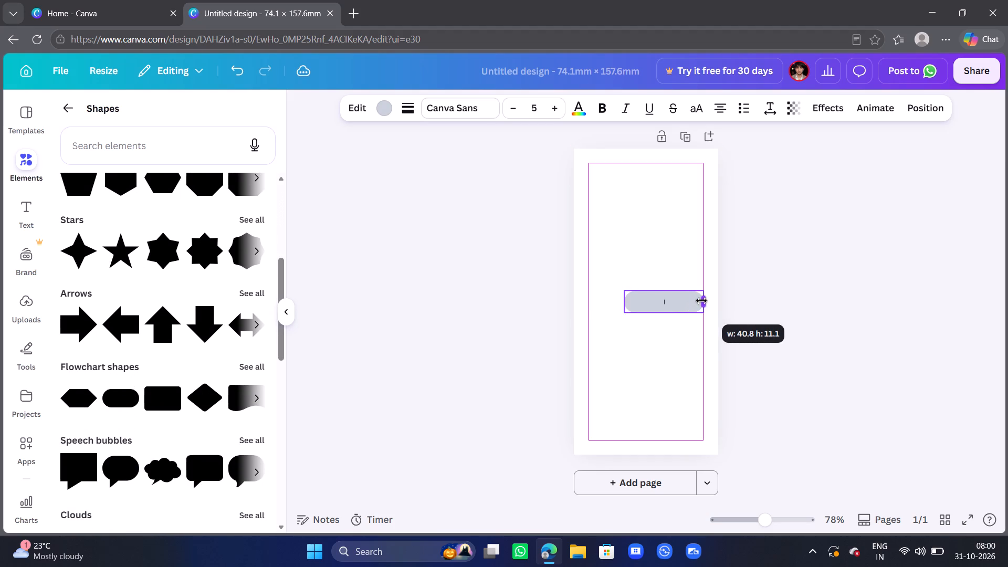
left_click_drag(701, 301, 705, 301)
left_click_drag(626, 304, 583, 309)
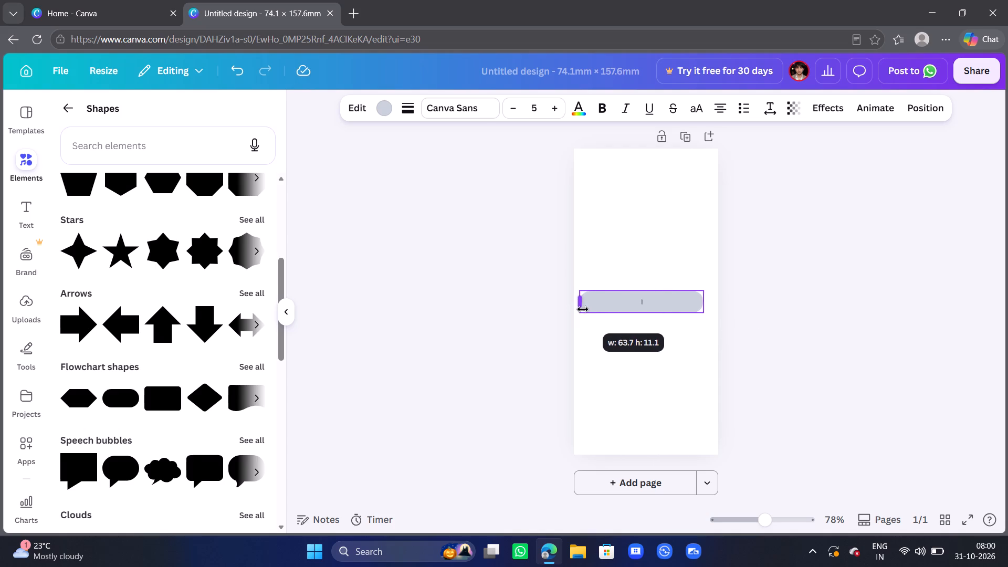
left_click_drag(583, 309, 588, 308)
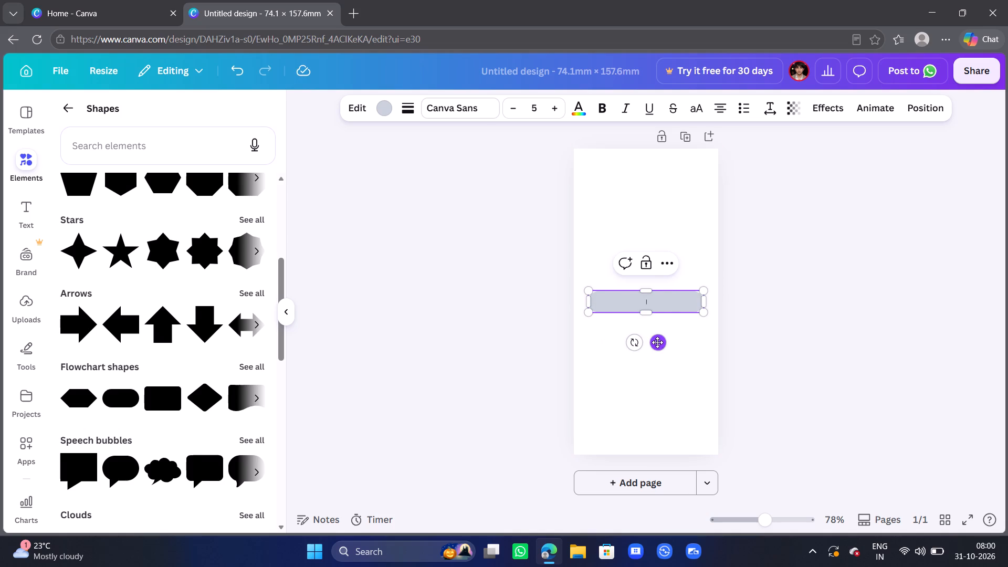
left_click_drag(657, 343, 652, 212)
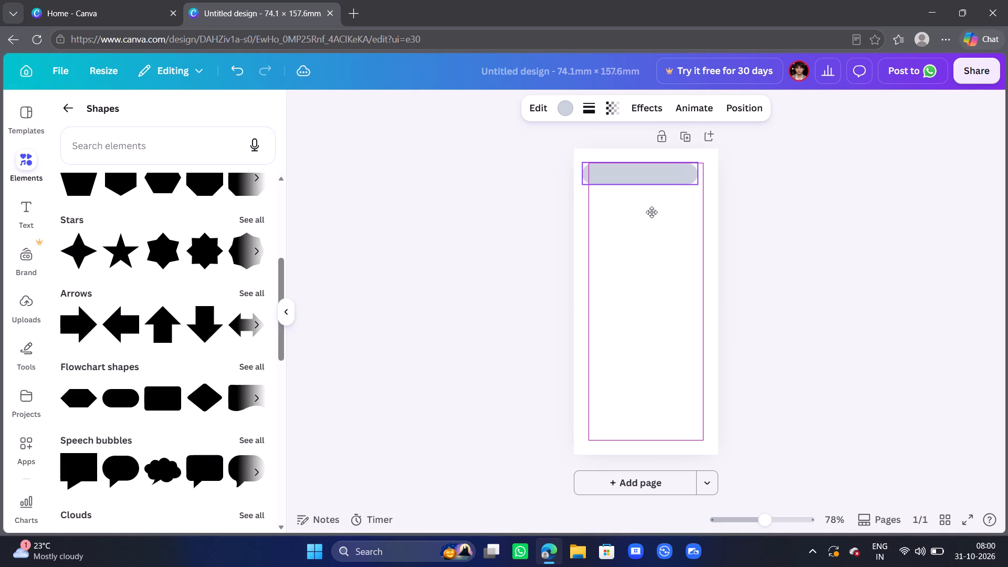
left_click_drag(652, 212, 657, 213)
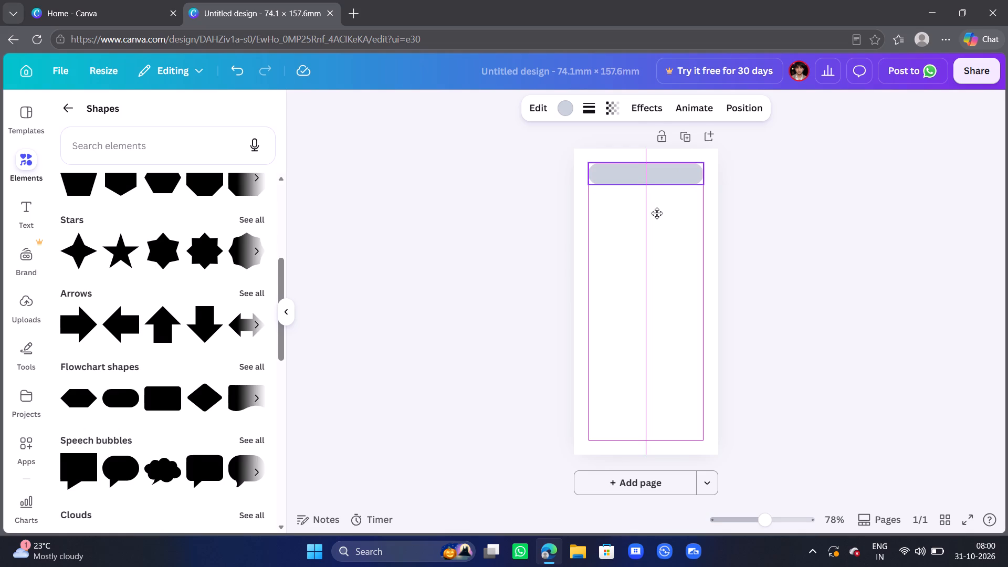
left_click_drag(657, 213, 656, 214)
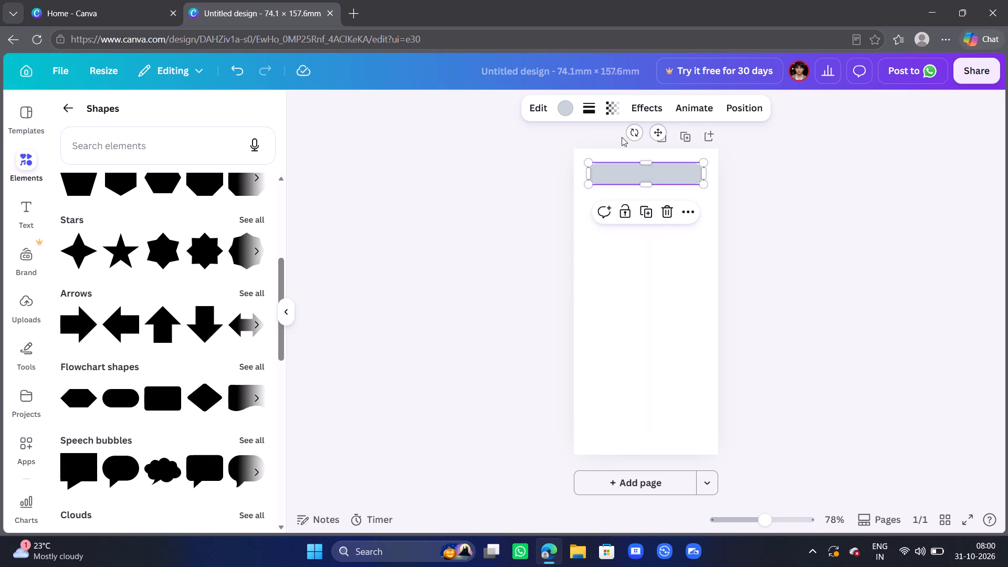
Recolour the header pill shape dark burgundy using the full set of default solid colours.
left_click(562, 105)
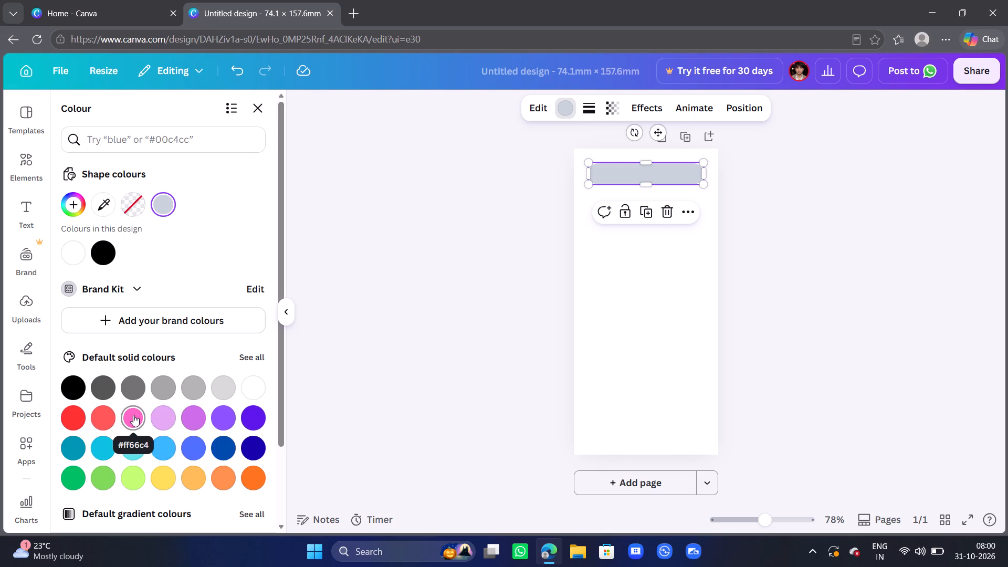
left_click(164, 418)
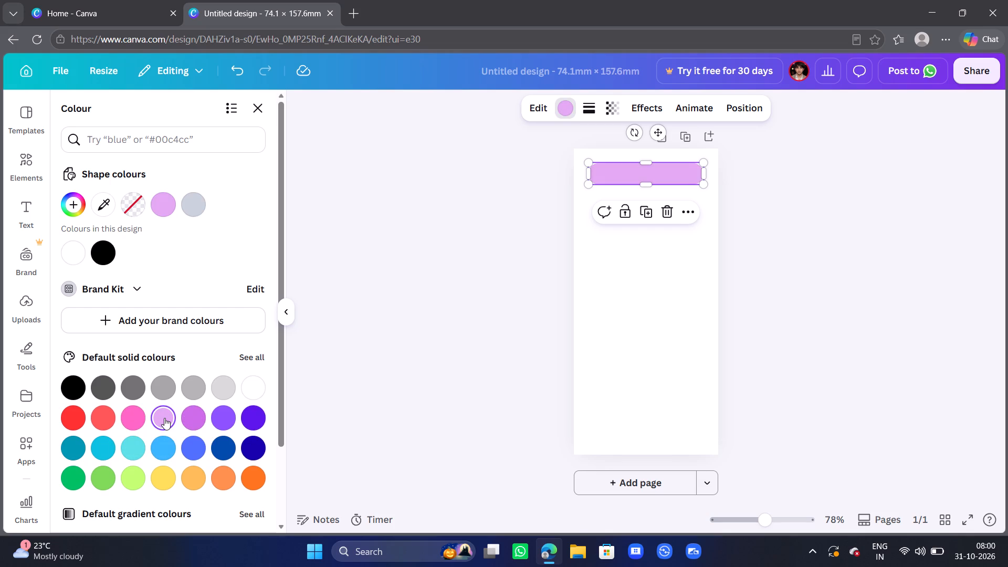
scroll(164, 418, "down", 1)
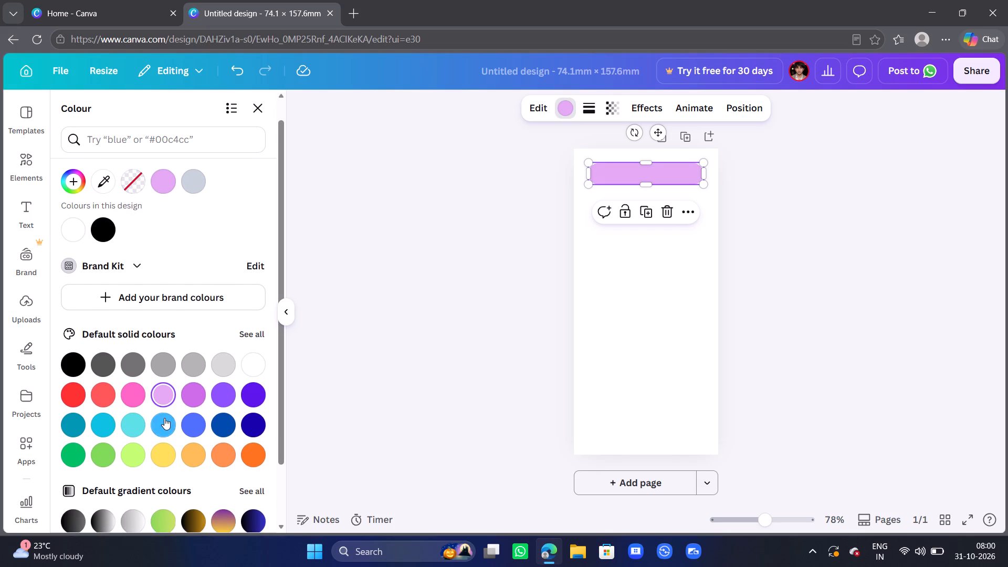
left_click(256, 334)
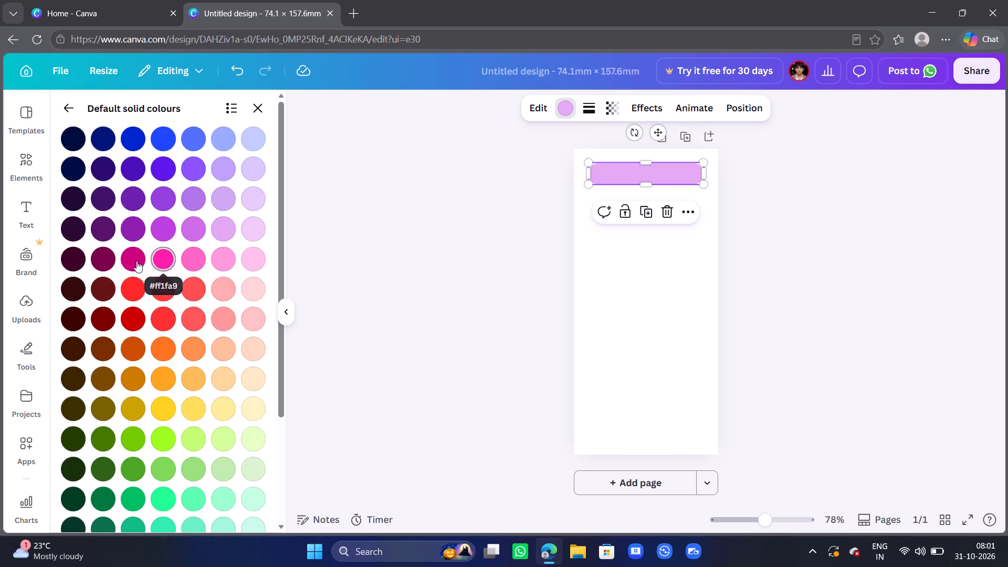
left_click(101, 261)
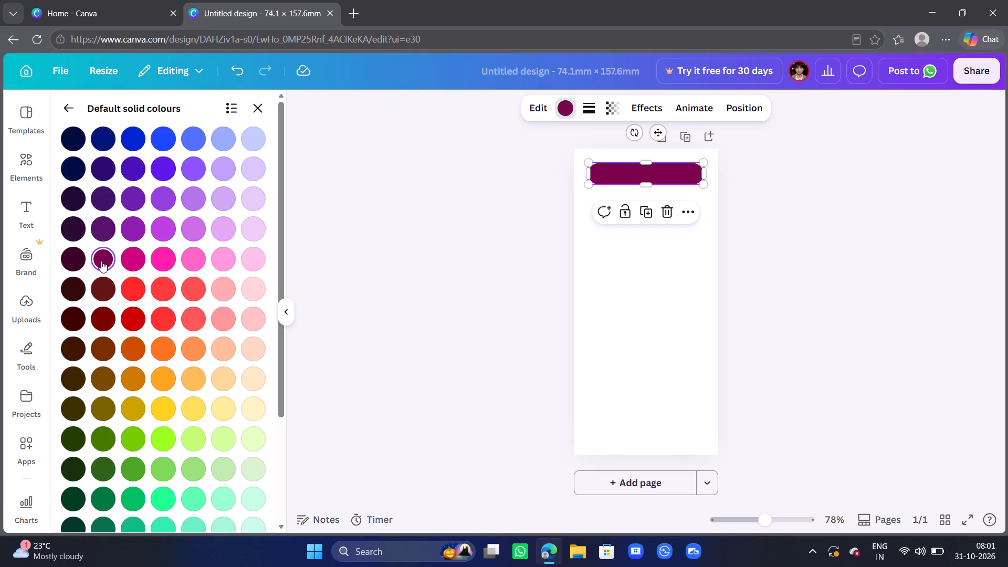
left_click(290, 317)
left_click(340, 303)
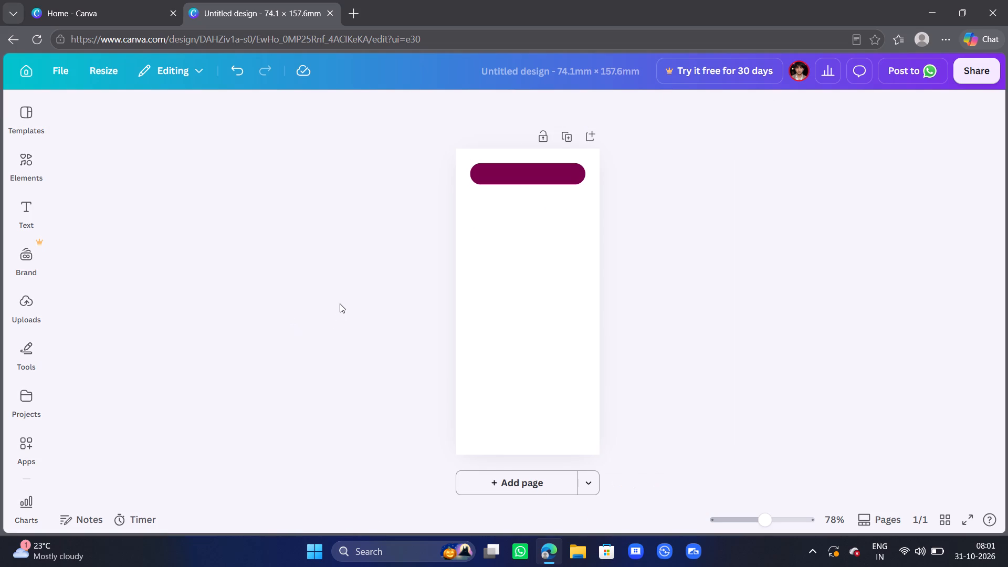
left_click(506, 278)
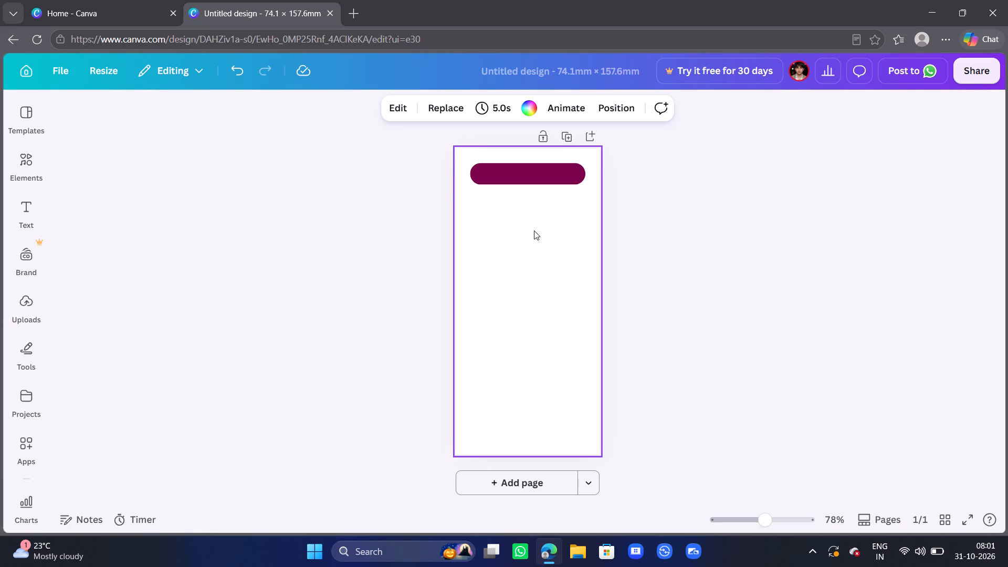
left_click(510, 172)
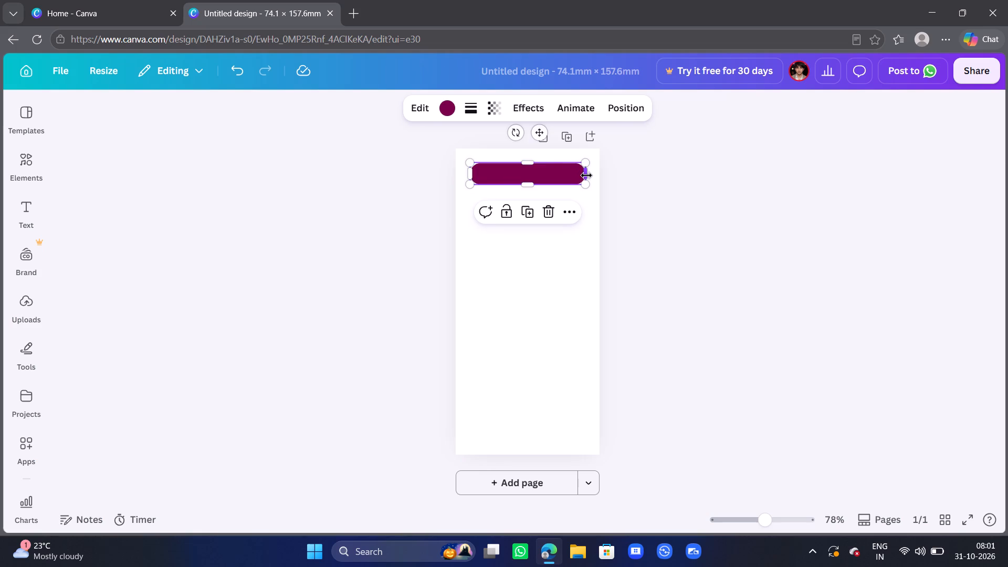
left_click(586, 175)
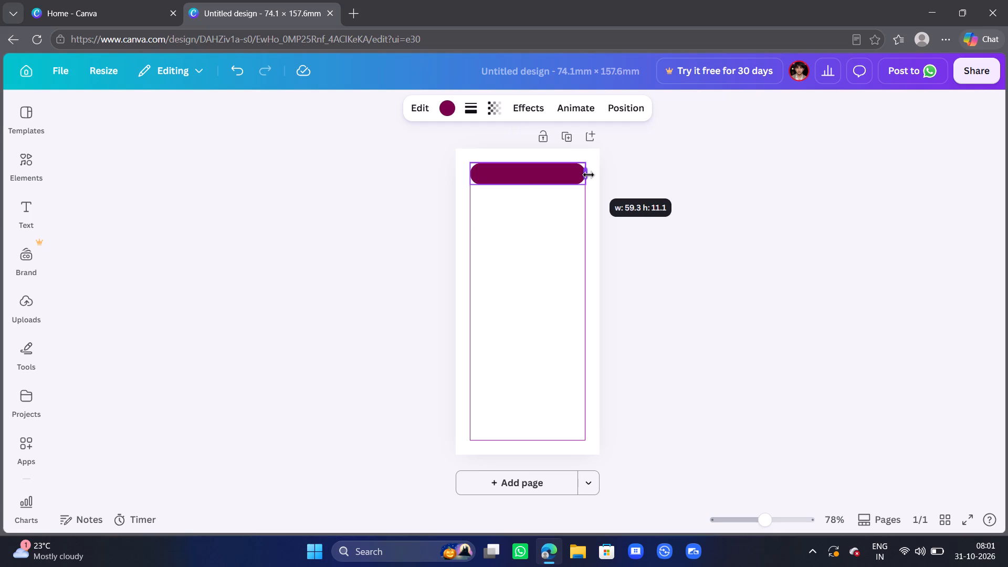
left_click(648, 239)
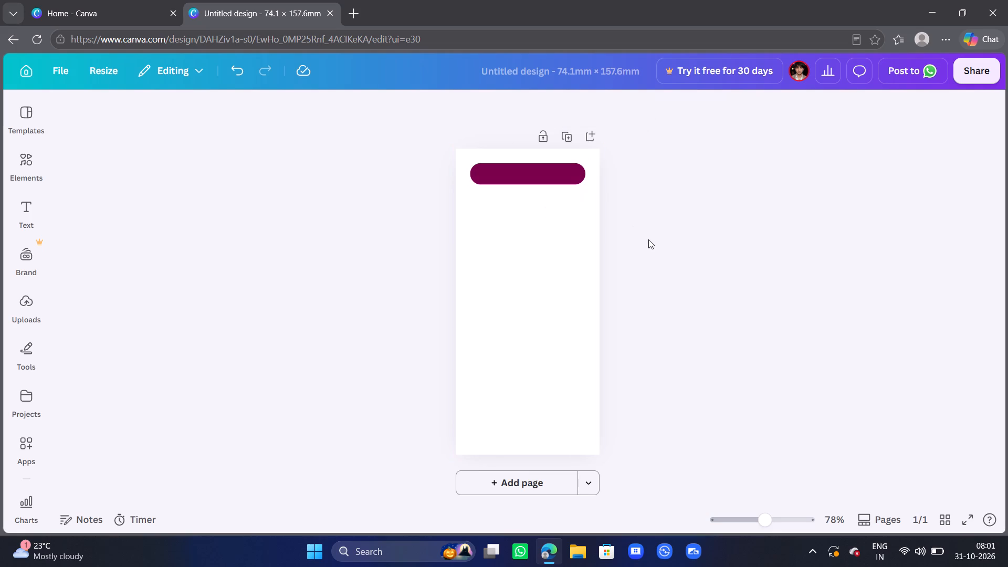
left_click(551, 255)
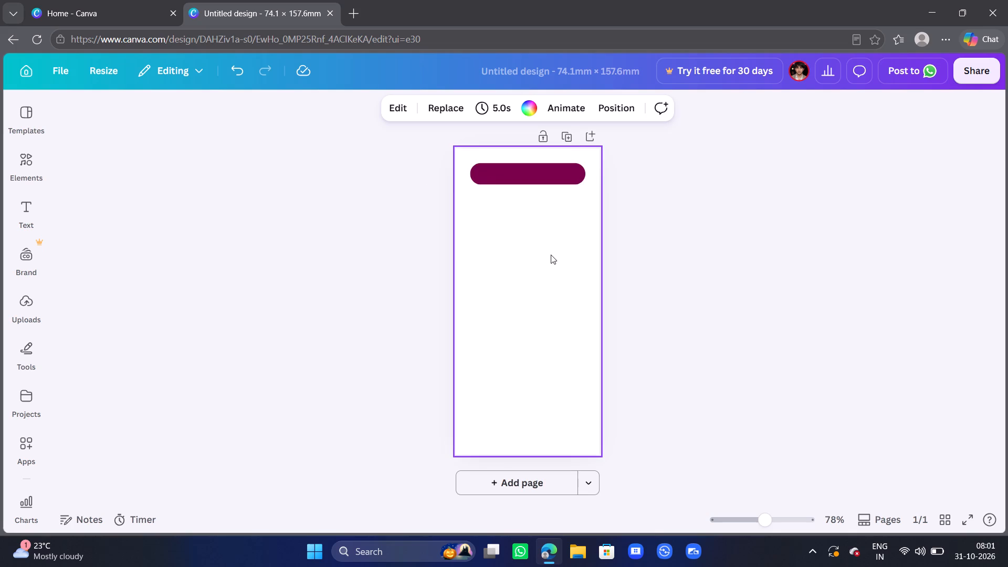
Add the shallow-pointed, nearly round eight-point star from the Stars shapes to the page.
left_click(22, 155)
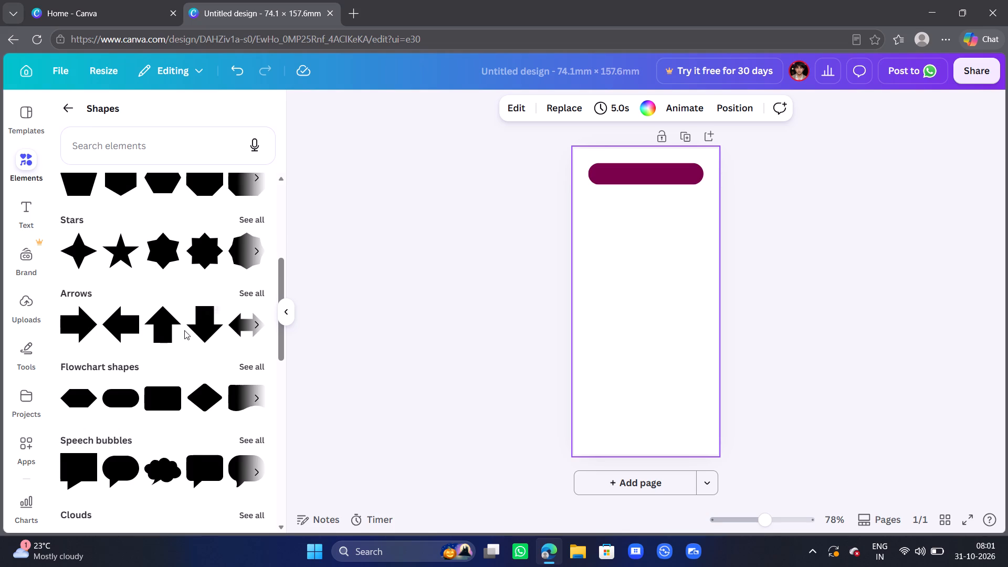
scroll(184, 330, "up", 1)
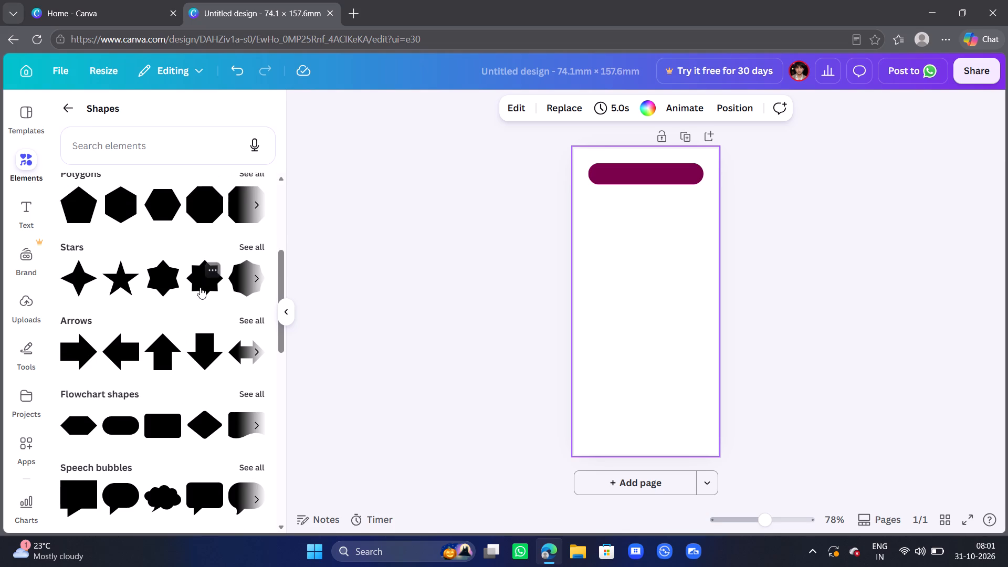
left_click(258, 278)
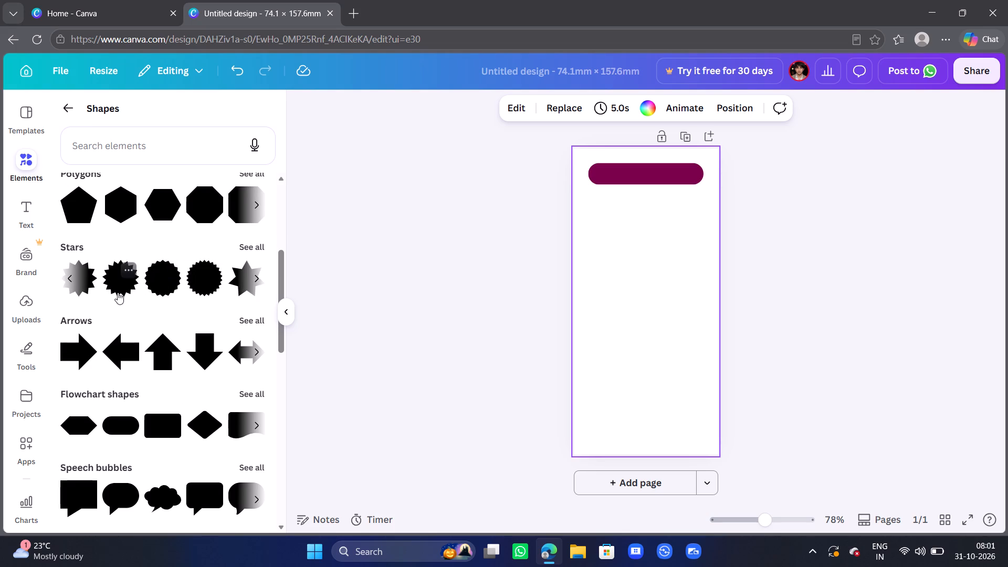
scroll(142, 274, "right", 1)
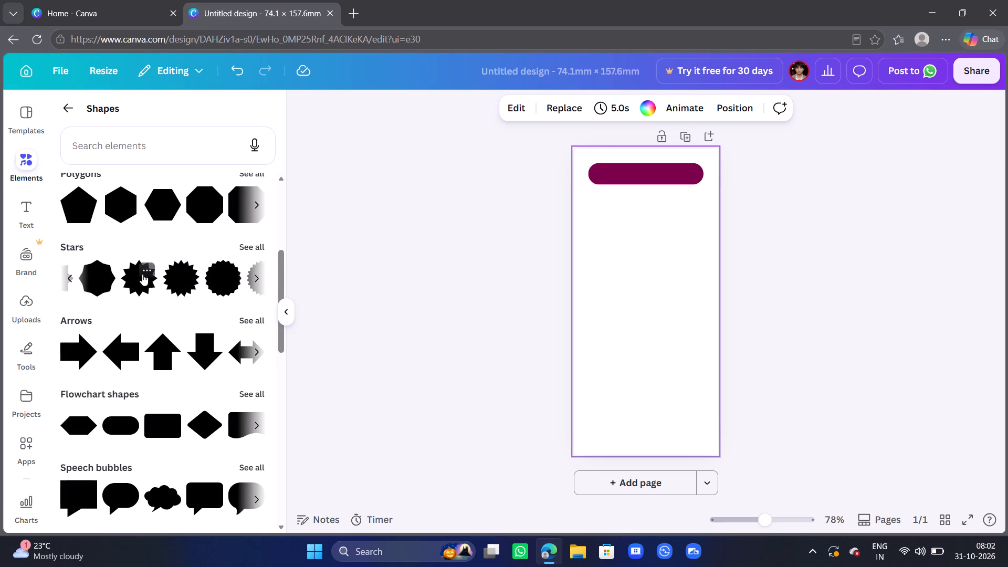
left_click(104, 285)
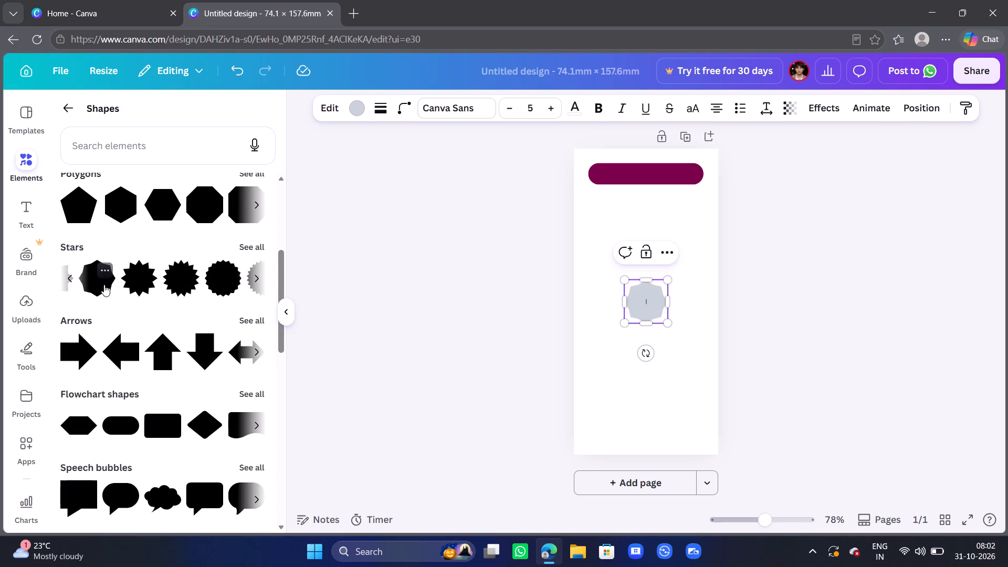
Shrink the star to about 8.8 × 8.8 mm and place it inside the burgundy pill's right end, centred vertically.
left_click_drag(670, 324, 642, 310)
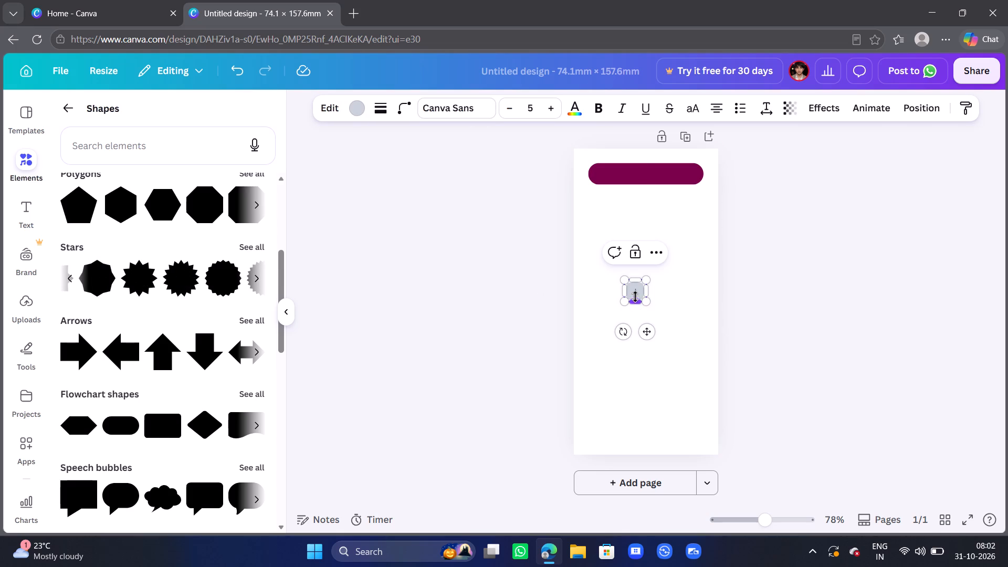
left_click_drag(635, 291, 651, 339)
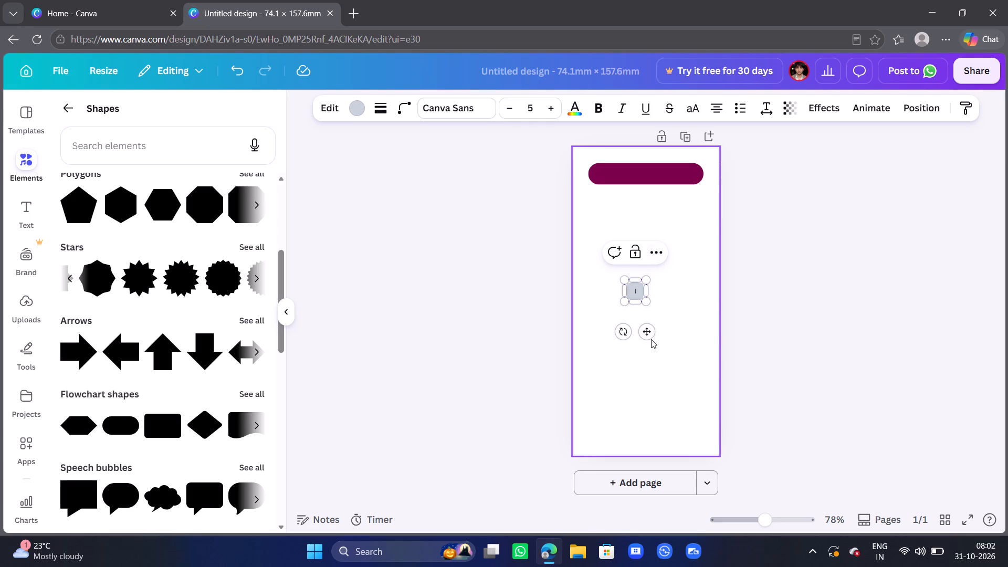
left_click_drag(651, 339, 648, 335)
left_click_drag(648, 335, 680, 238)
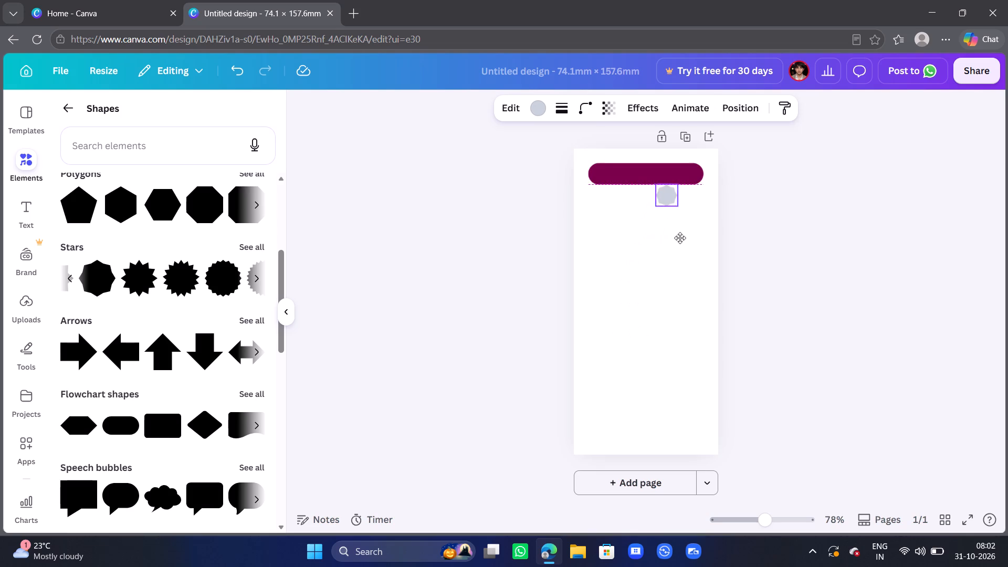
left_click_drag(680, 238, 700, 218)
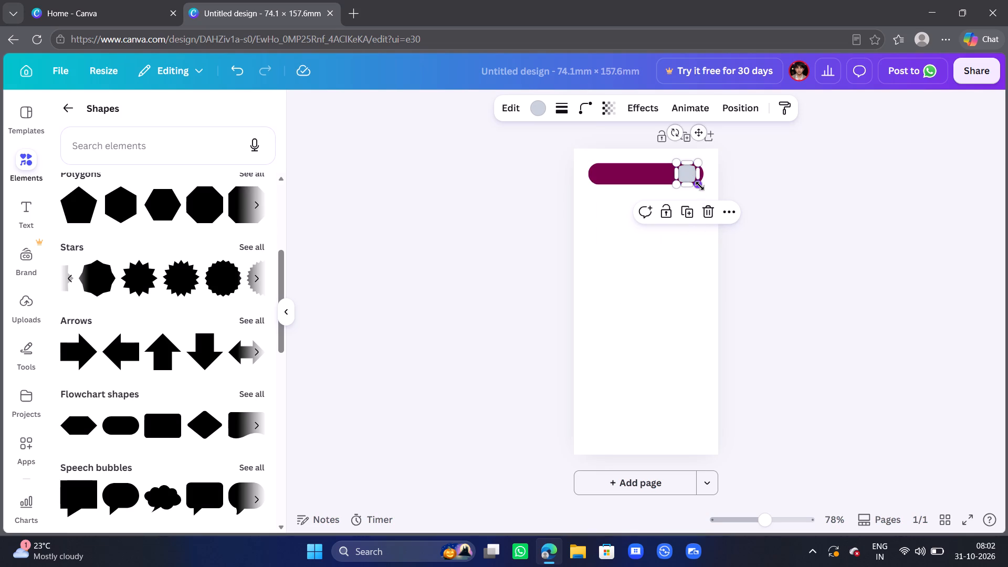
left_click_drag(700, 186, 694, 181)
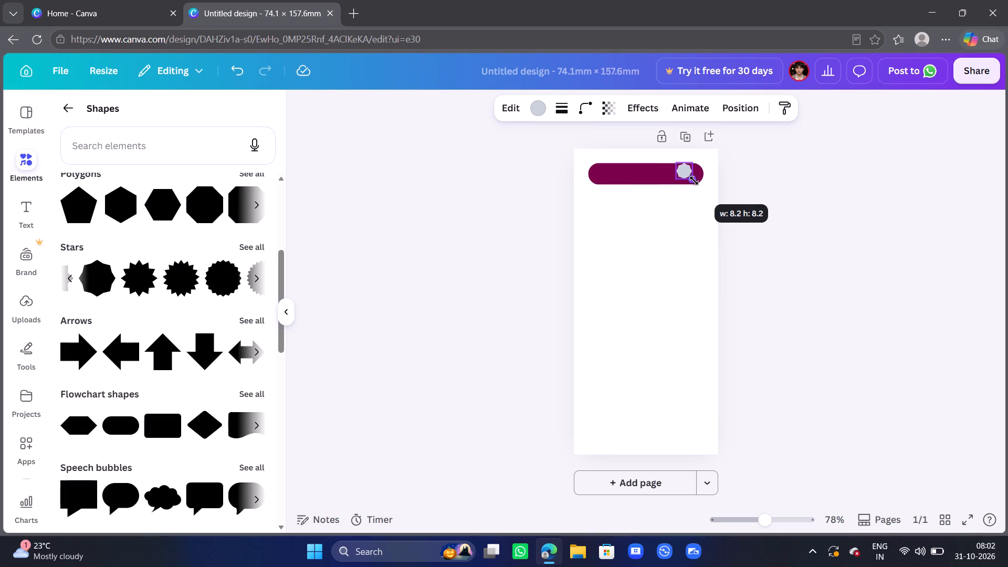
left_click_drag(694, 181, 695, 182)
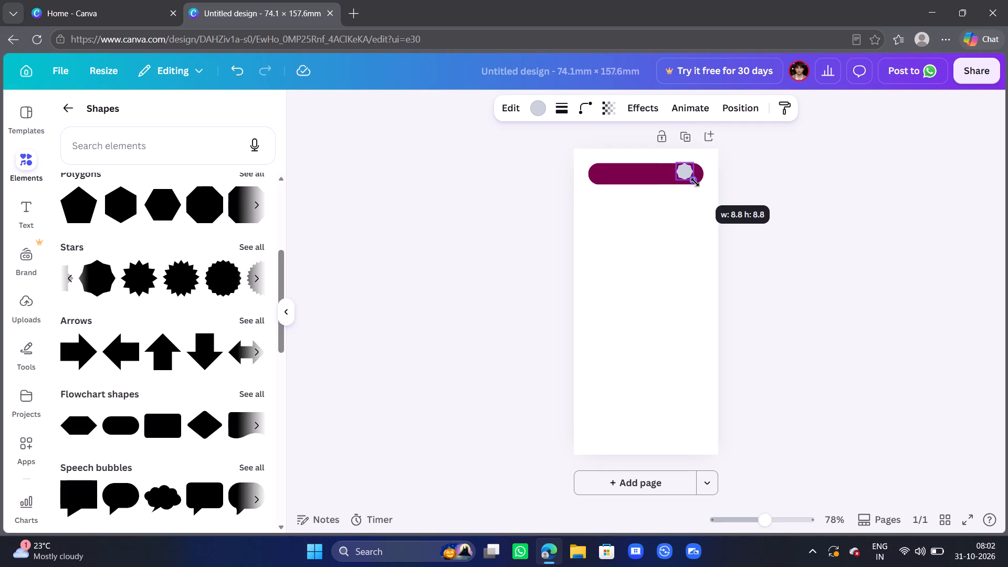
left_click(675, 266)
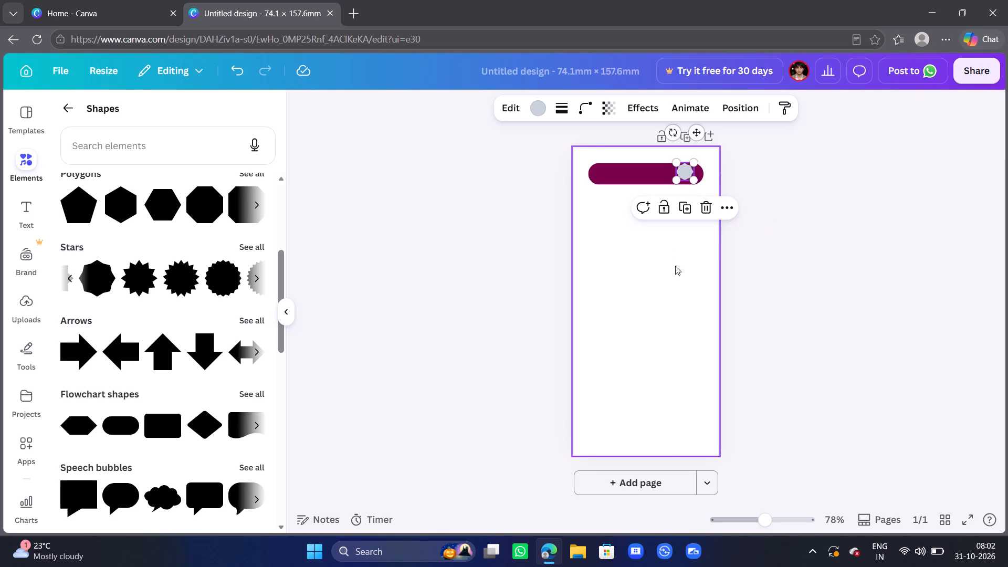
left_click(685, 171)
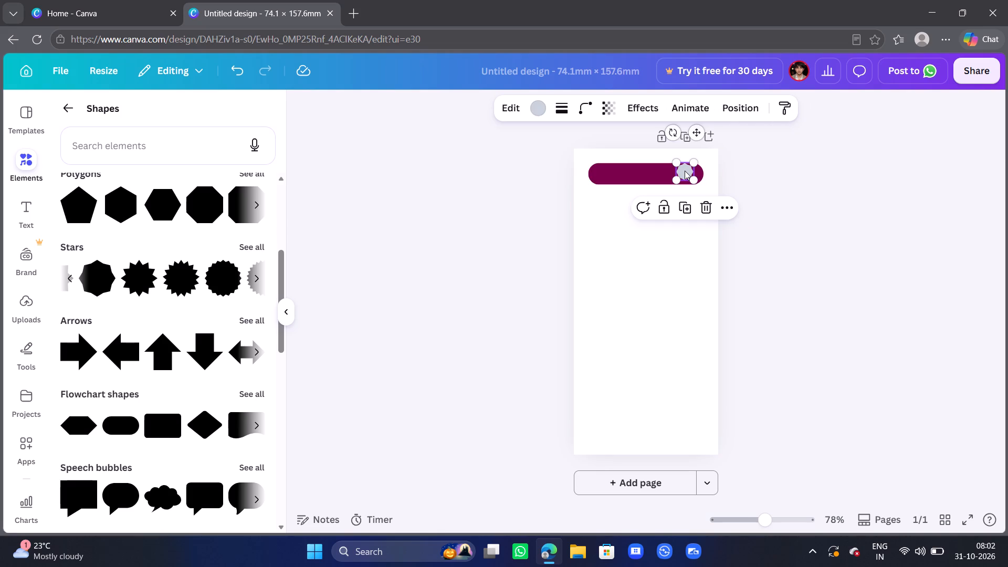
left_click(682, 169)
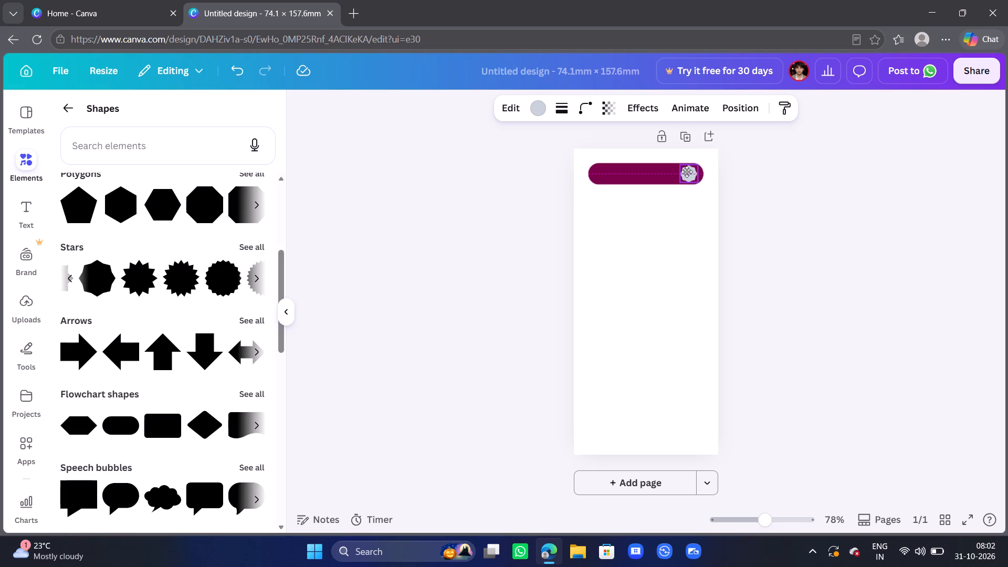
left_click(650, 282)
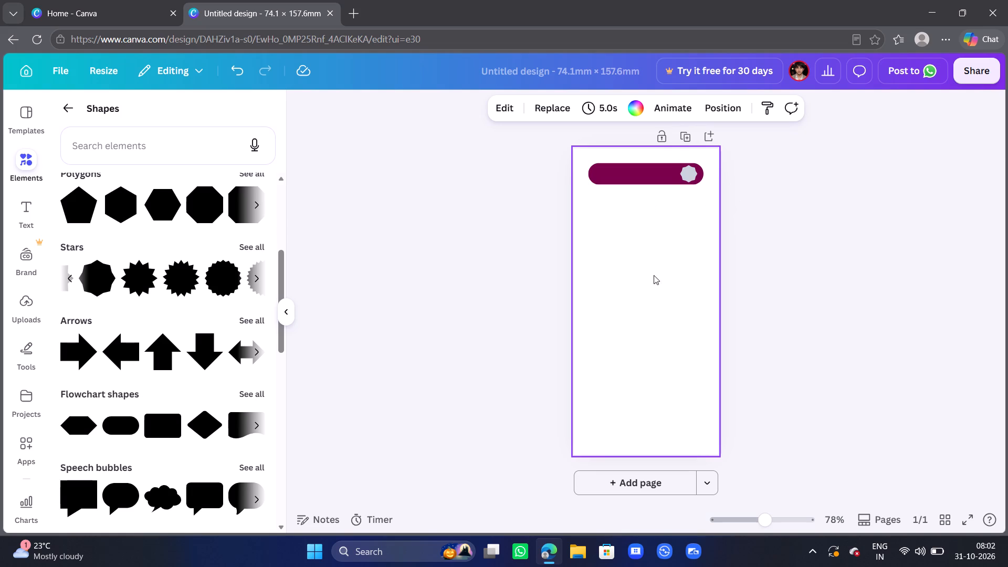
Copy the small star and place the duplicate inside the pill's left end, level with the original.
left_click(686, 174)
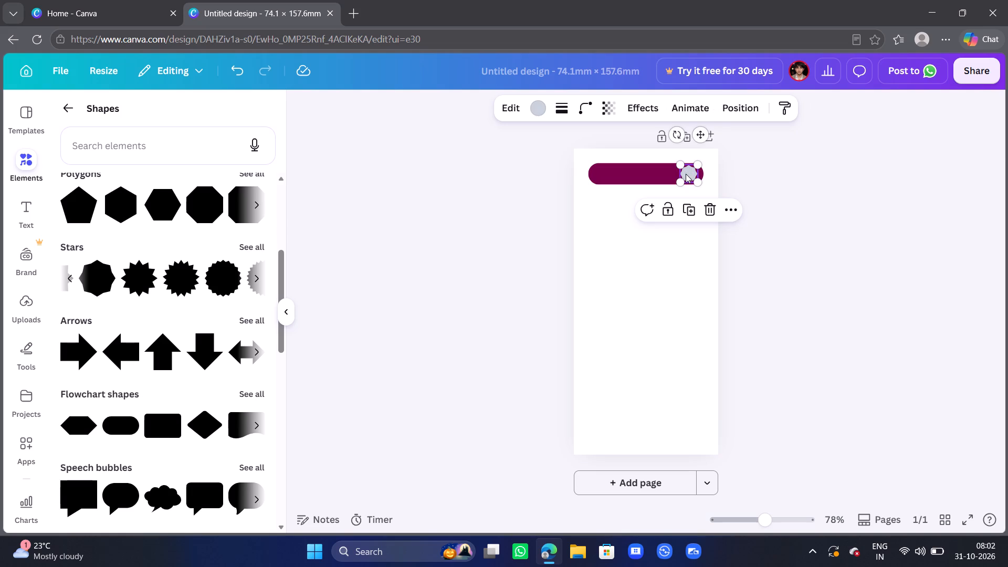
key("ctrl+c")
left_click(732, 215)
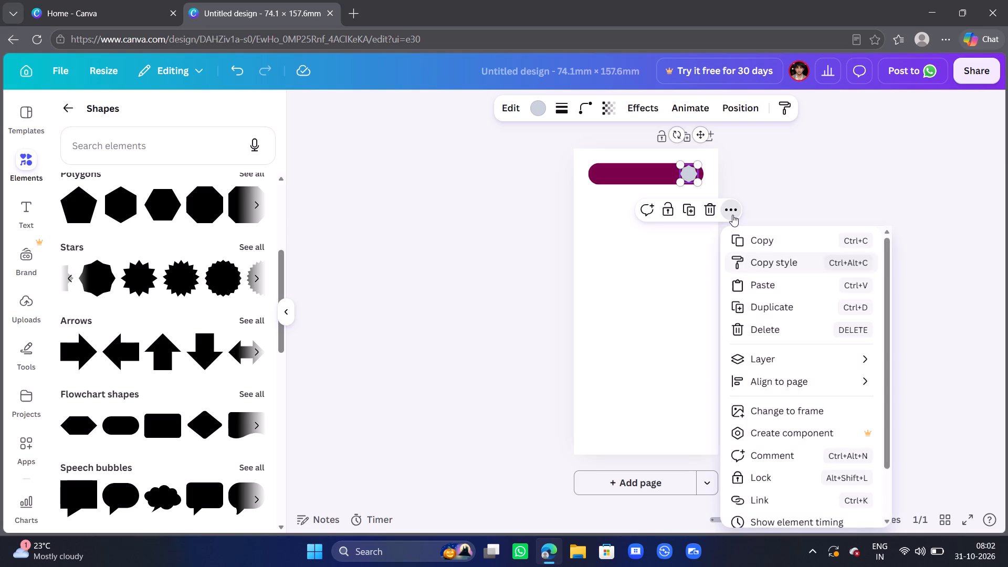
left_click(753, 242)
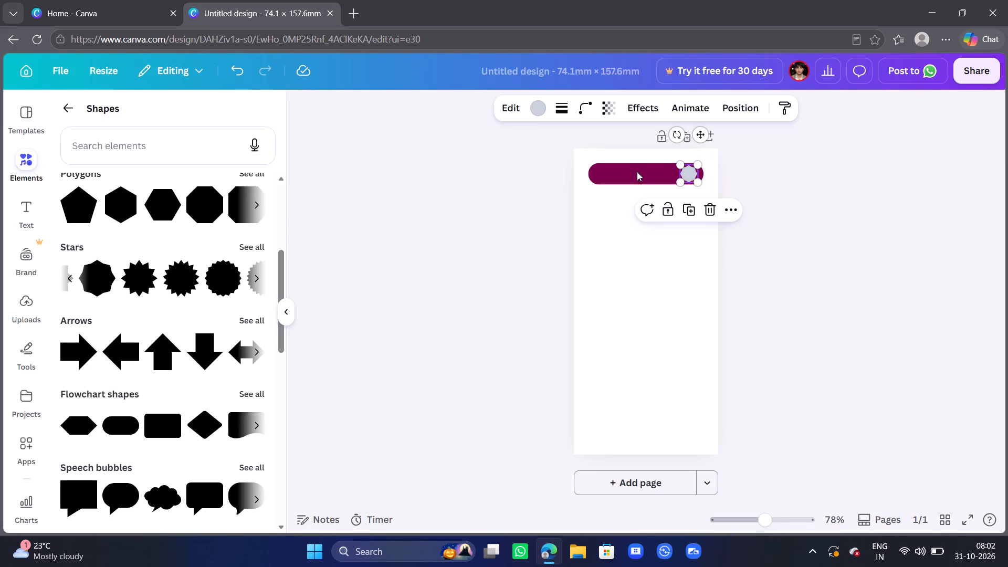
left_click(607, 173)
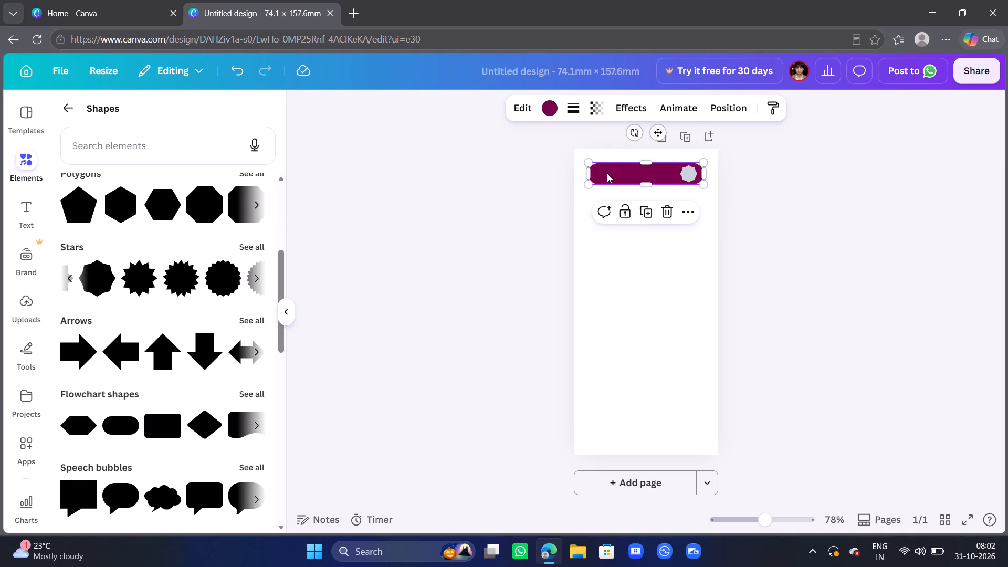
key("ctrl+v")
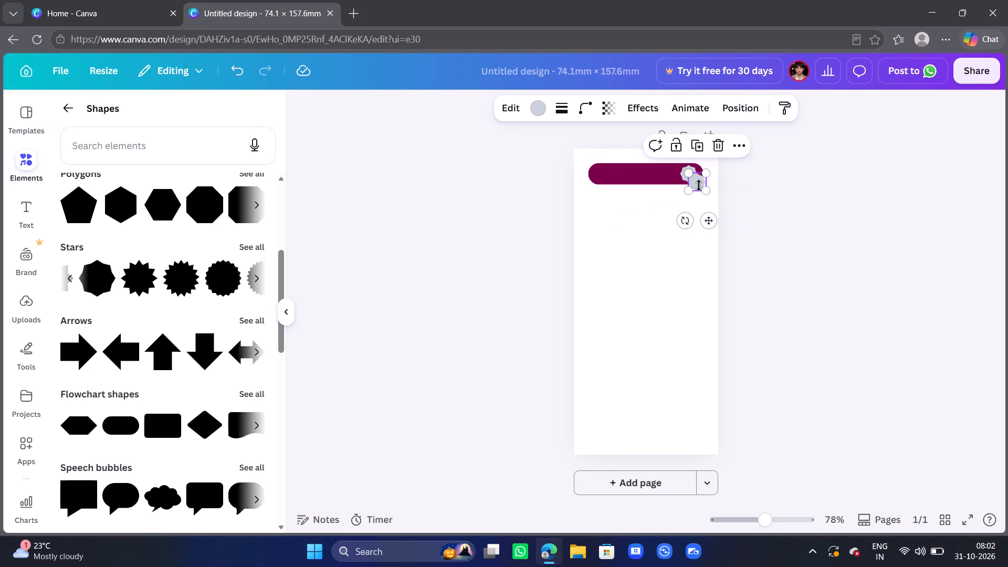
left_click_drag(709, 225, 612, 217)
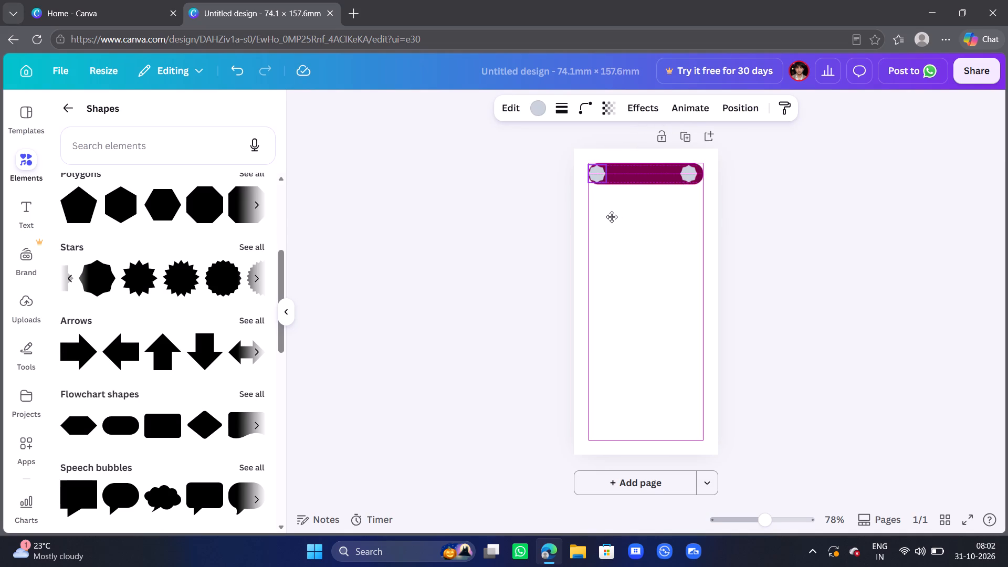
left_click_drag(612, 217, 615, 217)
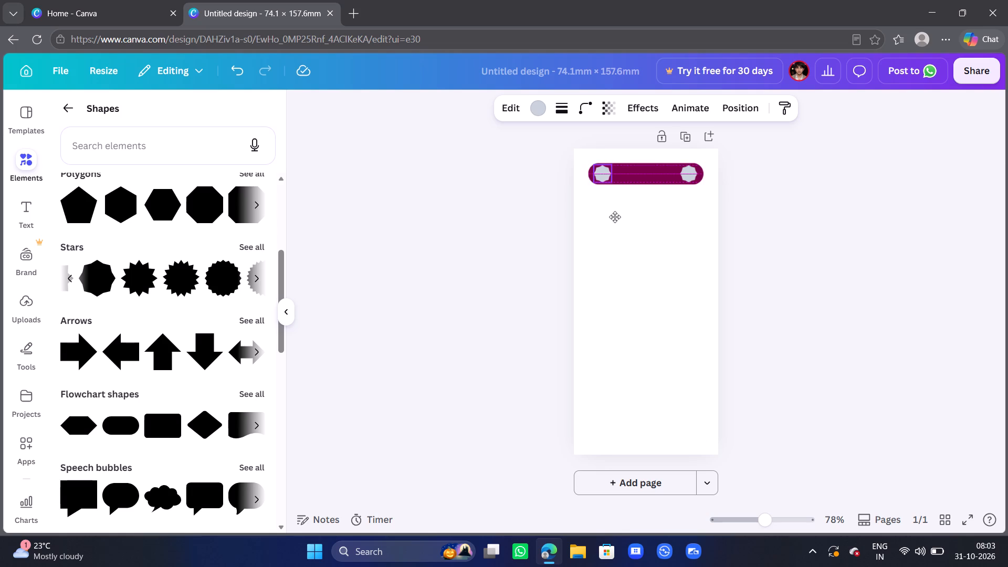
left_click_drag(615, 217, 614, 217)
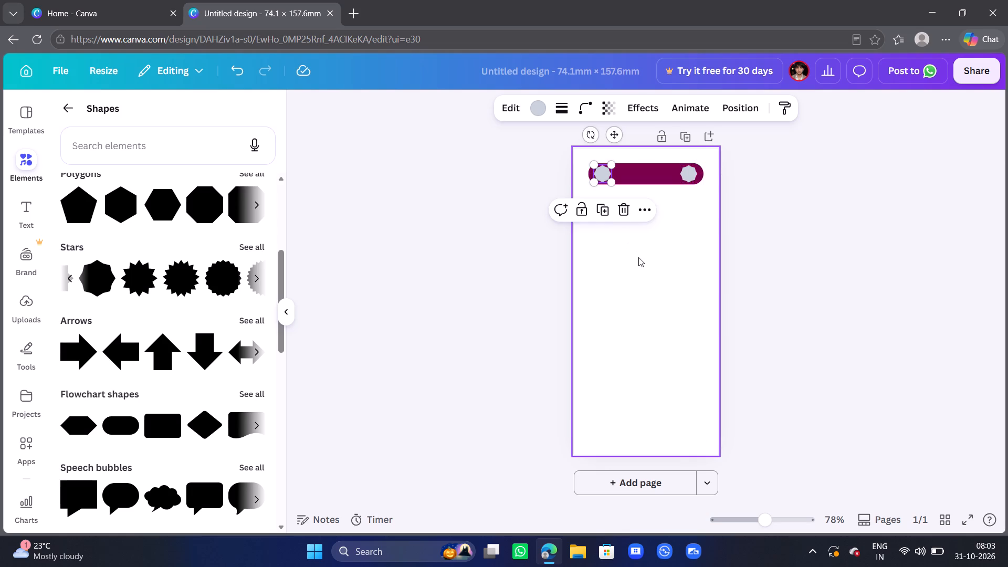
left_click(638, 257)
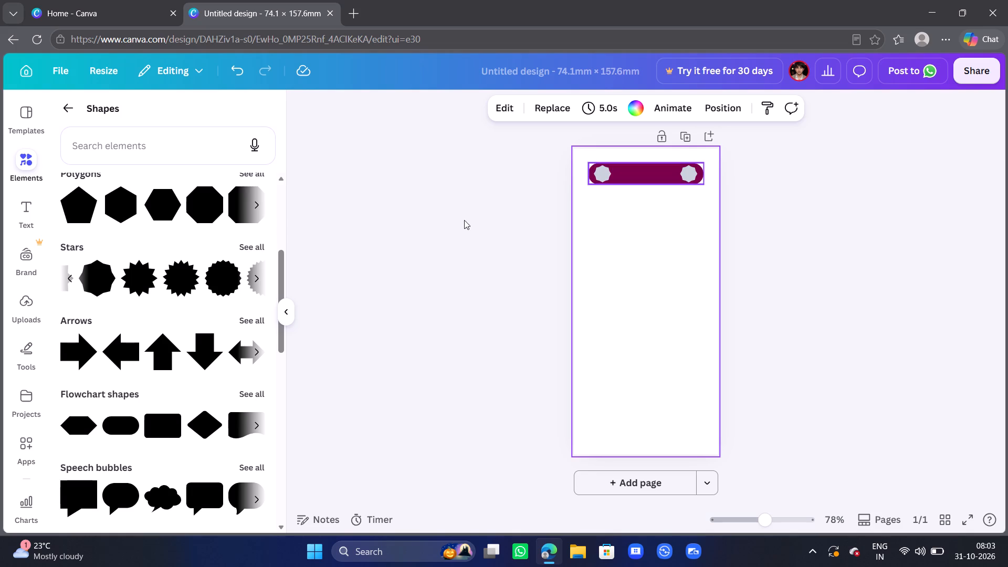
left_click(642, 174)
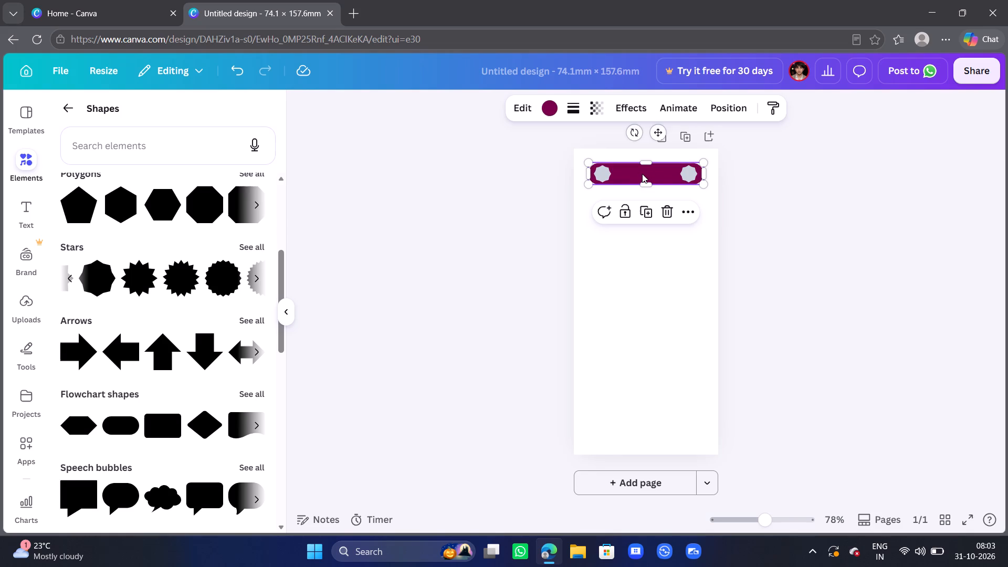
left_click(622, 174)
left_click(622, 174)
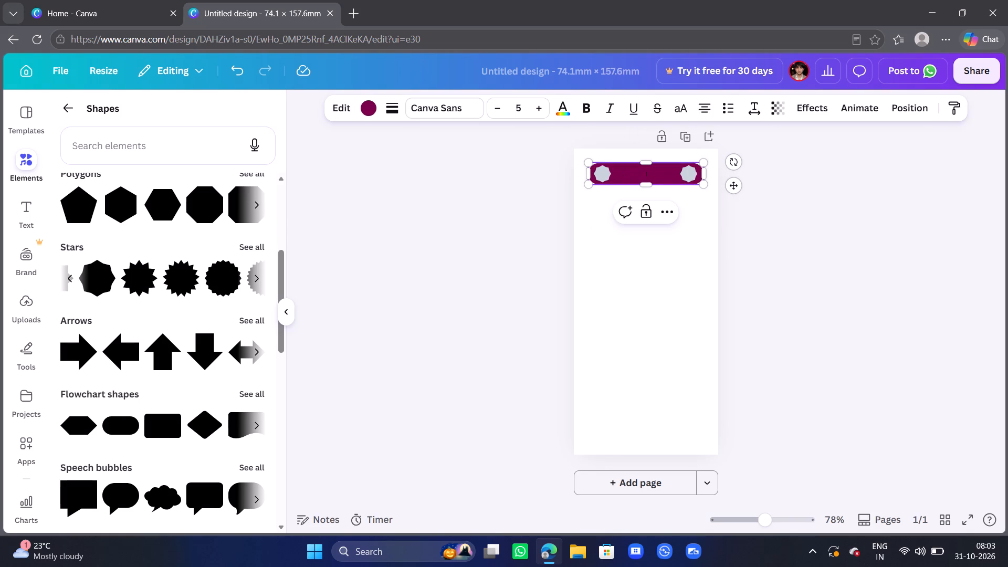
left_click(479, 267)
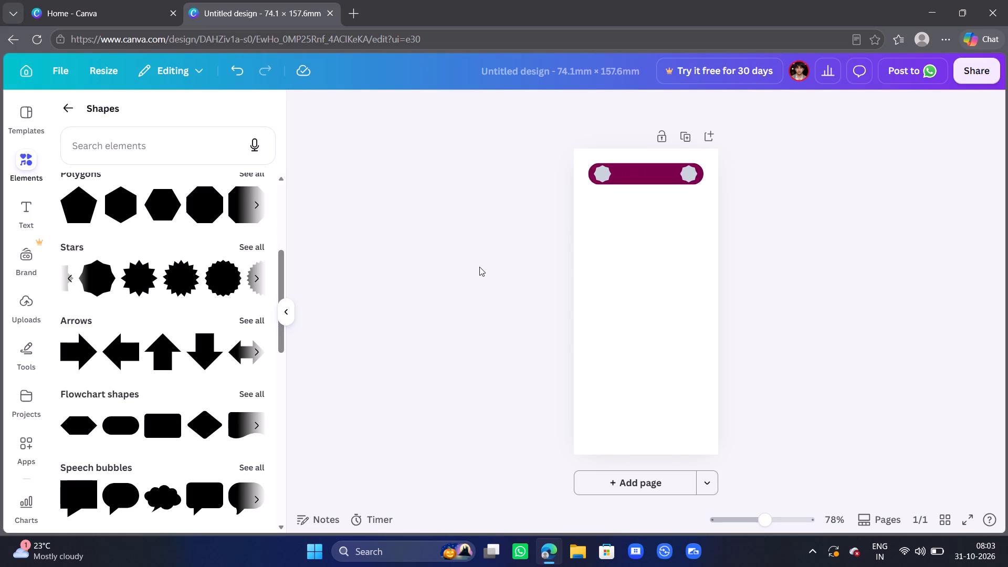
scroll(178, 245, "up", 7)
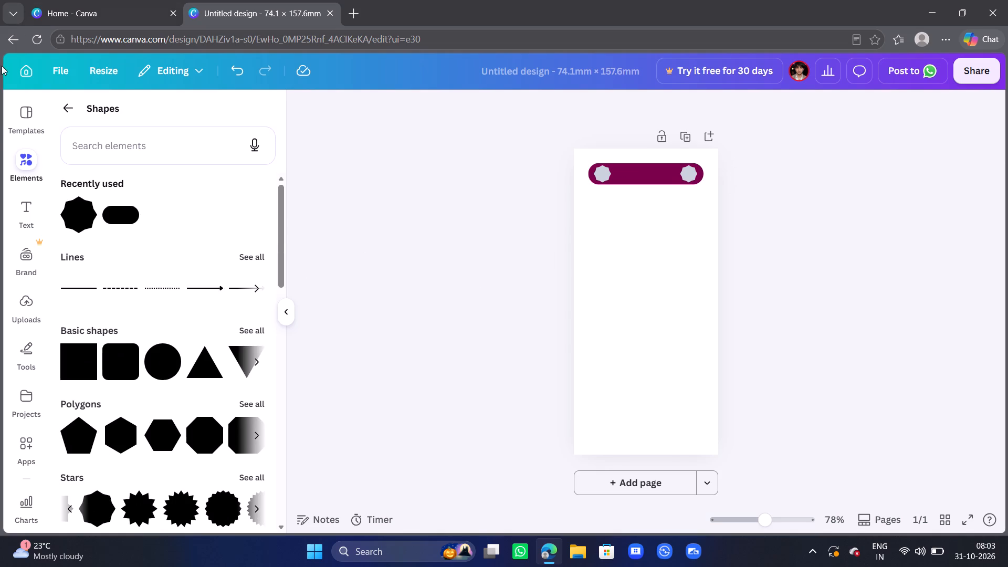
Add a plain text box to the page and set its font size to 10.
left_click(16, 212)
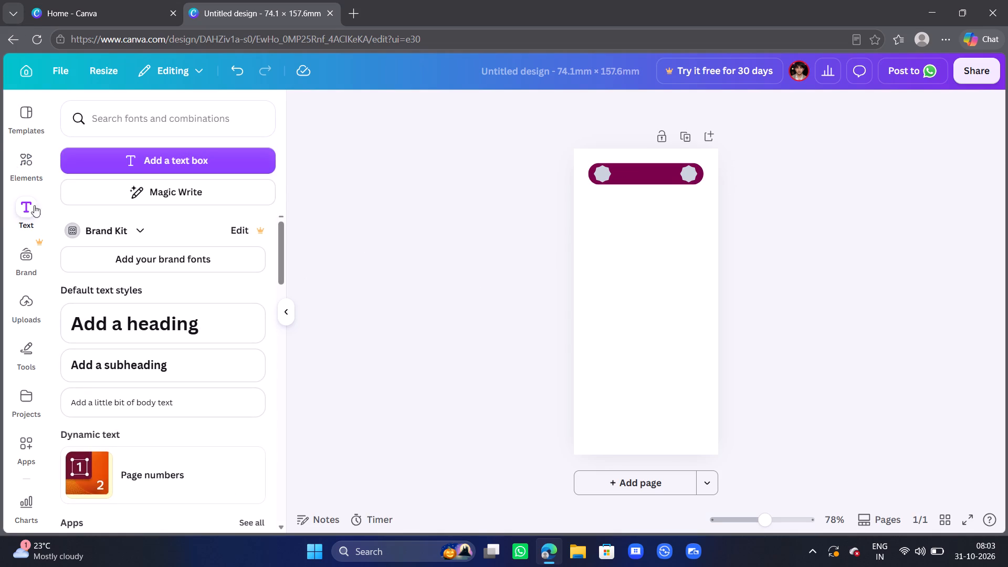
left_click(163, 157)
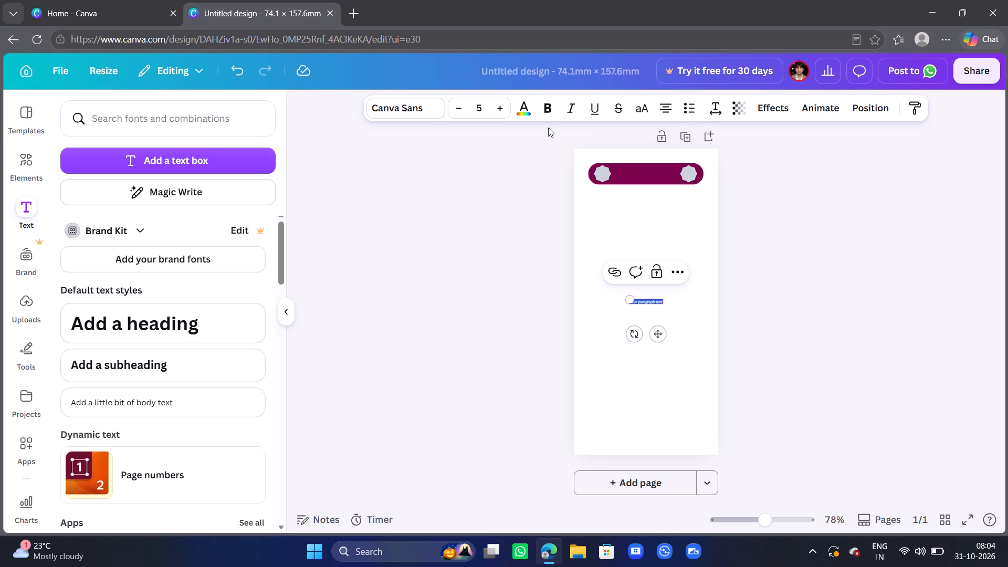
triple_click(501, 107)
double_click(501, 107)
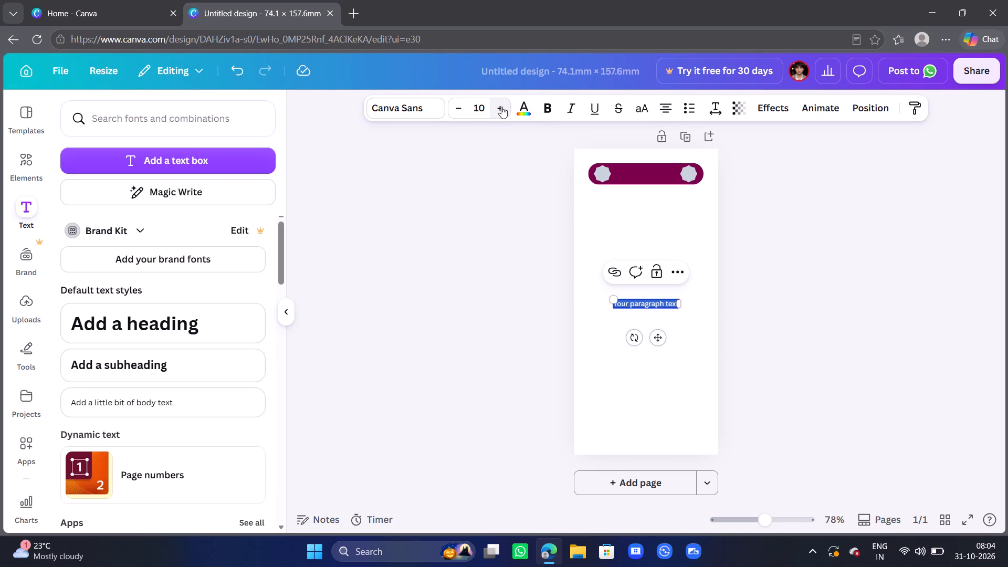
Find the "Scary story" design among the font combinations and add it to the page.
scroll(153, 342, "right", 1)
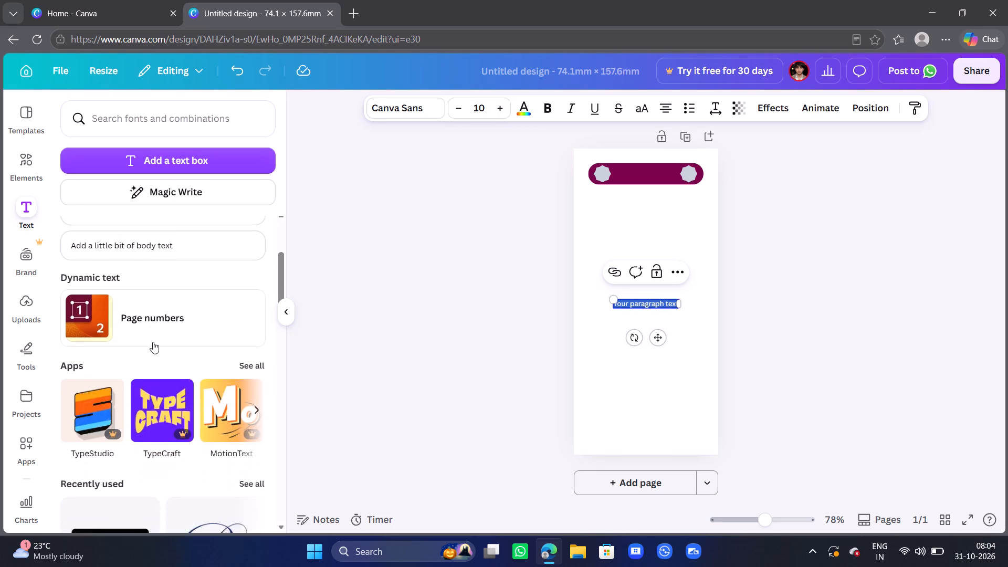
scroll(153, 342, "right", 1)
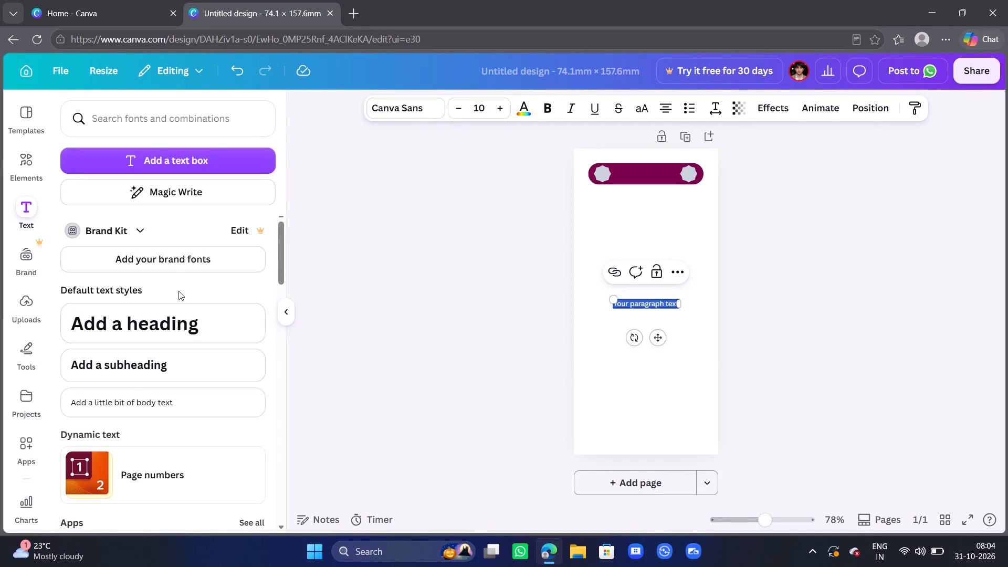
scroll(178, 291, "down", 8)
scroll(178, 291, "right", 1)
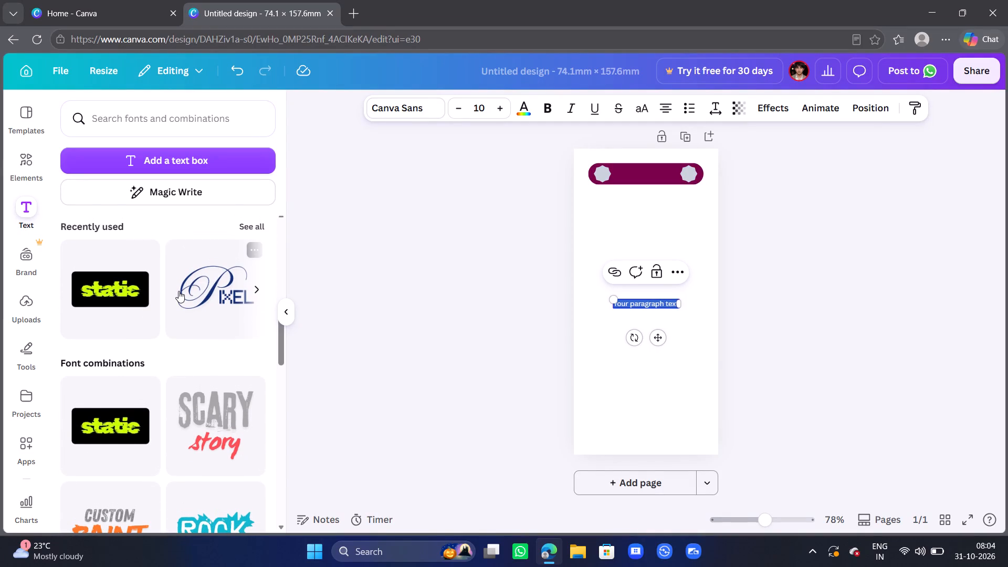
scroll(178, 291, "right", 1)
scroll(178, 291, "down", 3)
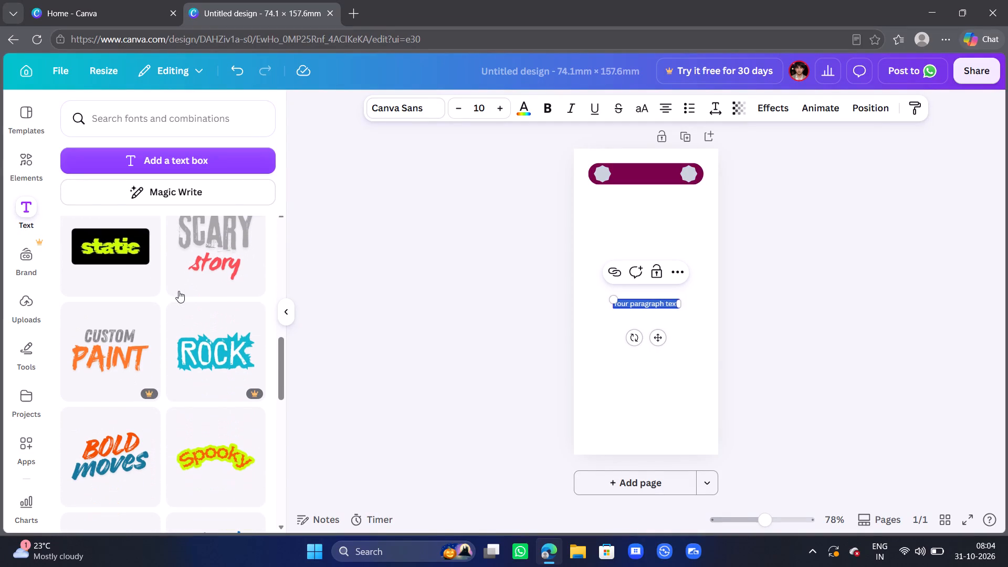
scroll(178, 291, "down", 3)
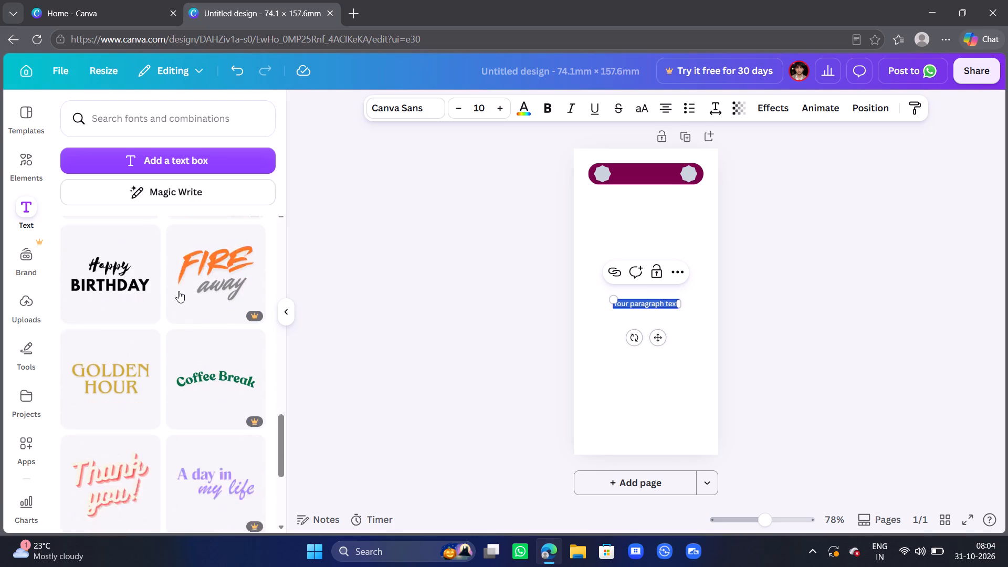
scroll(178, 291, "right", 3)
scroll(178, 291, "up", 4)
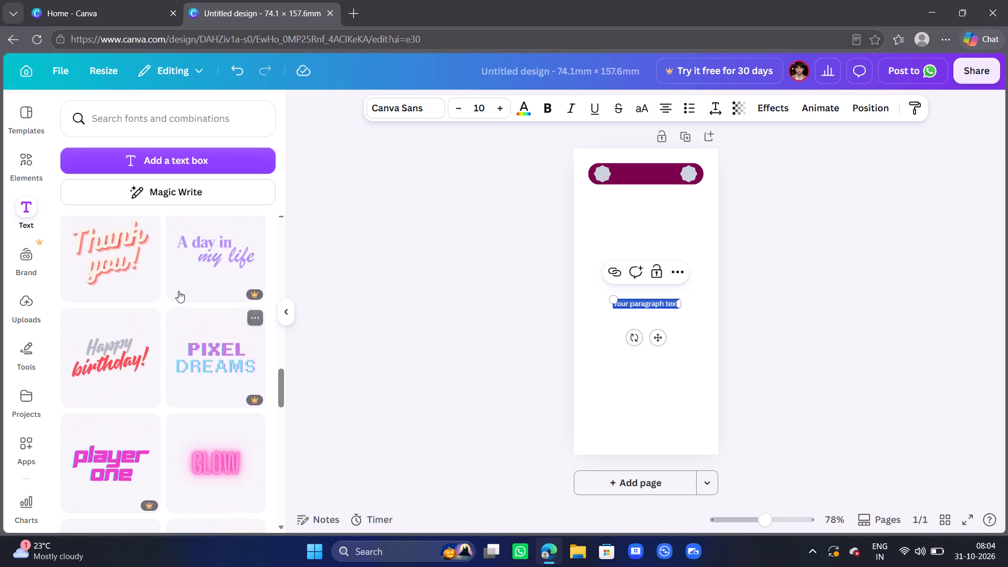
scroll(178, 291, "up", 7)
scroll(178, 291, "down", 4)
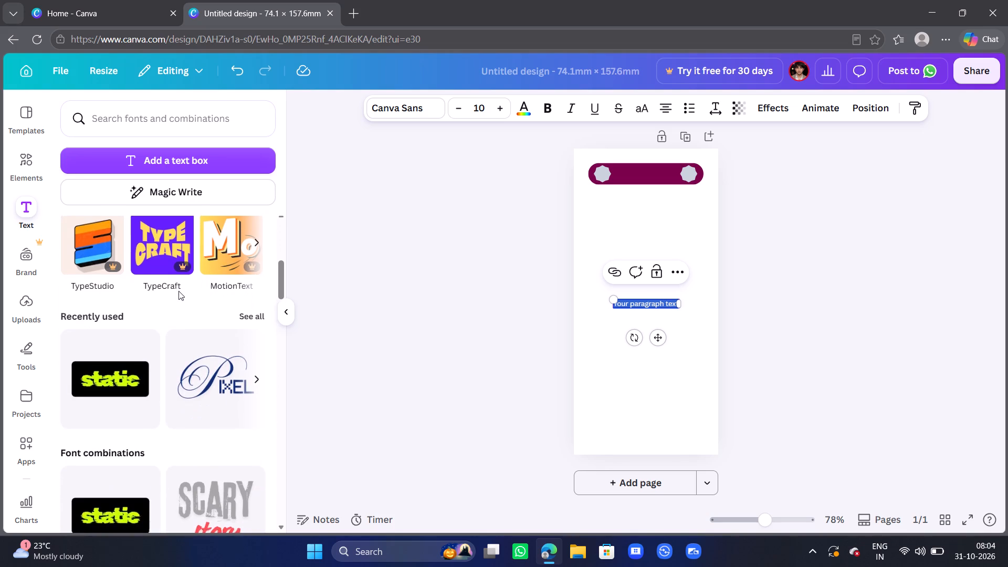
scroll(178, 291, "down", 5)
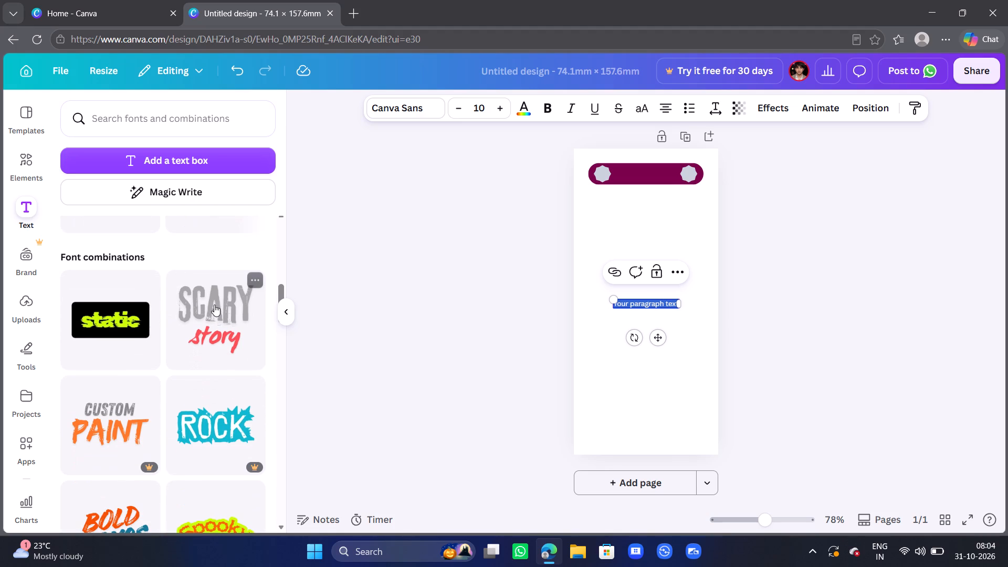
left_click(214, 304)
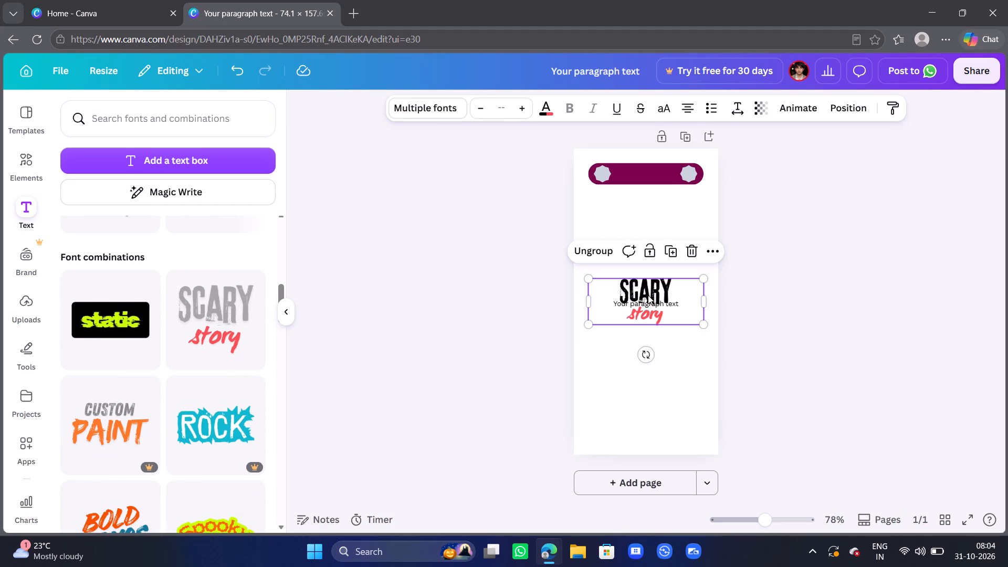
Delete the word "SCARY" and get rid of its emptied text box, keeping only the "story" text.
left_click(650, 311)
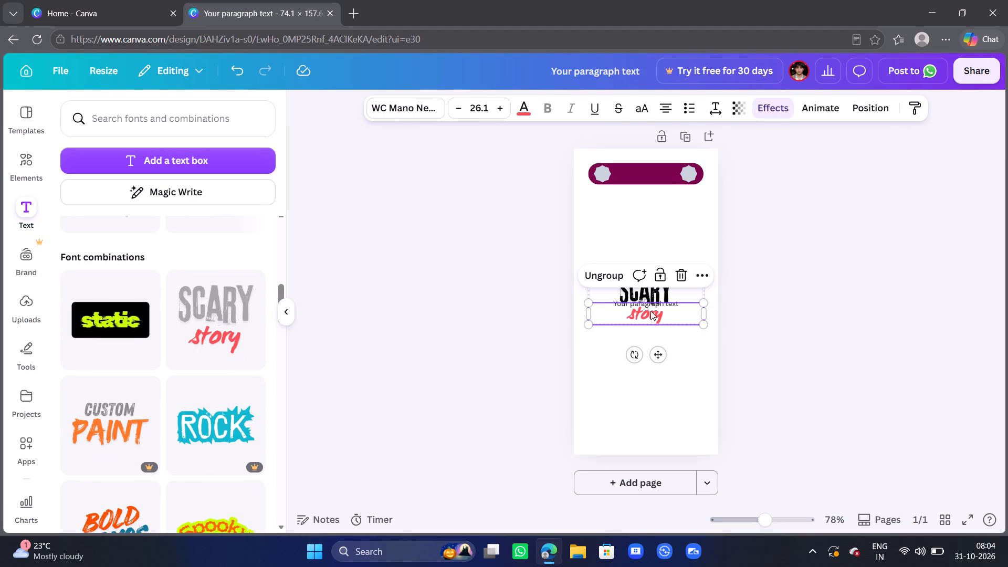
left_click(660, 292)
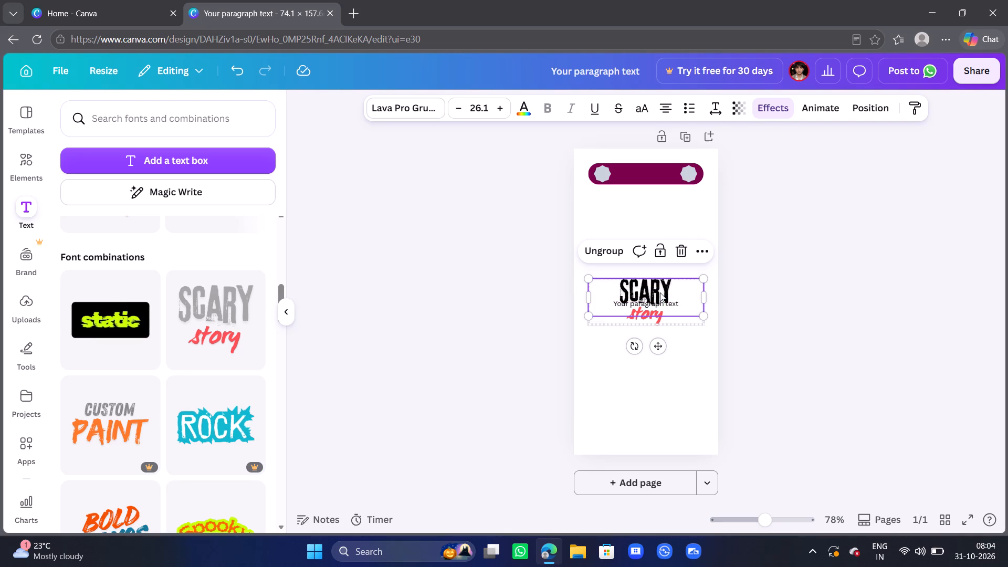
double_click(660, 292)
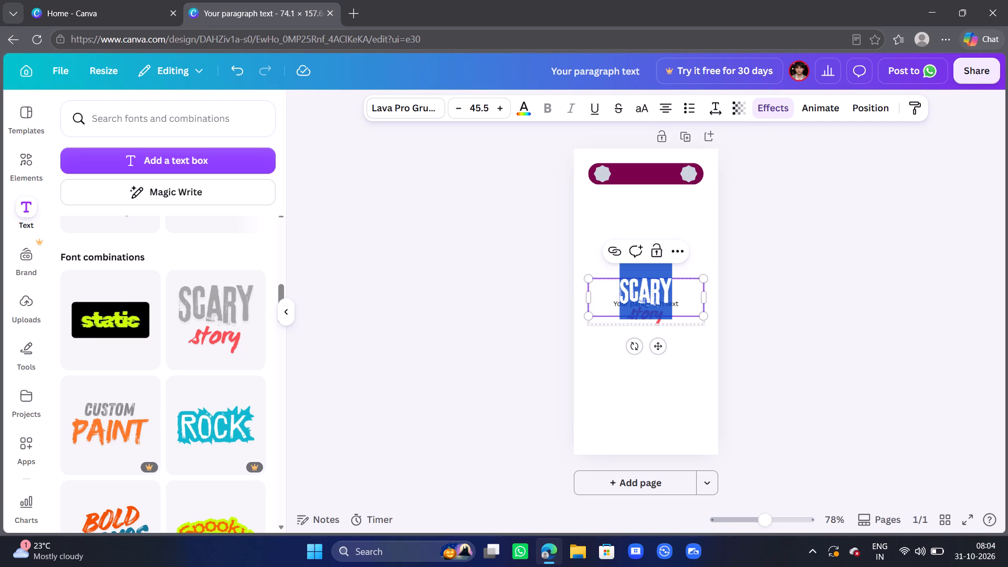
key("BackSpace")
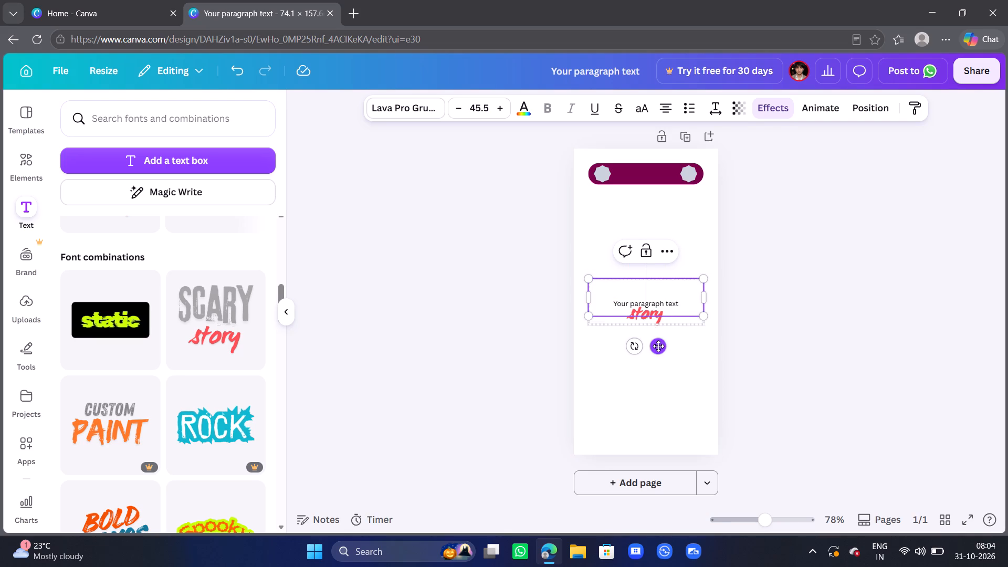
left_click_drag(658, 346, 889, 319)
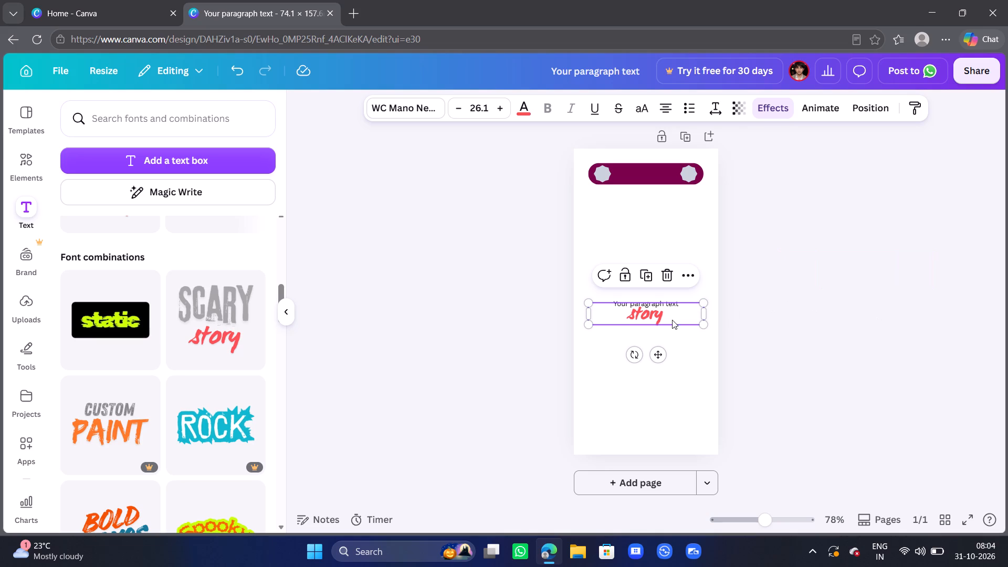
Move the "story" text onto the burgundy header pill, centred between the two star badges.
left_click(660, 315)
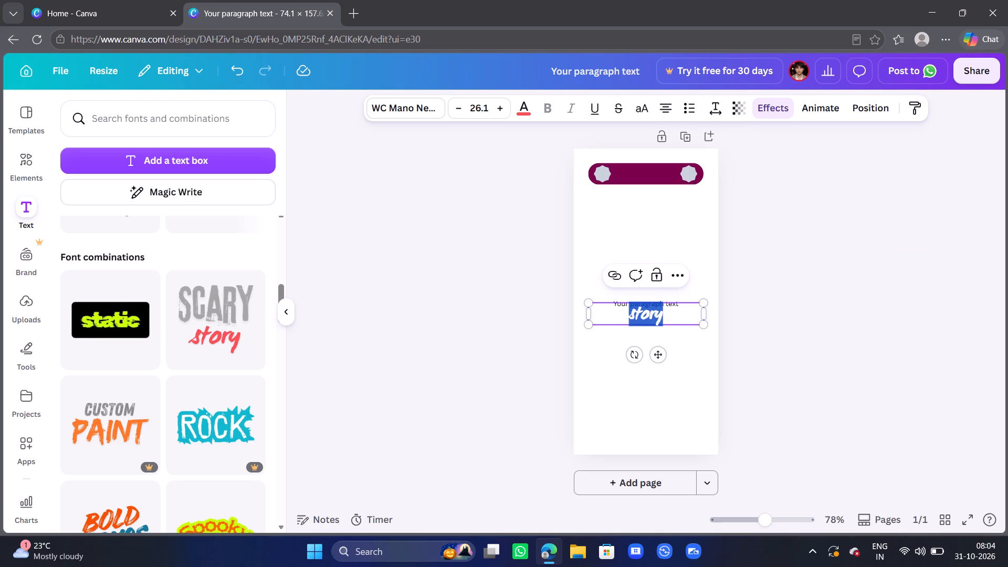
left_click_drag(660, 356, 652, 212)
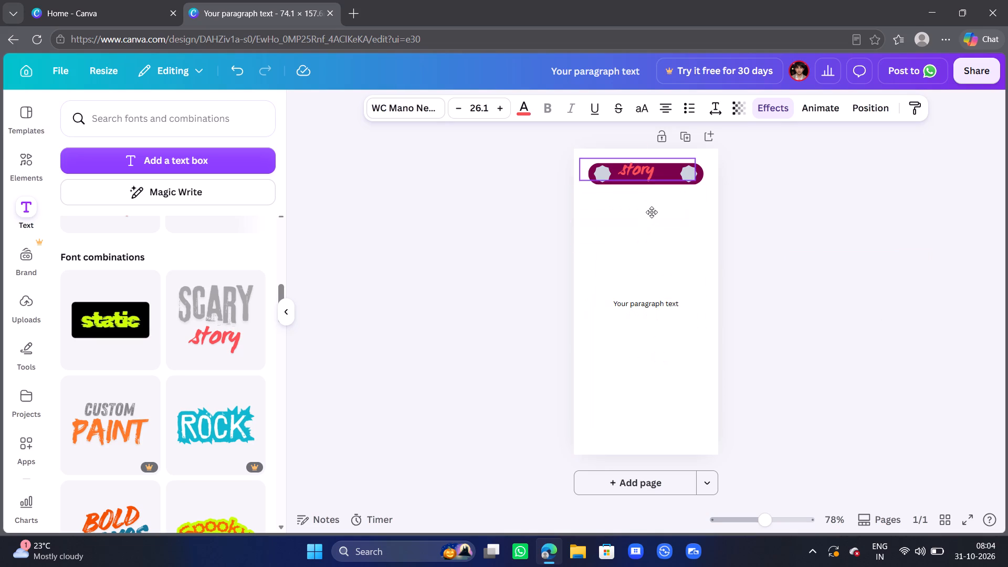
left_click_drag(652, 212, 656, 214)
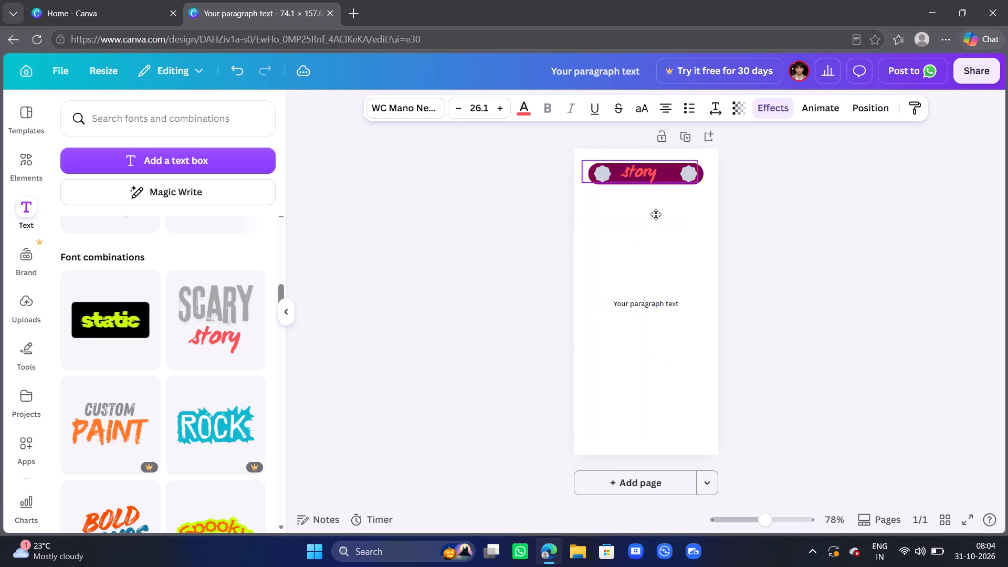
left_click_drag(656, 214, 660, 214)
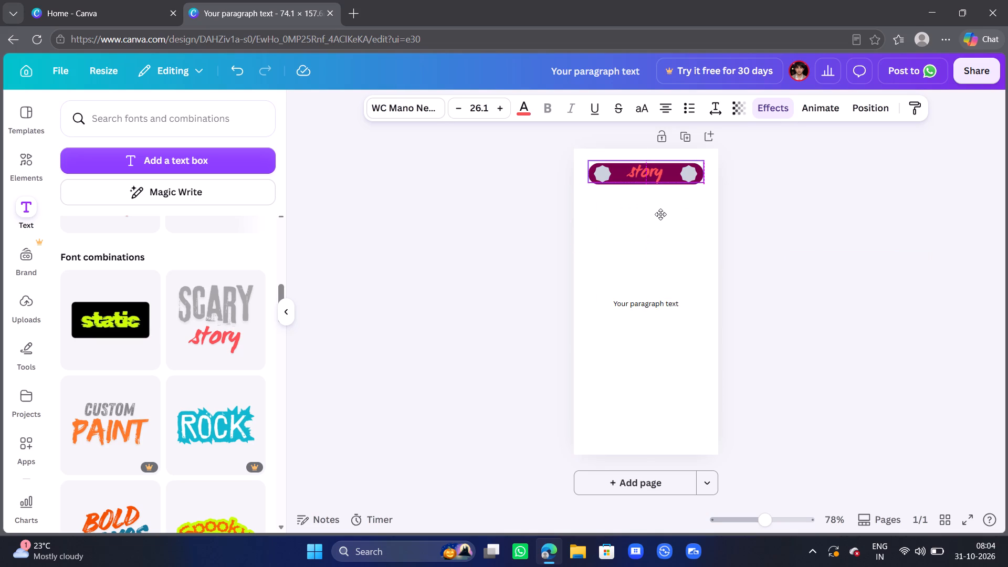
left_click_drag(660, 214, 661, 217)
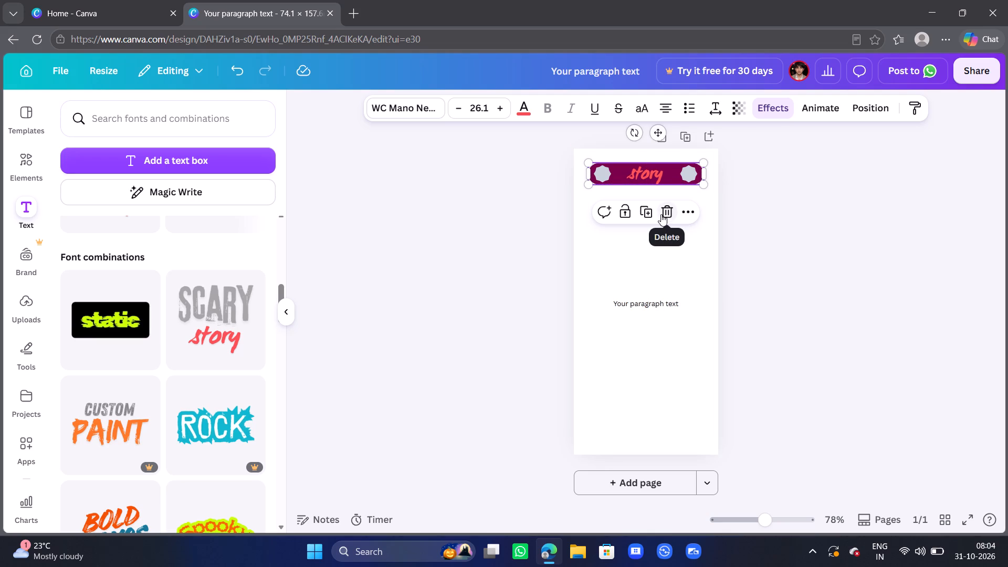
Recolour the header's "story" text with the light grey-to-white default gradient.
left_click(652, 173)
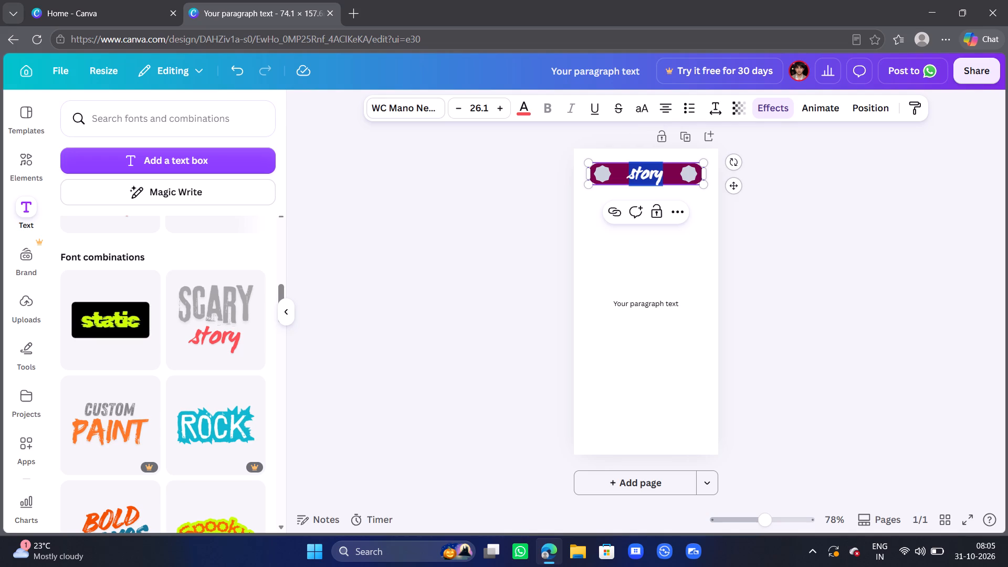
left_click(674, 216)
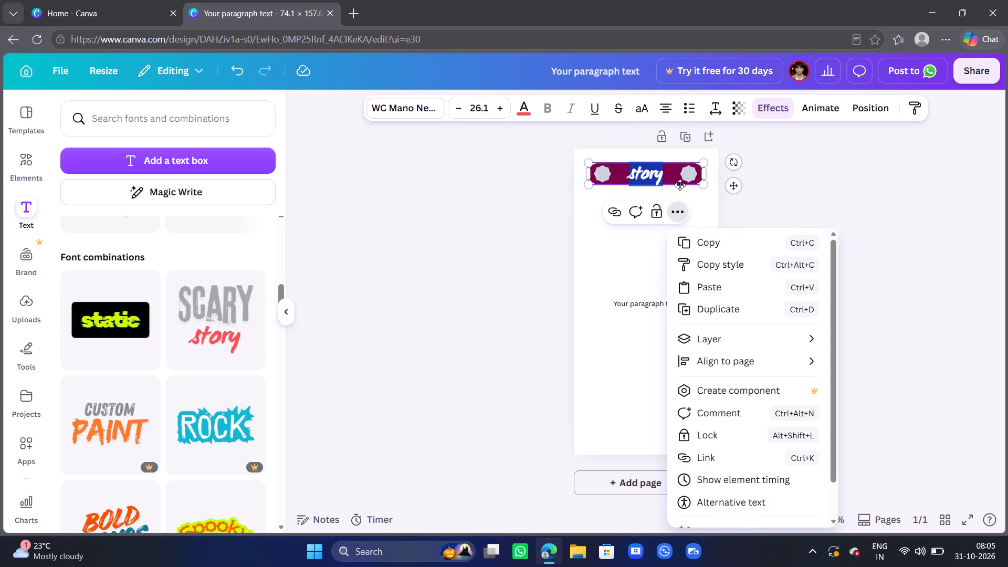
left_click(529, 113)
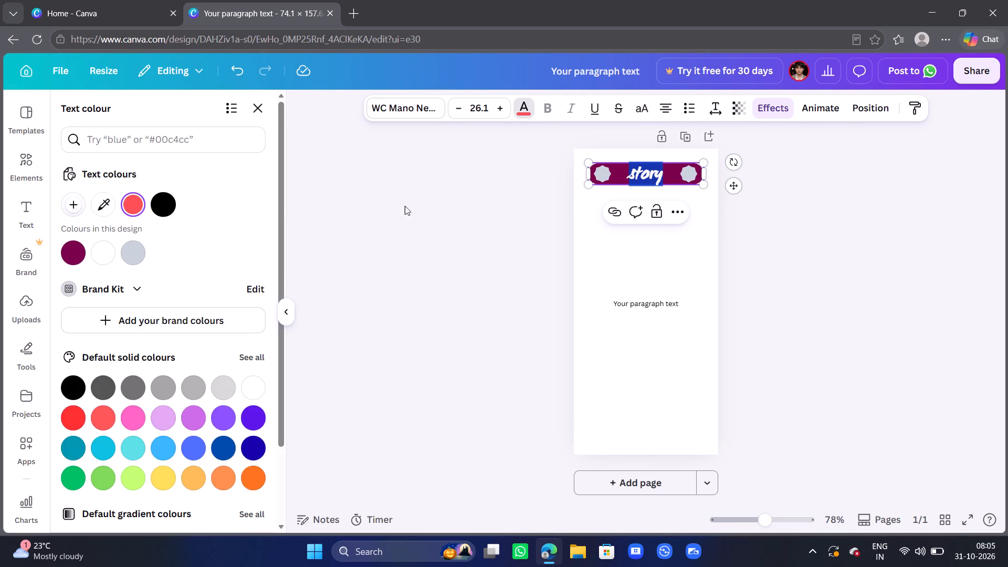
scroll(163, 415, "down", 1)
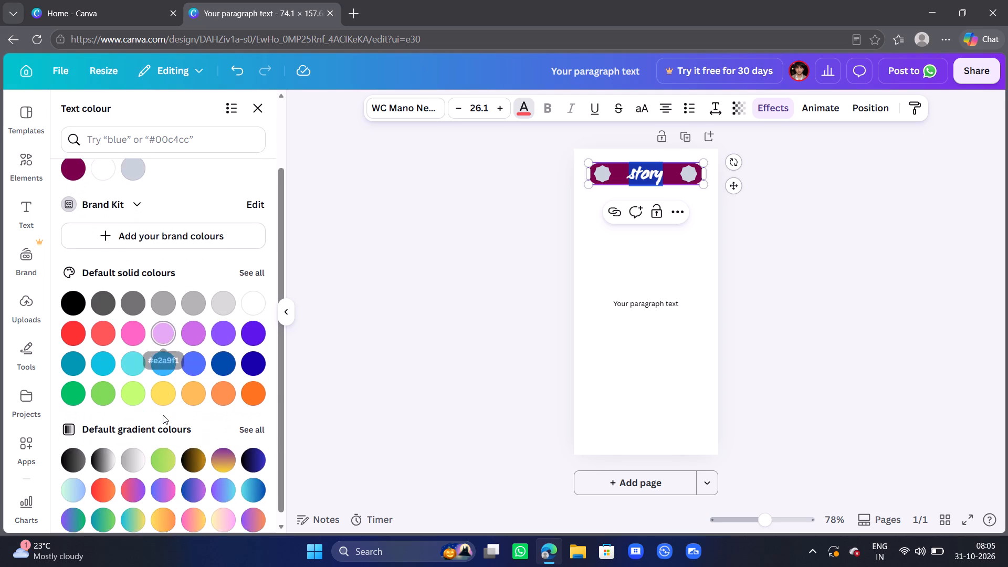
scroll(163, 415, "down", 1)
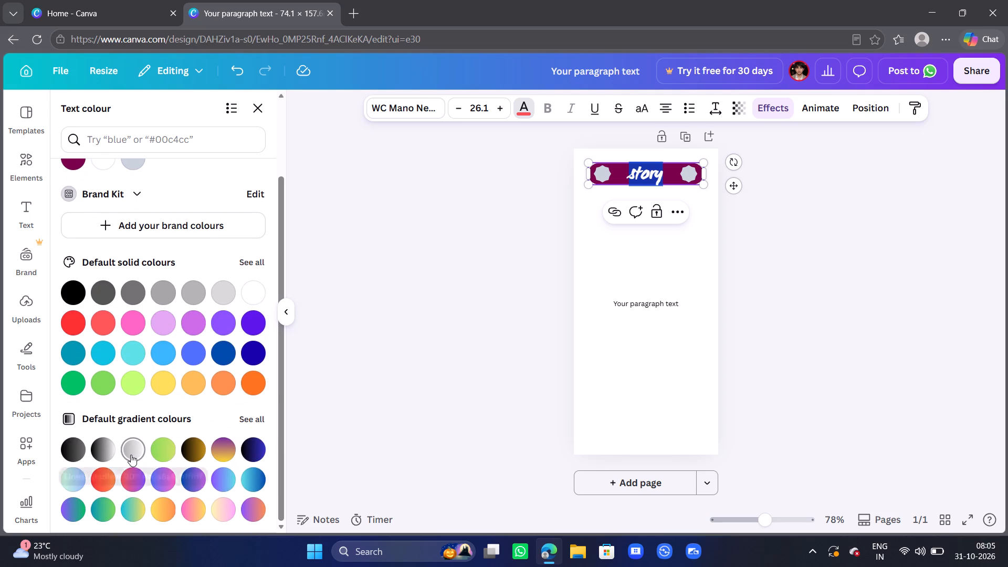
left_click(131, 455)
left_click(131, 455)
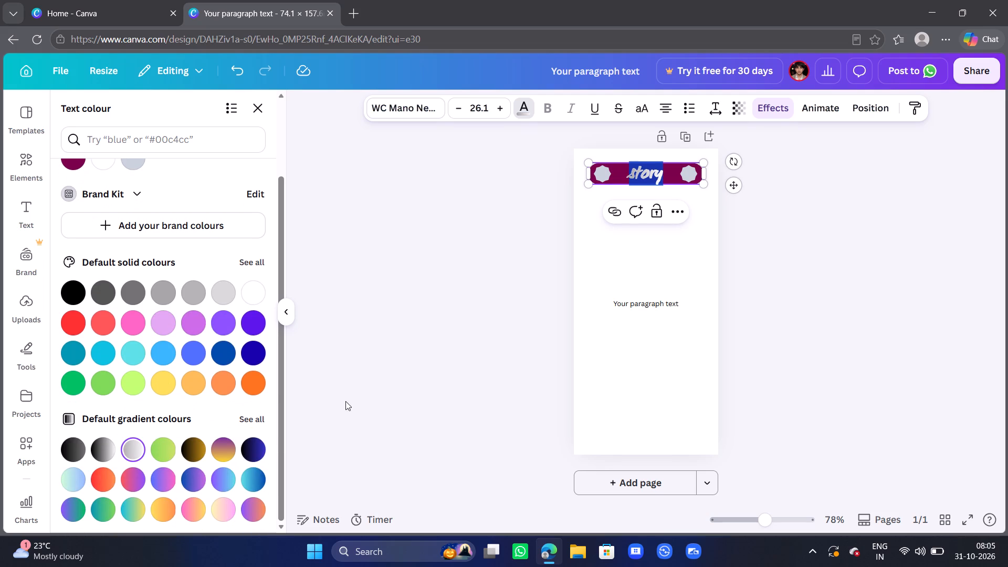
left_click(358, 394)
left_click(358, 394)
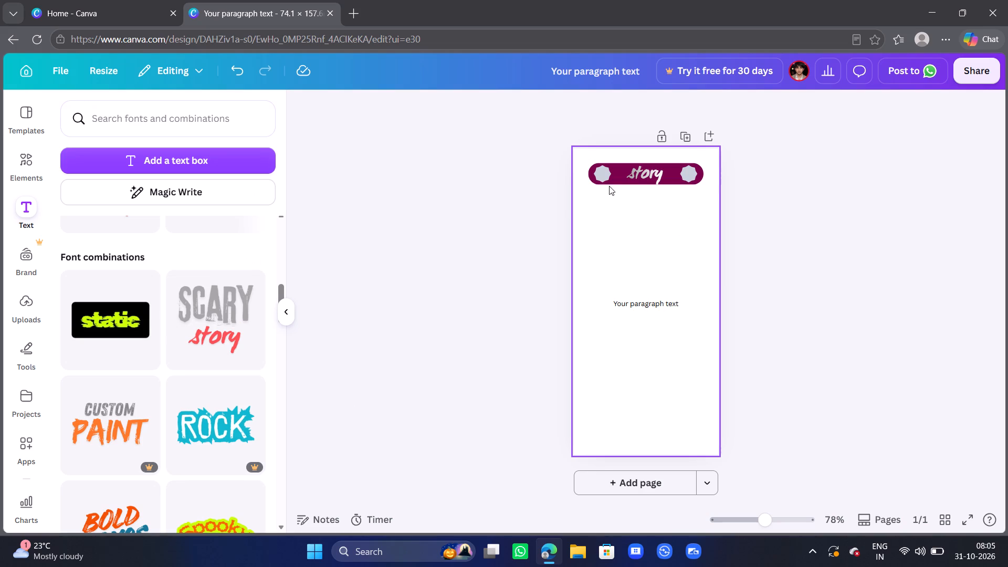
Shrink the header's "story" text to about size 21.8 and recentre it on the pill between the two star badges.
left_click(650, 174)
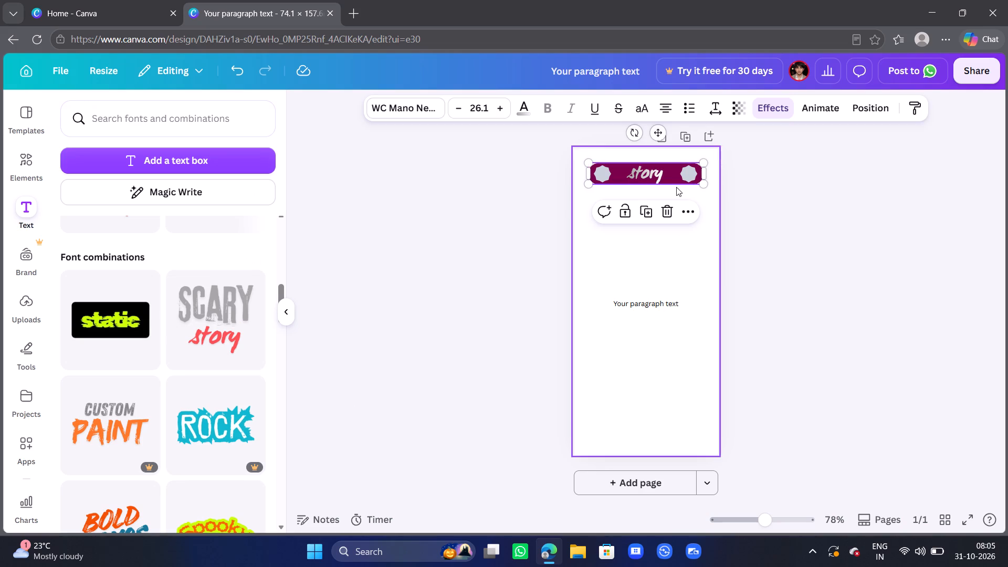
left_click(657, 171)
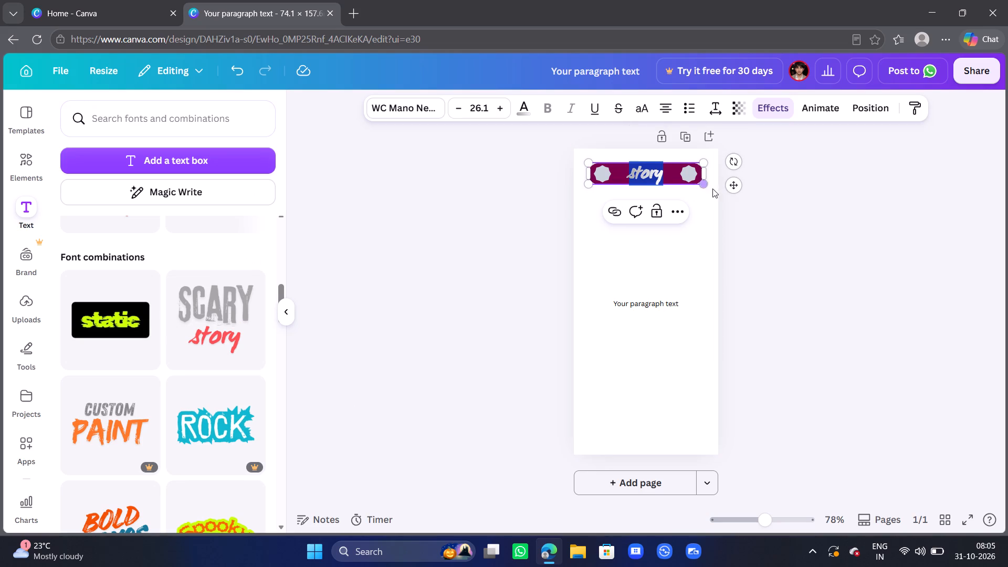
left_click_drag(706, 187, 683, 179)
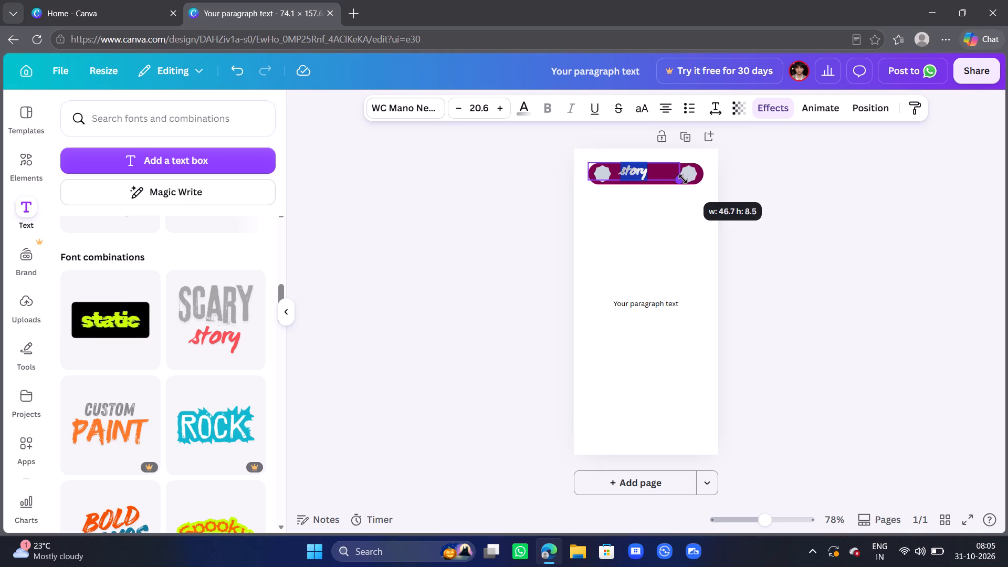
left_click_drag(683, 179, 689, 178)
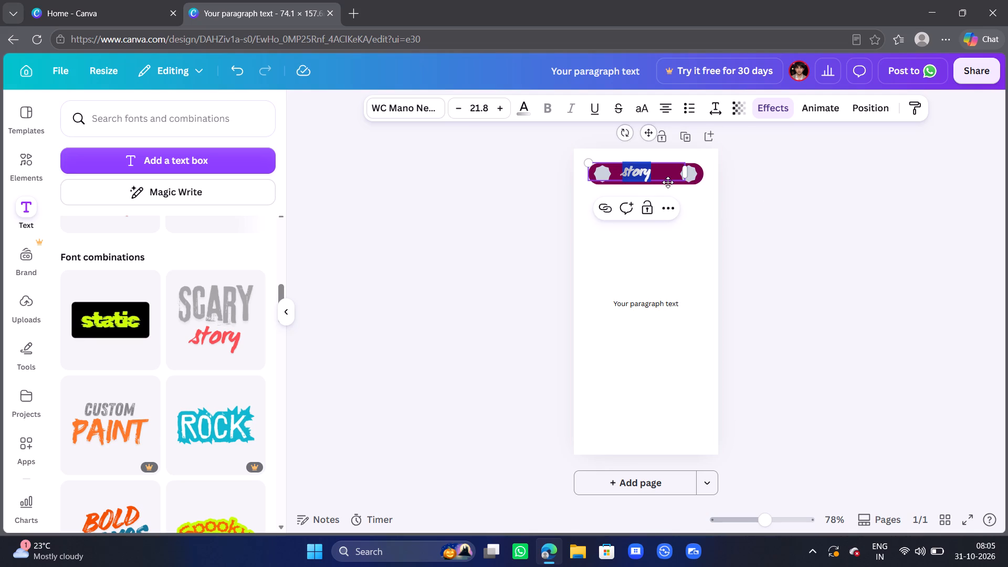
left_click_drag(665, 181, 675, 183)
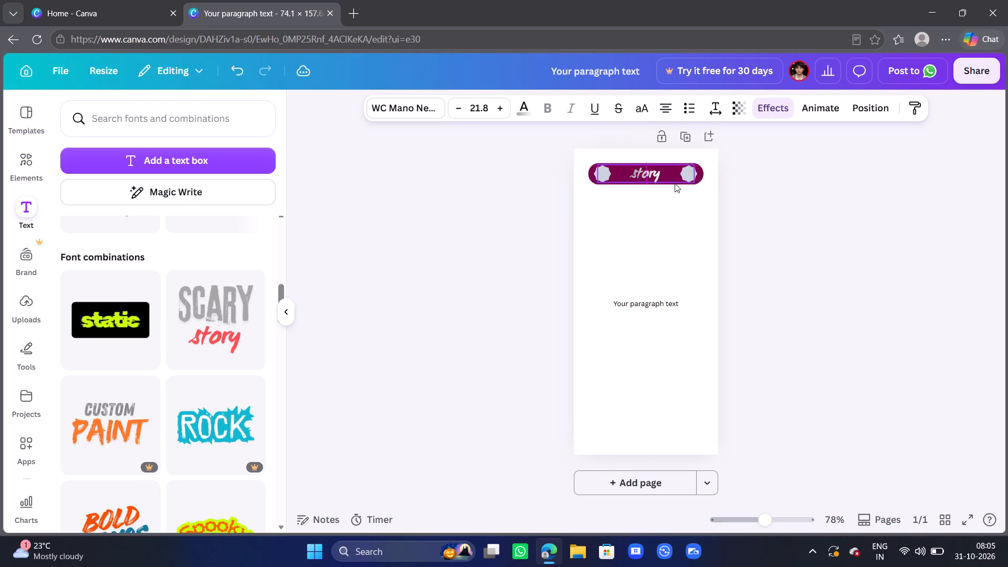
left_click_drag(675, 183, 675, 184)
left_click(674, 253)
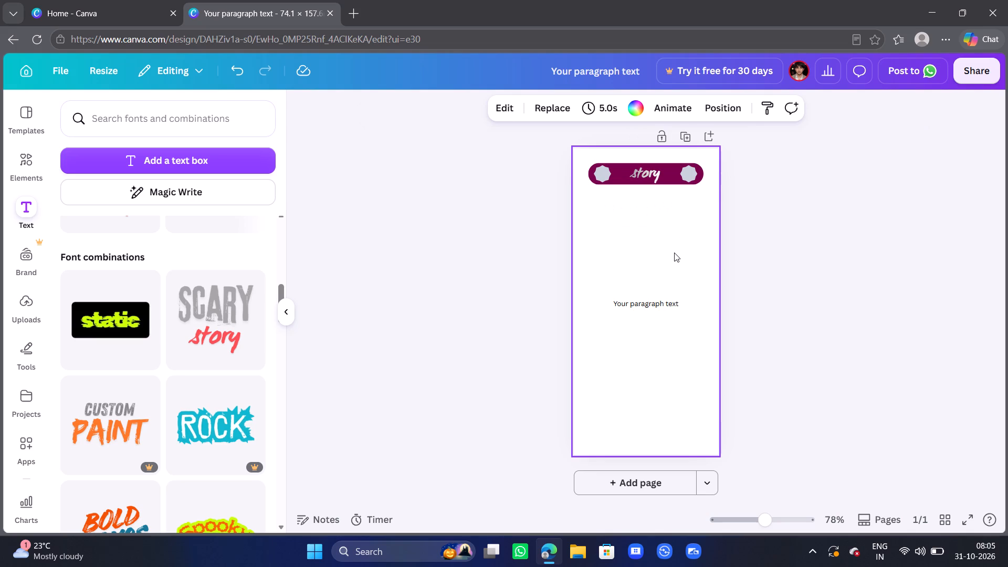
Delete the "Your paragraph text" placeholder from the middle of the page.
left_click(645, 303)
key("BackSpace")
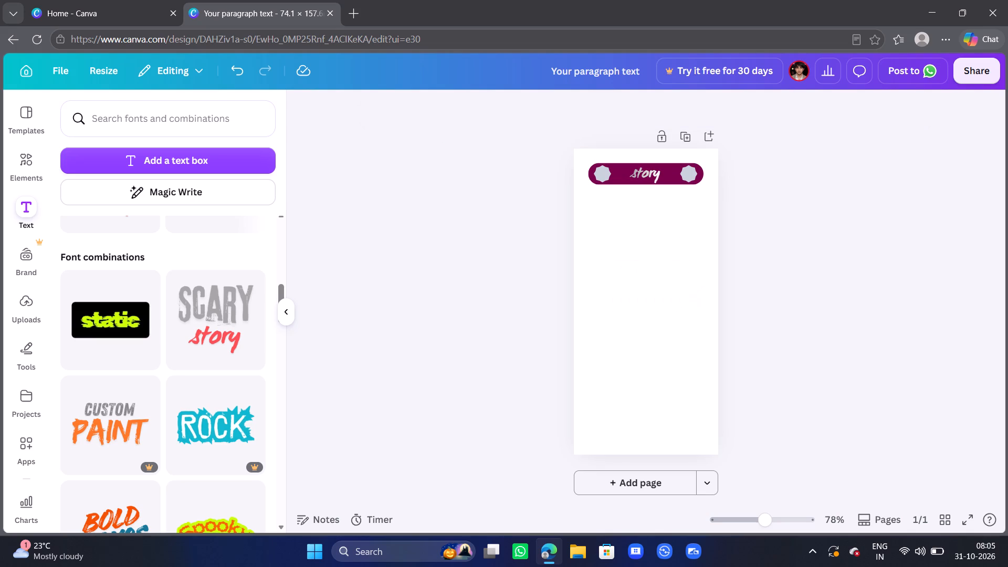
left_click(645, 259)
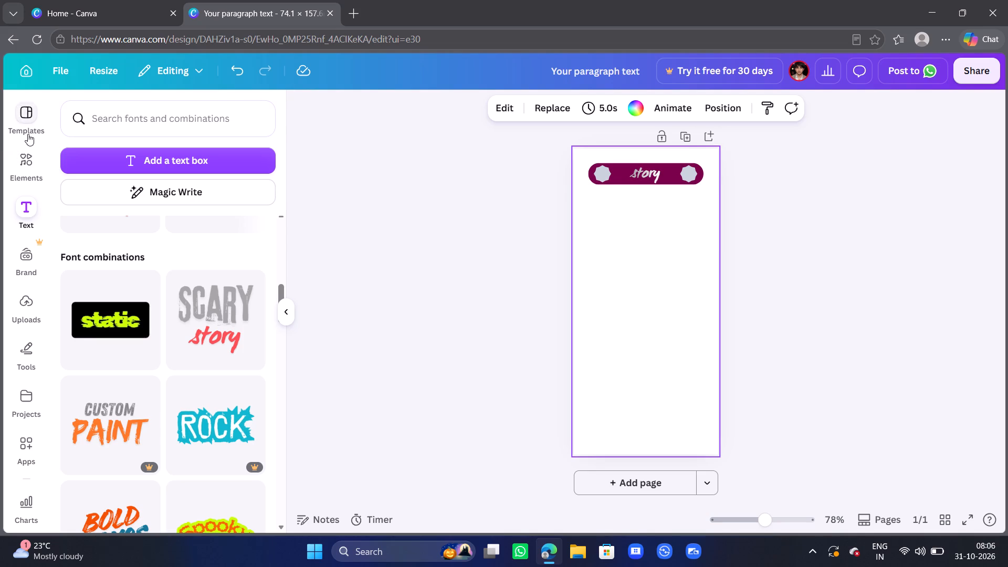
Search the elements library for "grid" and look through the grids, graphics, photos and frames offered.
left_click(26, 156)
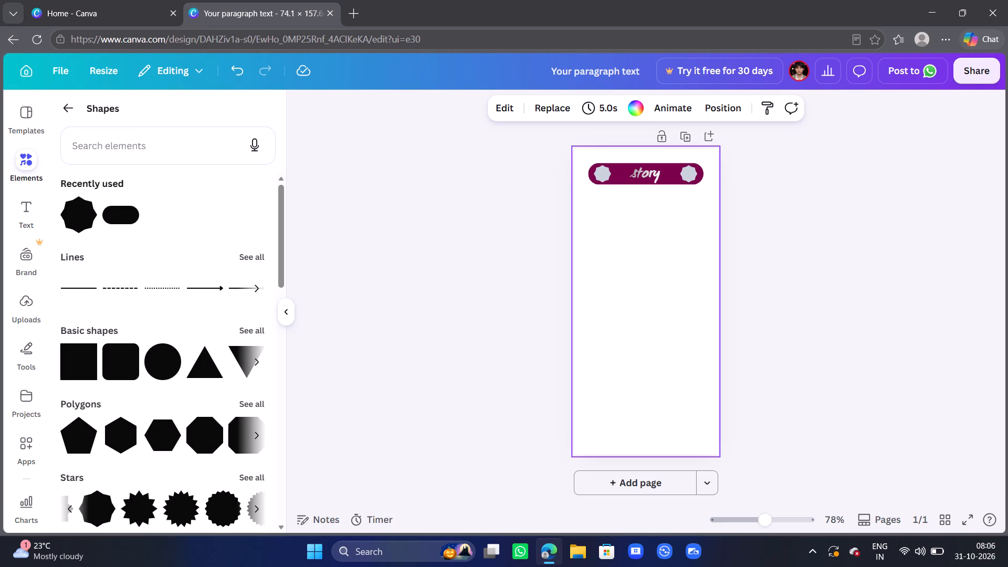
left_click(62, 113)
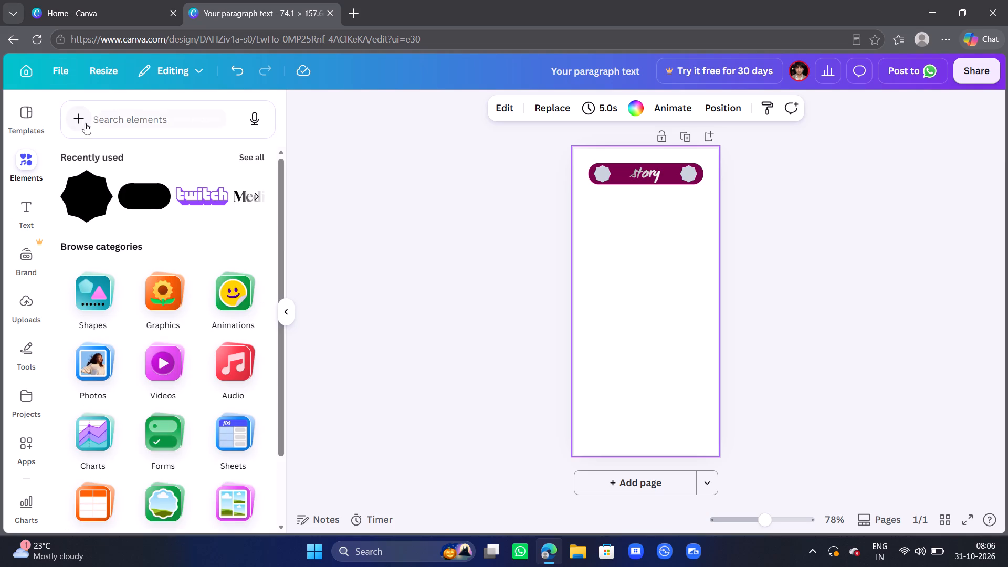
left_click(145, 116)
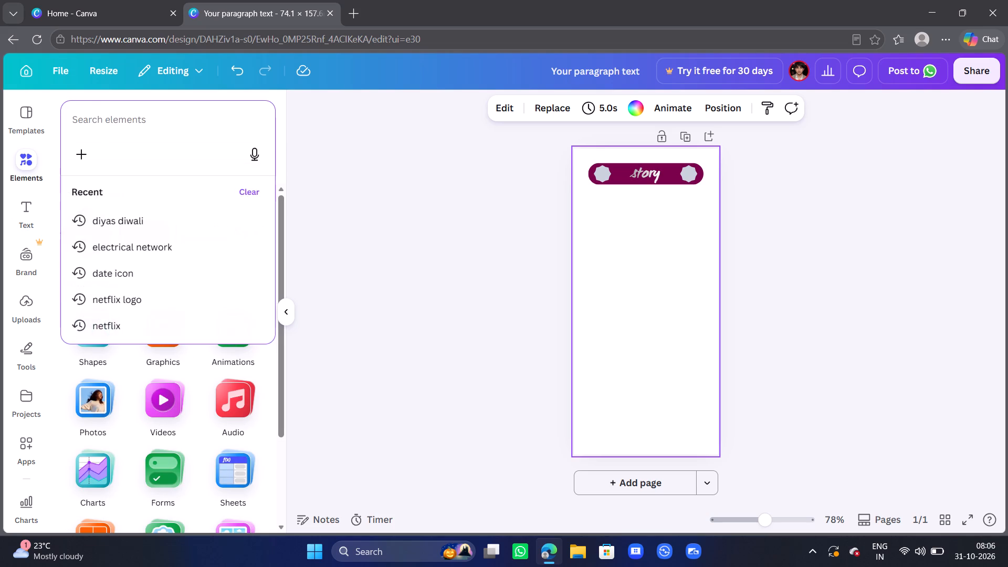
type("gri")
key("d")
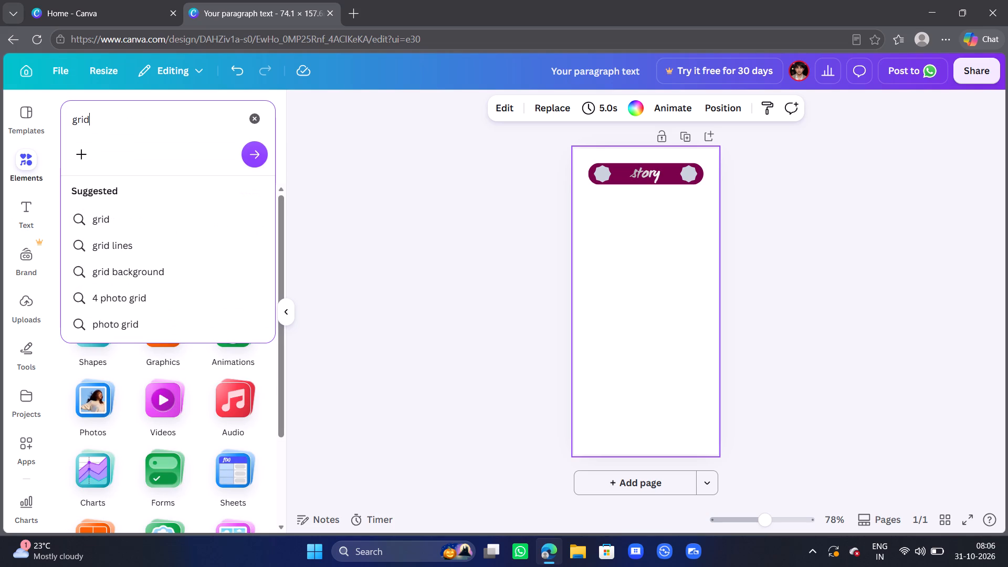
key("Return")
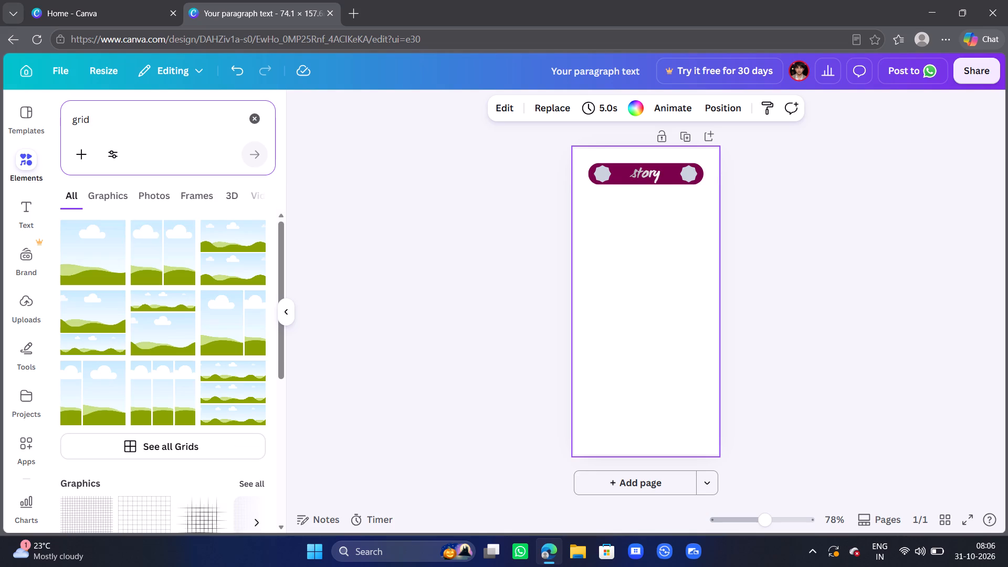
scroll(165, 265, "down", 7)
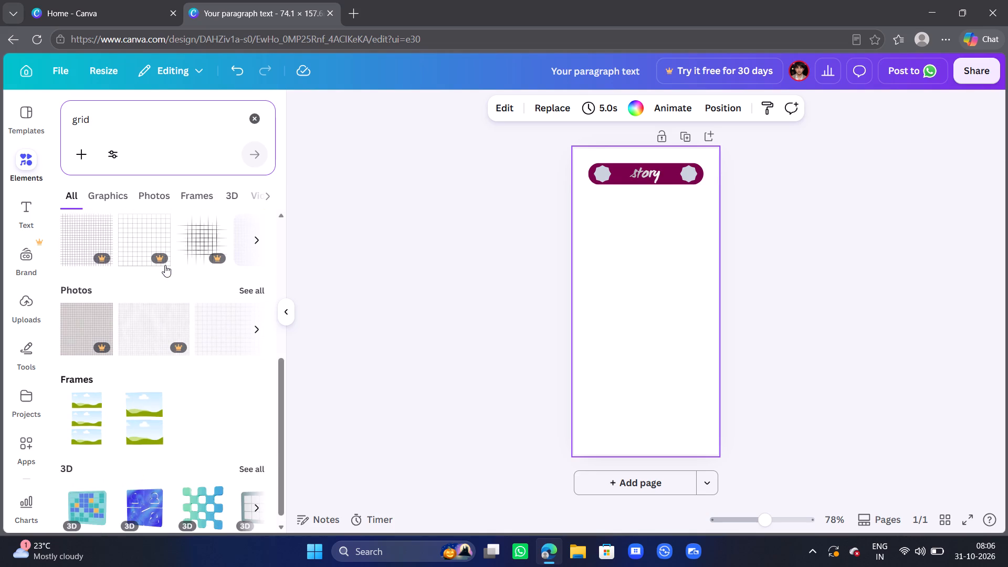
scroll(165, 265, "down", 3)
scroll(165, 265, "up", 7)
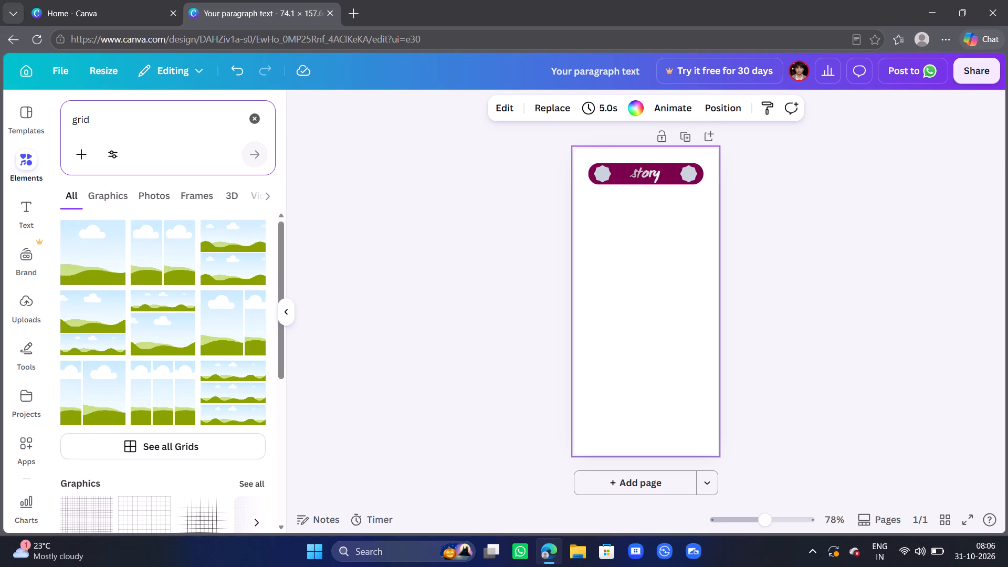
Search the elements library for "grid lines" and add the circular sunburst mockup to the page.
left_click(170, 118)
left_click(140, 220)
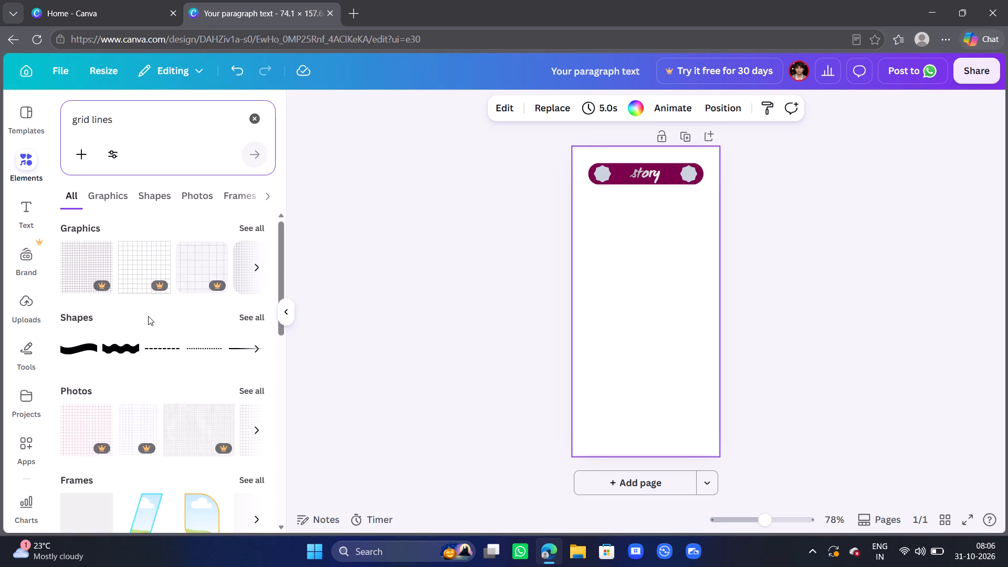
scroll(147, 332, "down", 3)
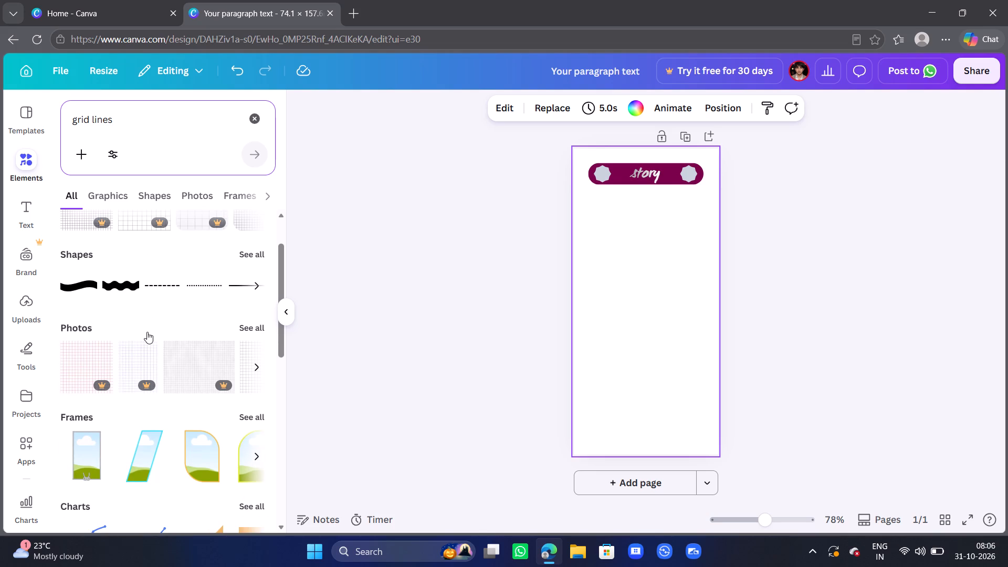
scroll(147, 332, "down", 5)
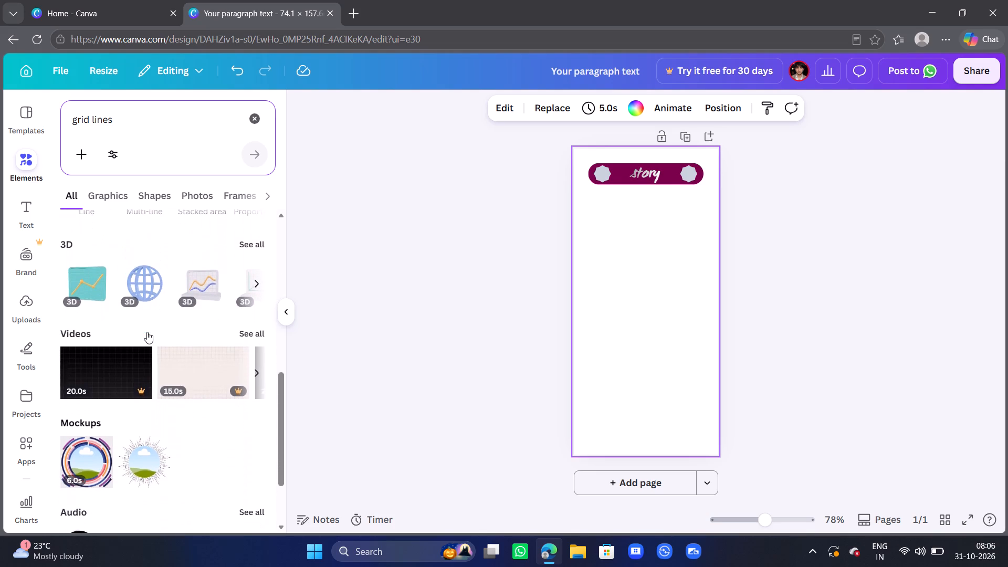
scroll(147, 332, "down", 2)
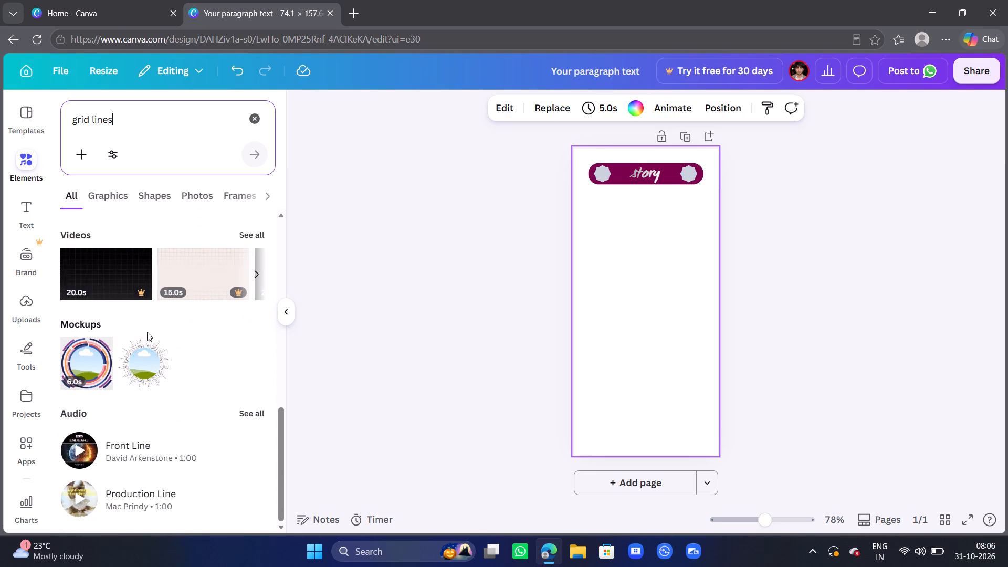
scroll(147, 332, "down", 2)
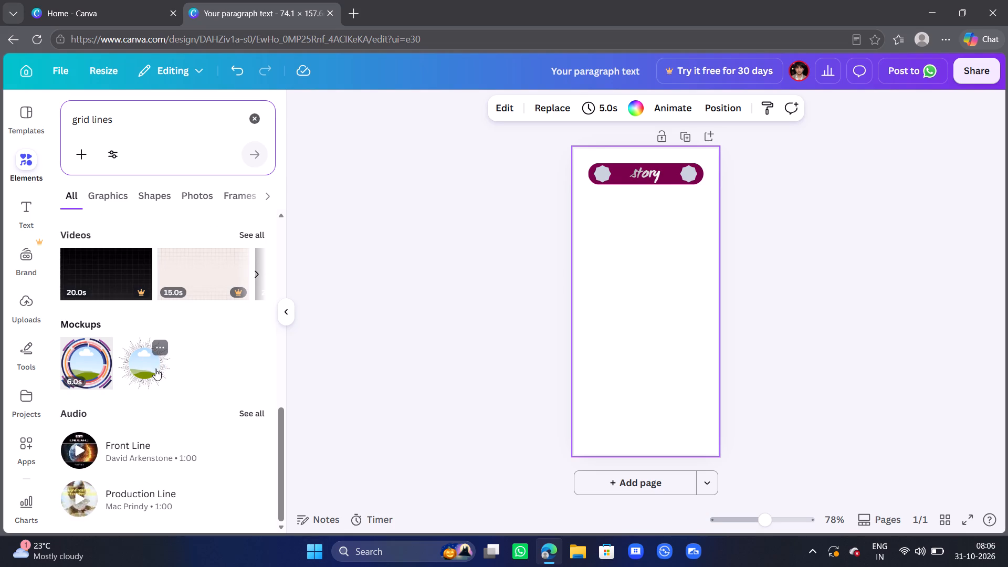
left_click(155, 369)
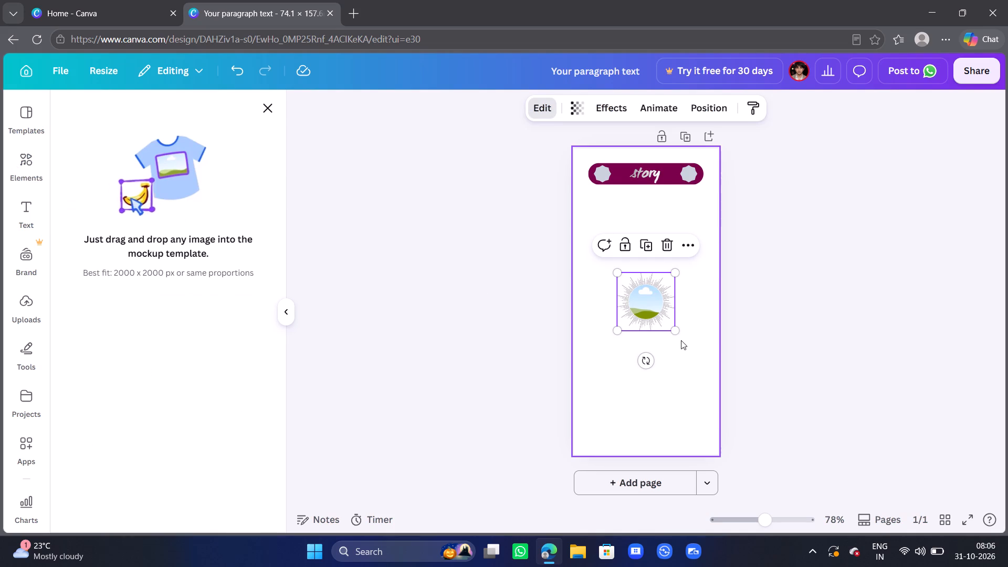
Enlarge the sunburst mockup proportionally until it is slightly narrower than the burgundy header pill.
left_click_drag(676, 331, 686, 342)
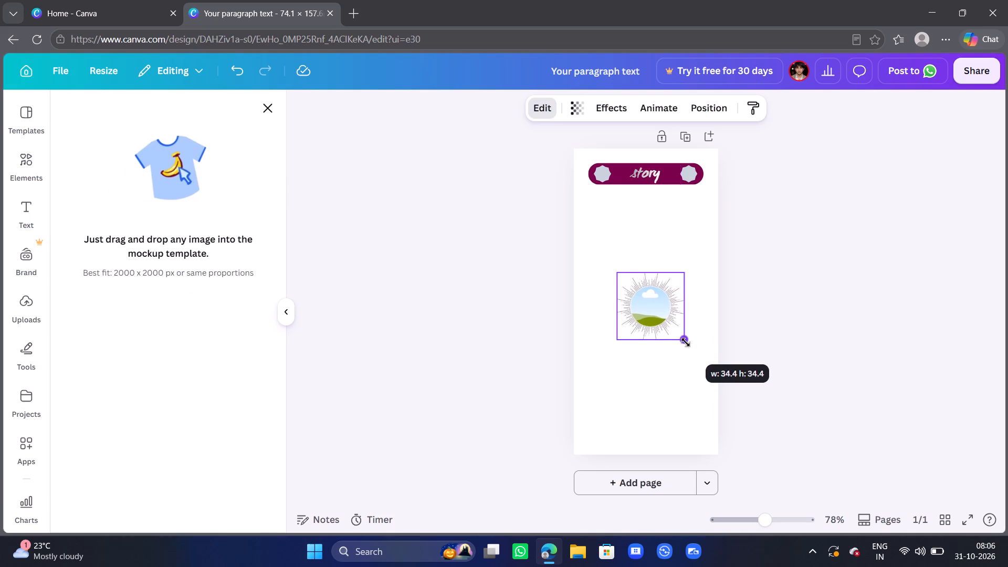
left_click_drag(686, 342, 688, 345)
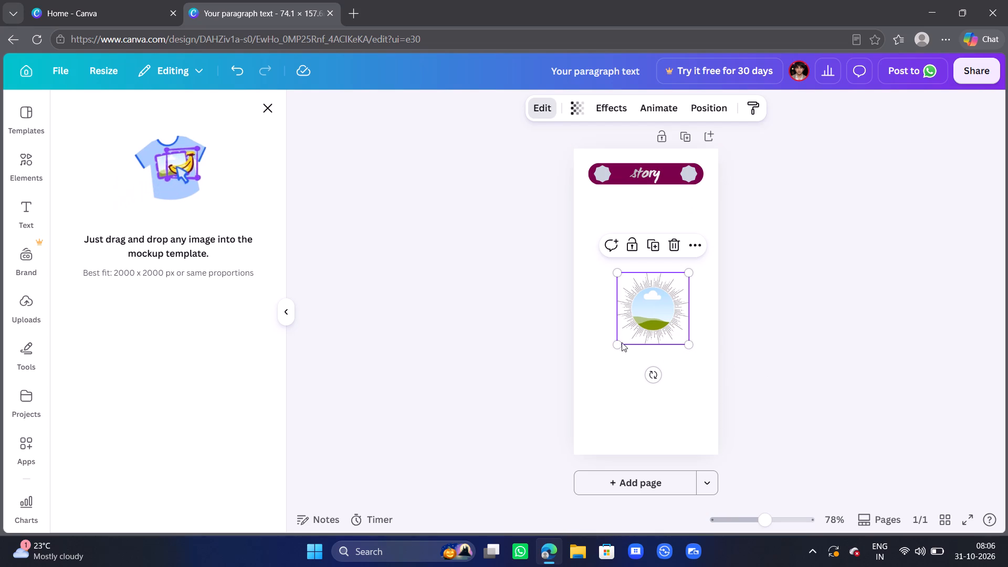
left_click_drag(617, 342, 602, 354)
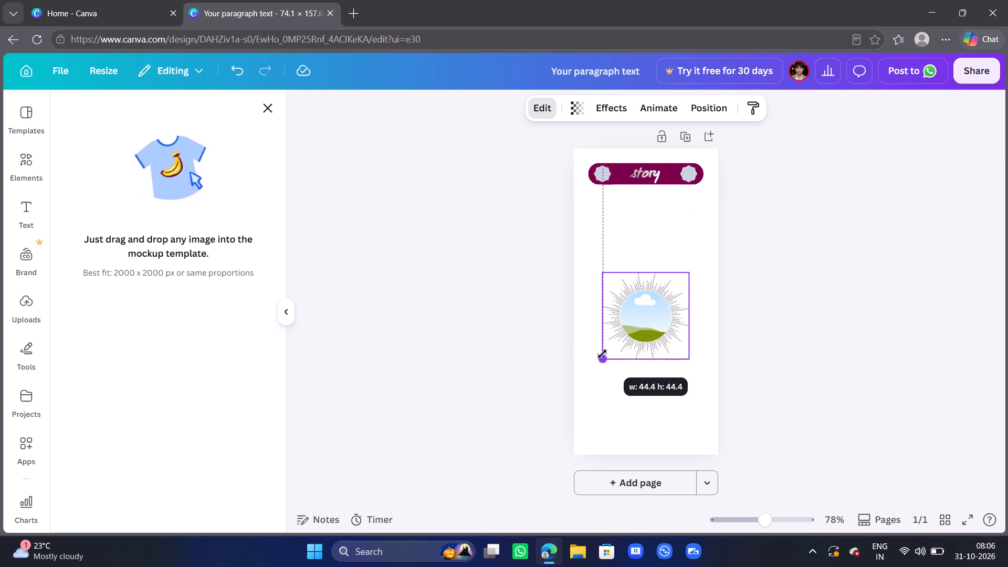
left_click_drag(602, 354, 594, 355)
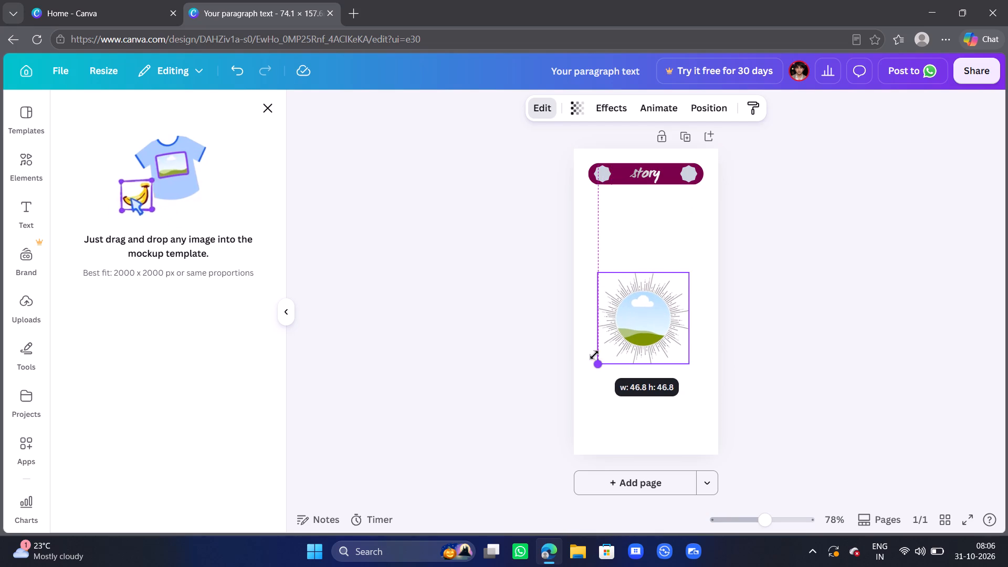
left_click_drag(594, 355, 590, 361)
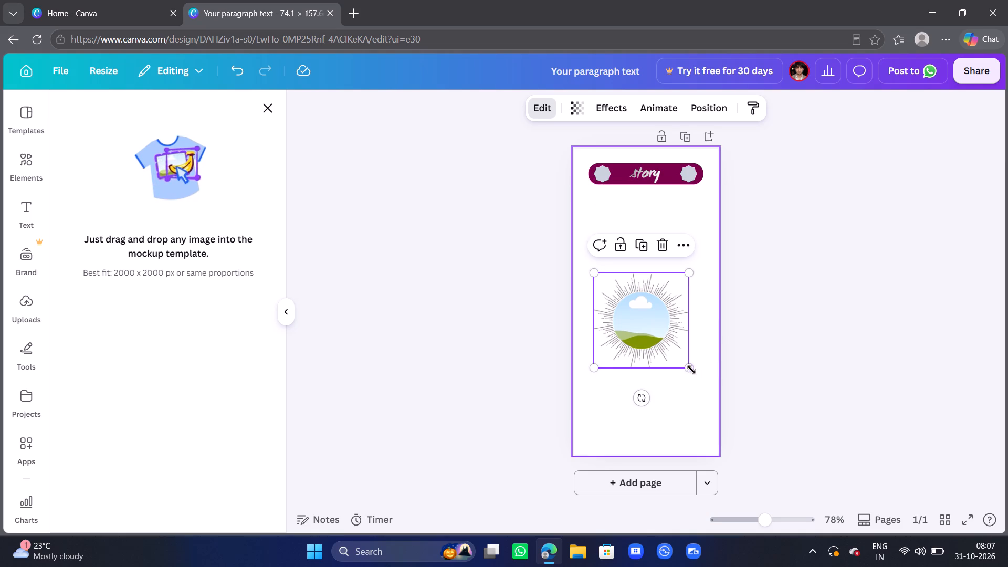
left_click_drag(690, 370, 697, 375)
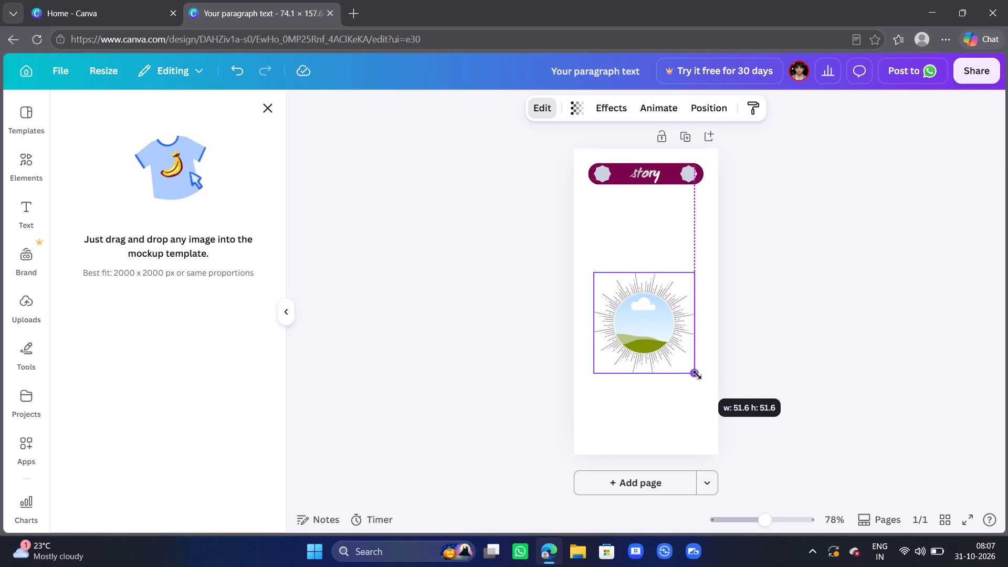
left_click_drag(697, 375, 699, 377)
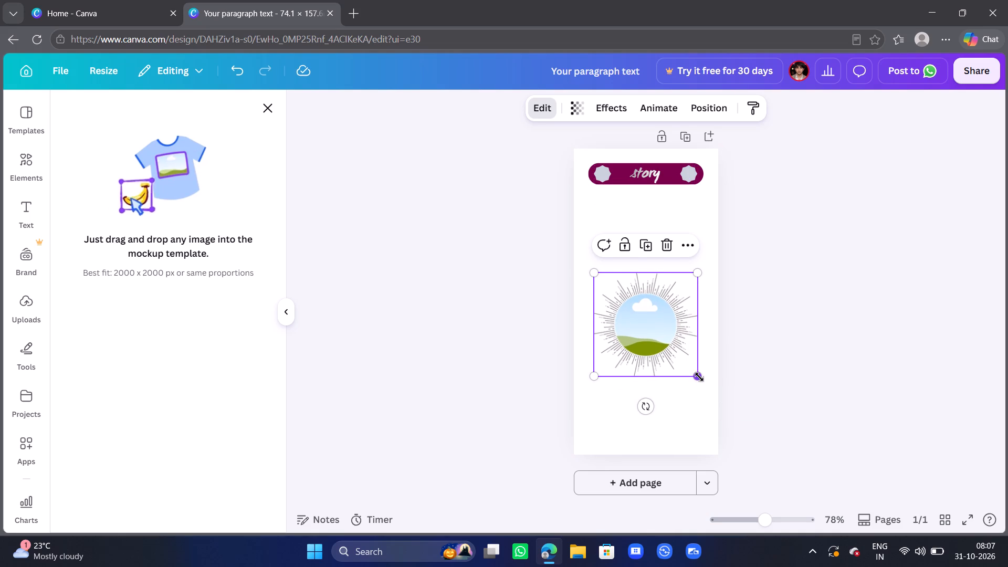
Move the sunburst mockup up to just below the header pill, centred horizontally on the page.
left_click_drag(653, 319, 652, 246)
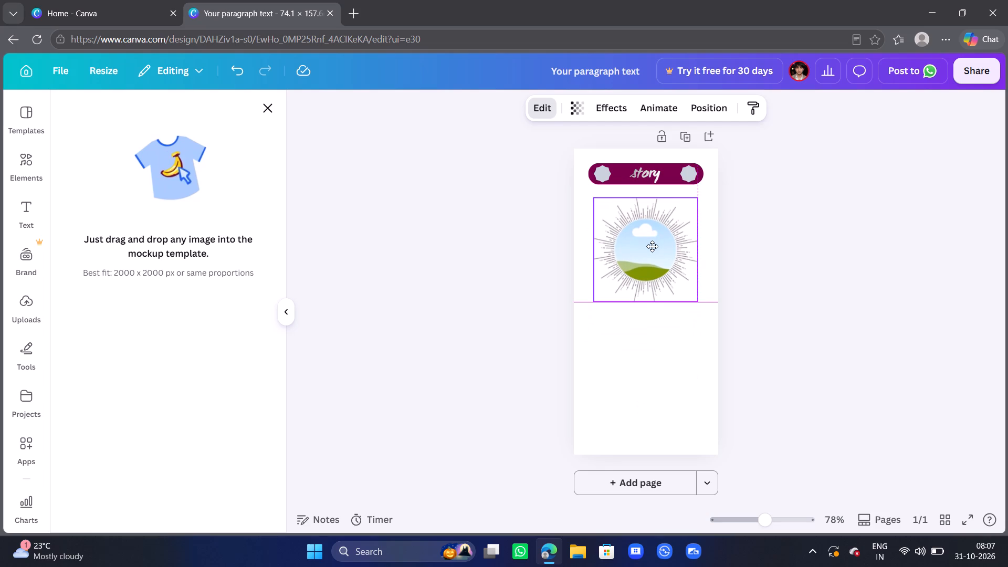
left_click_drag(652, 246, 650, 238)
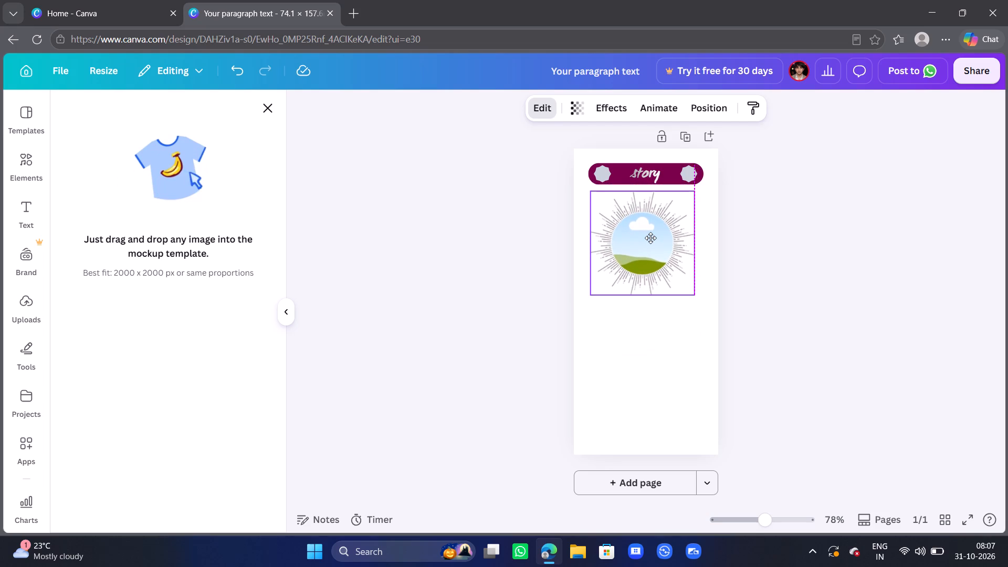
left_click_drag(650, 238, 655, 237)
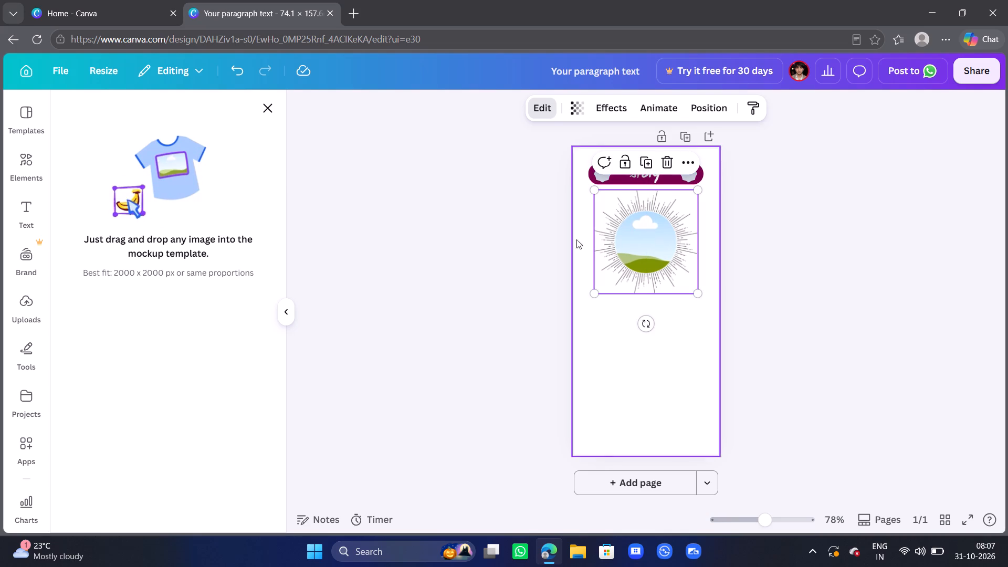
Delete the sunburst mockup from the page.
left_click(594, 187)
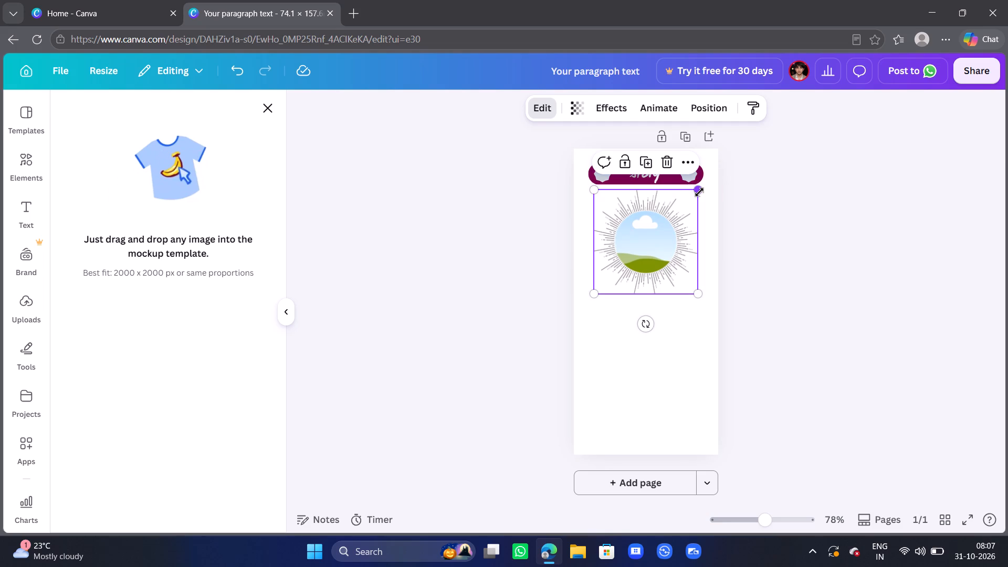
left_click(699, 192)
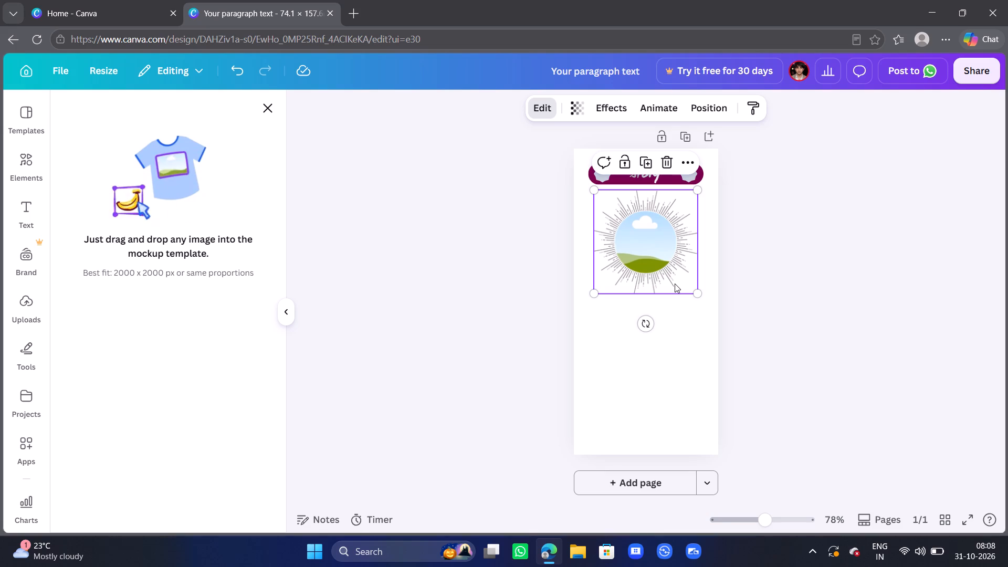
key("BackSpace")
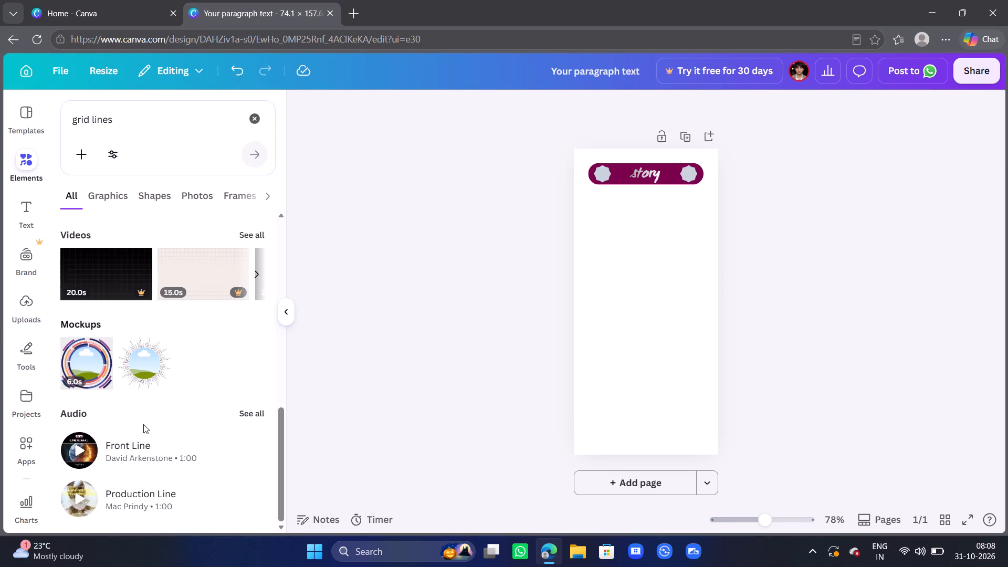
Clear the "grid lines" search and look through the element categories and the 3D collection for suitable content.
left_click(254, 119)
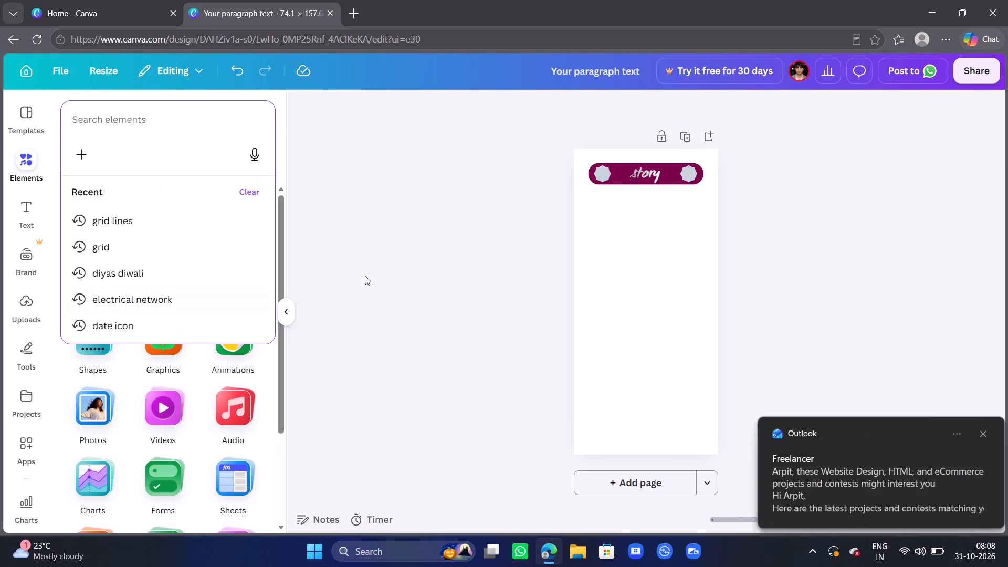
left_click(396, 267)
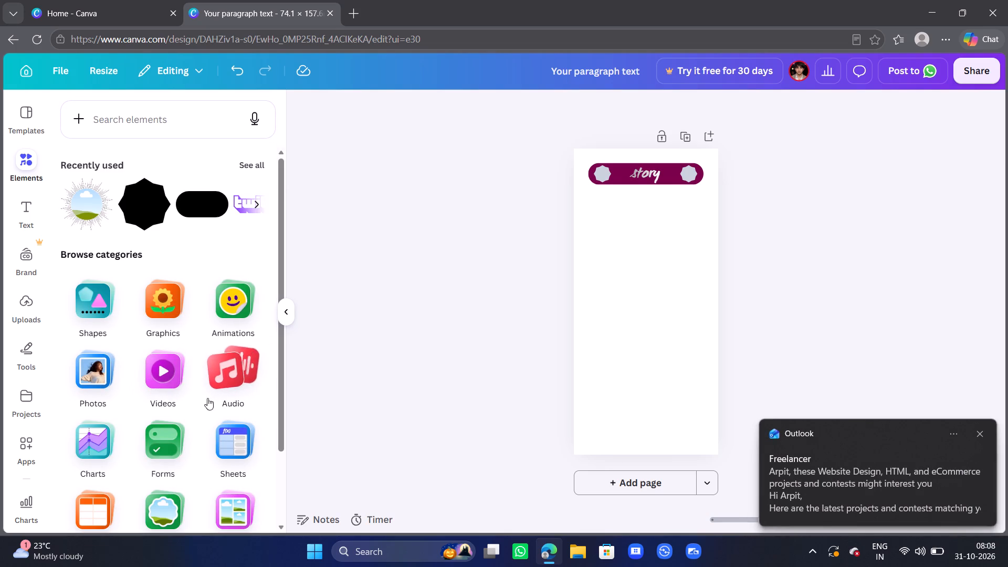
scroll(206, 408, "down", 1)
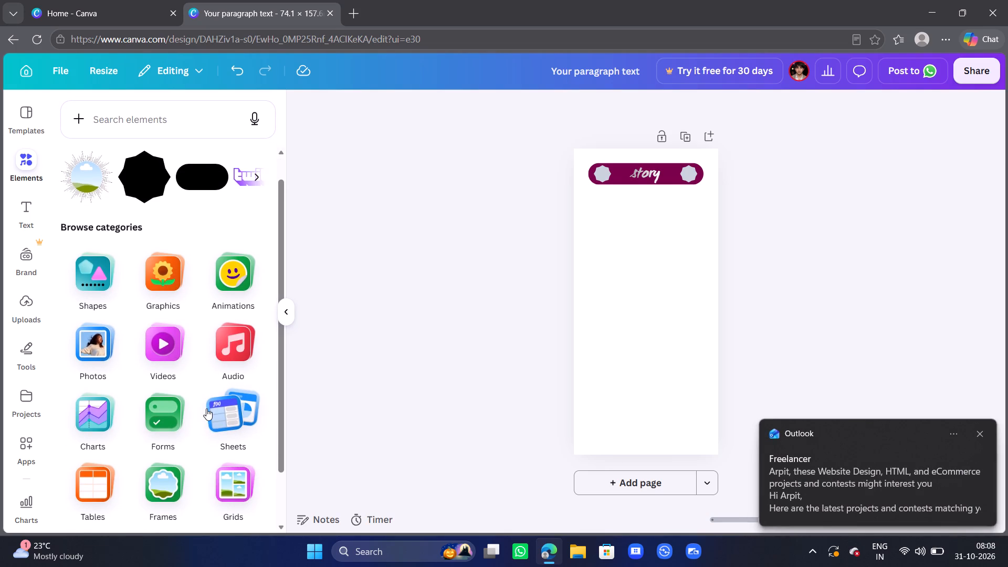
scroll(206, 408, "down", 2)
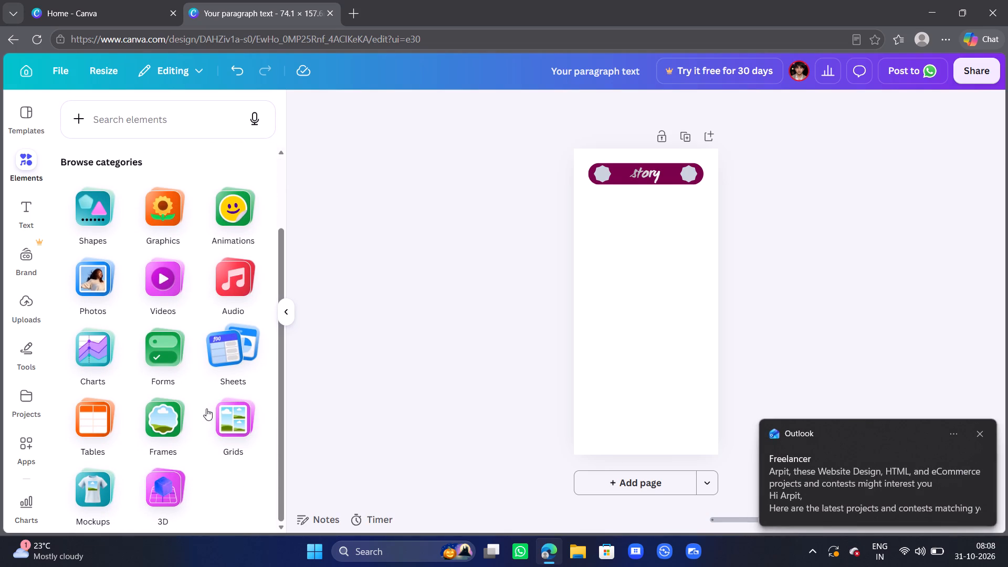
scroll(206, 408, "down", 1)
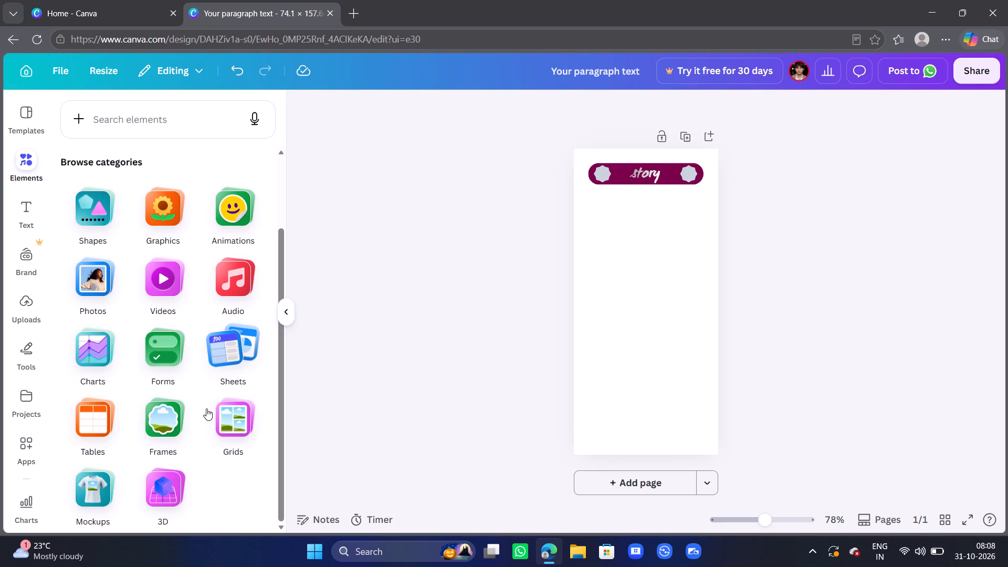
scroll(206, 408, "down", 1)
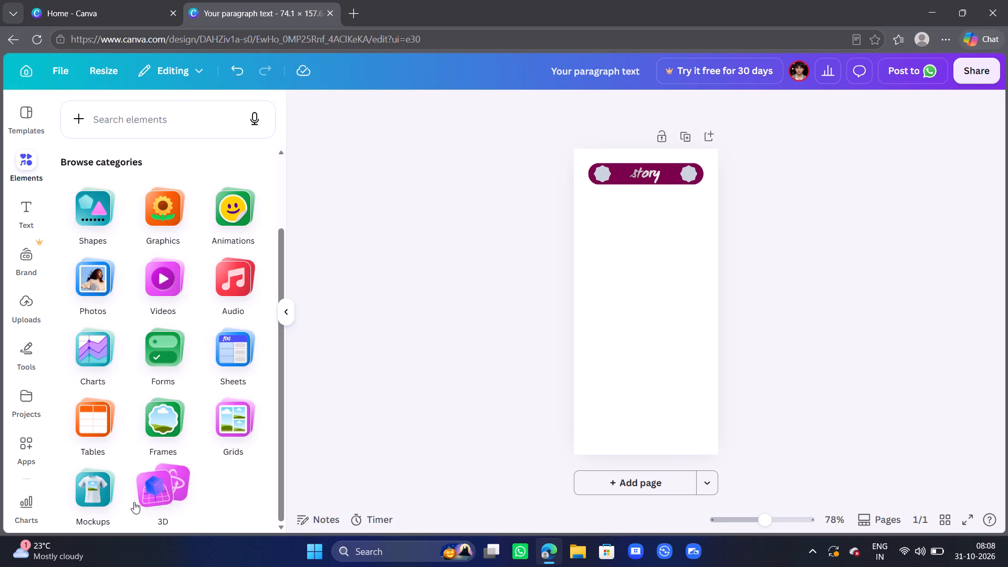
left_click(161, 491)
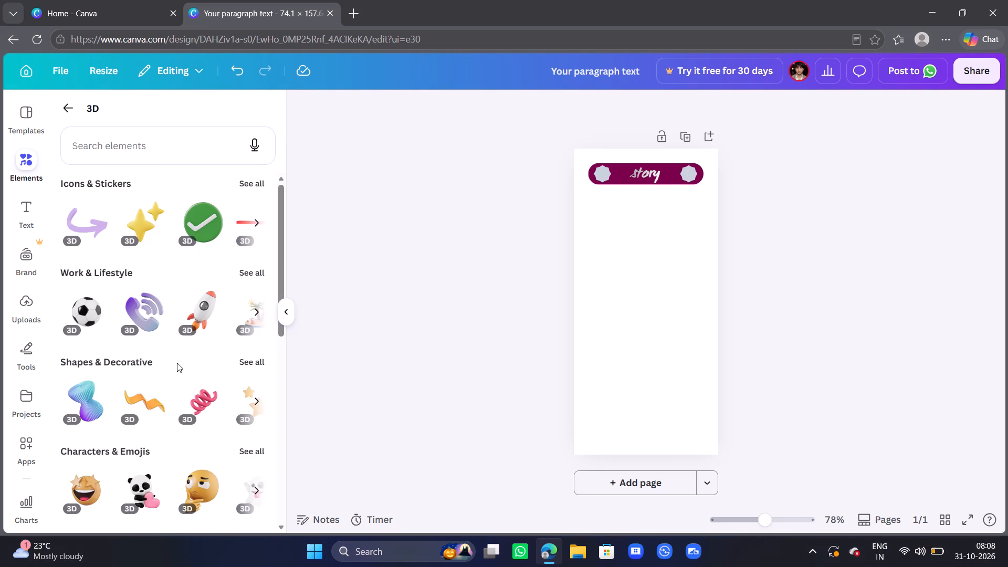
scroll(177, 363, "down", 3)
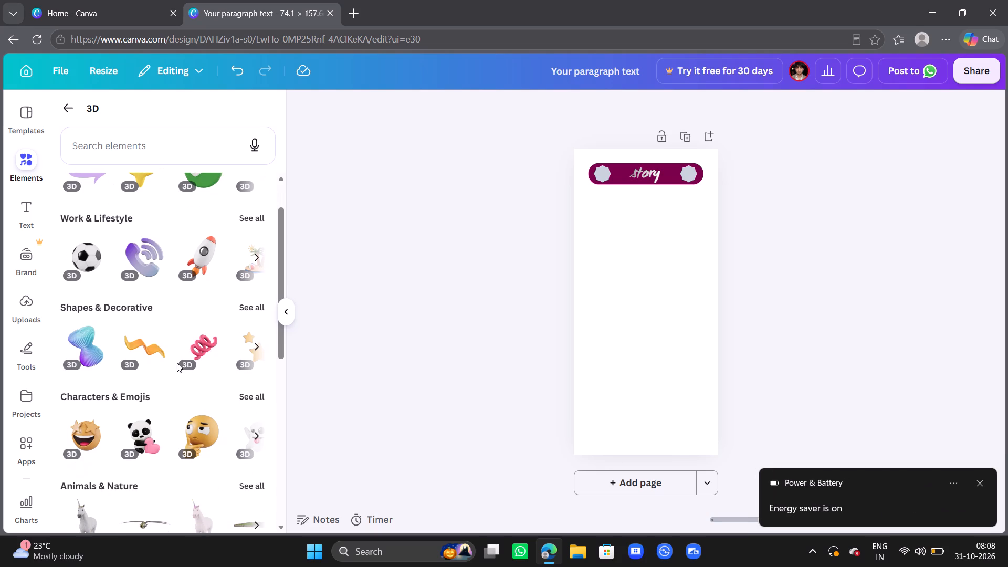
scroll(177, 363, "down", 2)
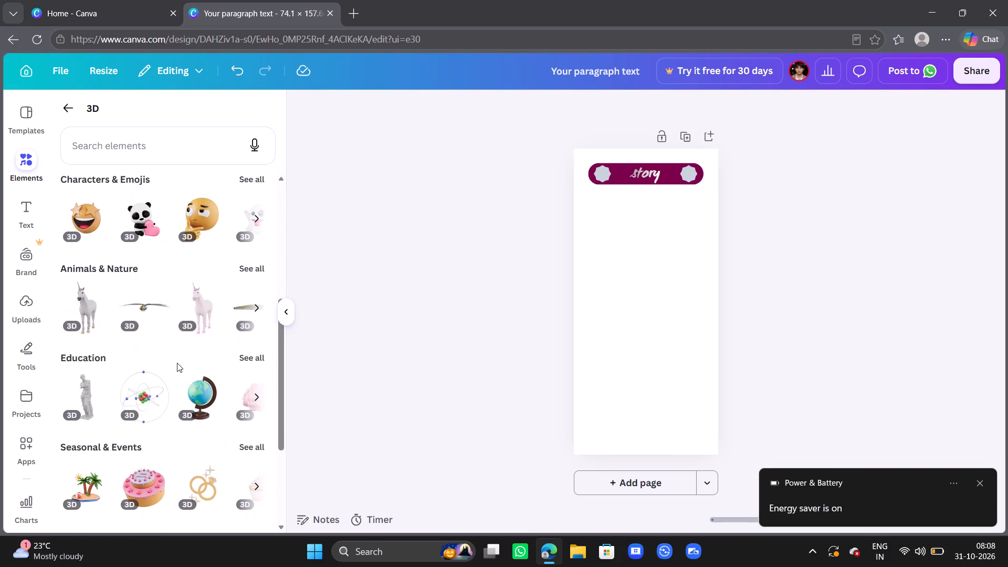
scroll(177, 363, "down", 2)
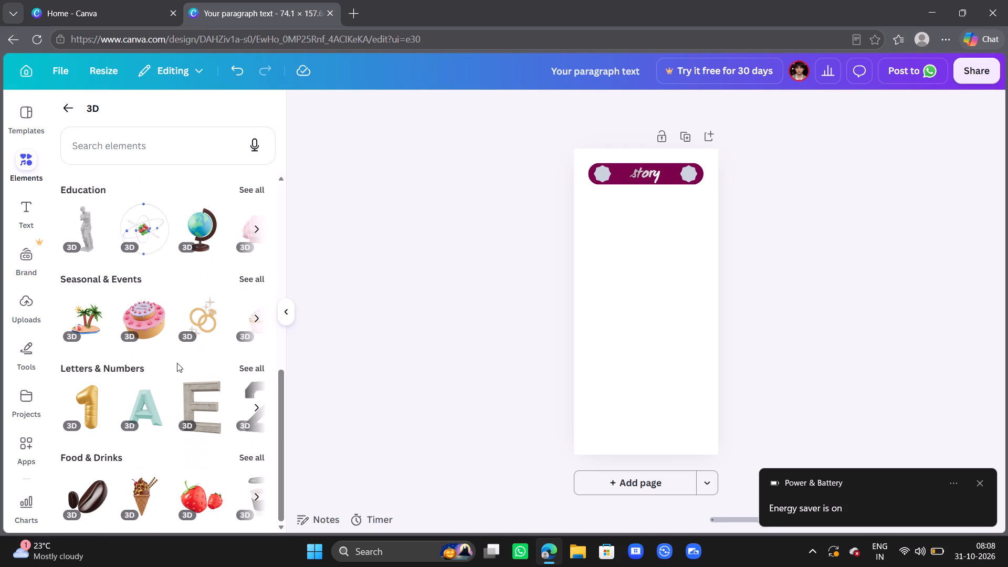
scroll(177, 363, "down", 4)
scroll(177, 363, "right", 2)
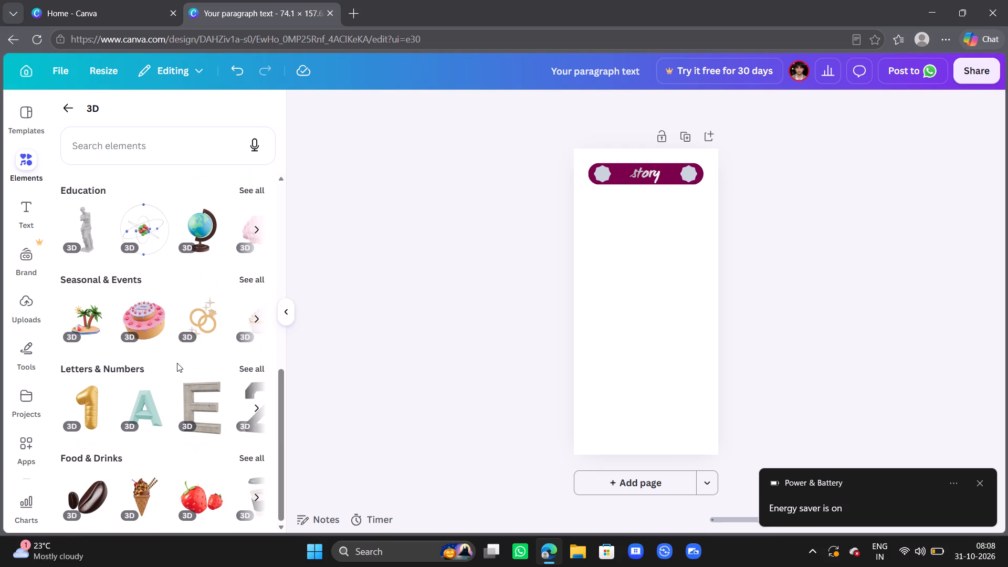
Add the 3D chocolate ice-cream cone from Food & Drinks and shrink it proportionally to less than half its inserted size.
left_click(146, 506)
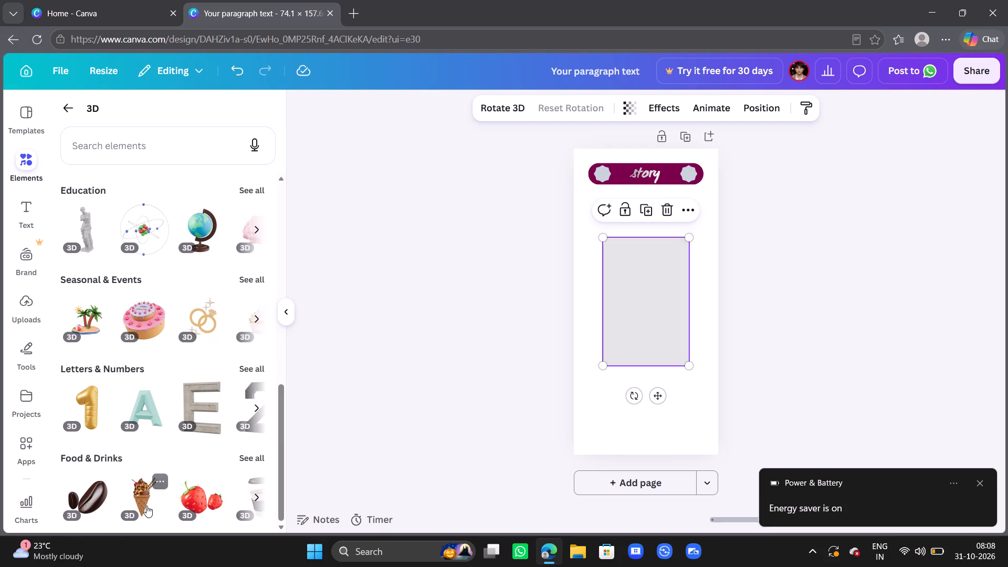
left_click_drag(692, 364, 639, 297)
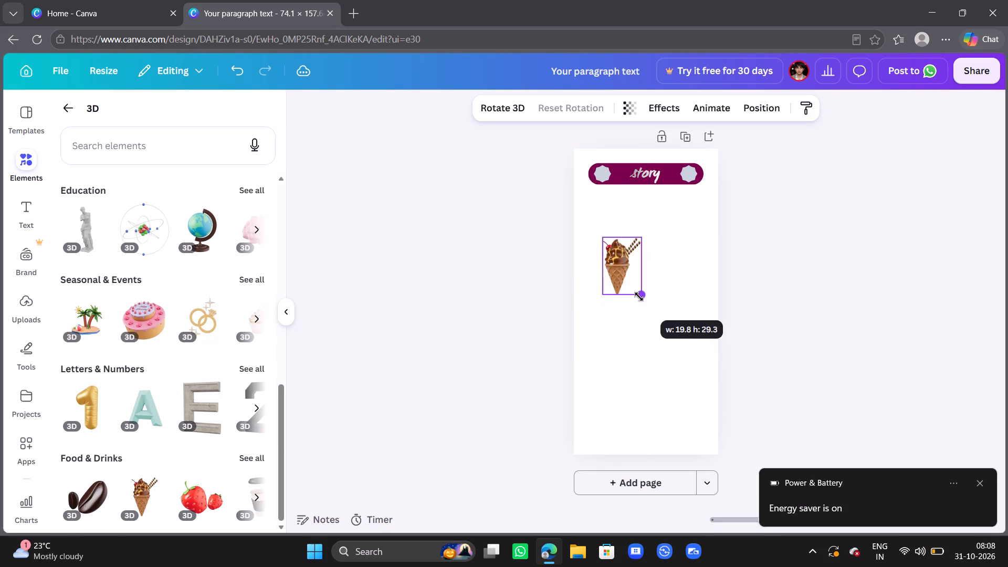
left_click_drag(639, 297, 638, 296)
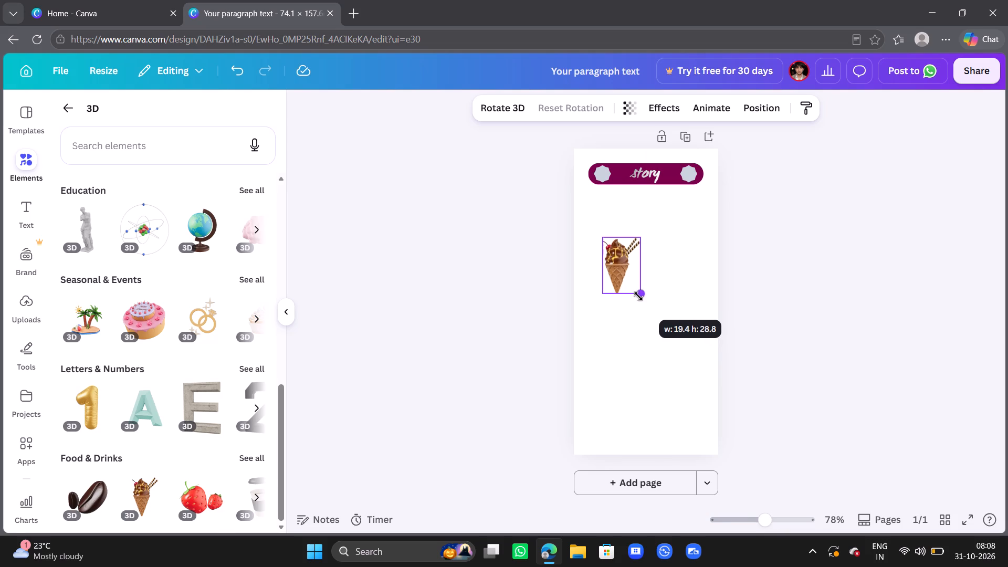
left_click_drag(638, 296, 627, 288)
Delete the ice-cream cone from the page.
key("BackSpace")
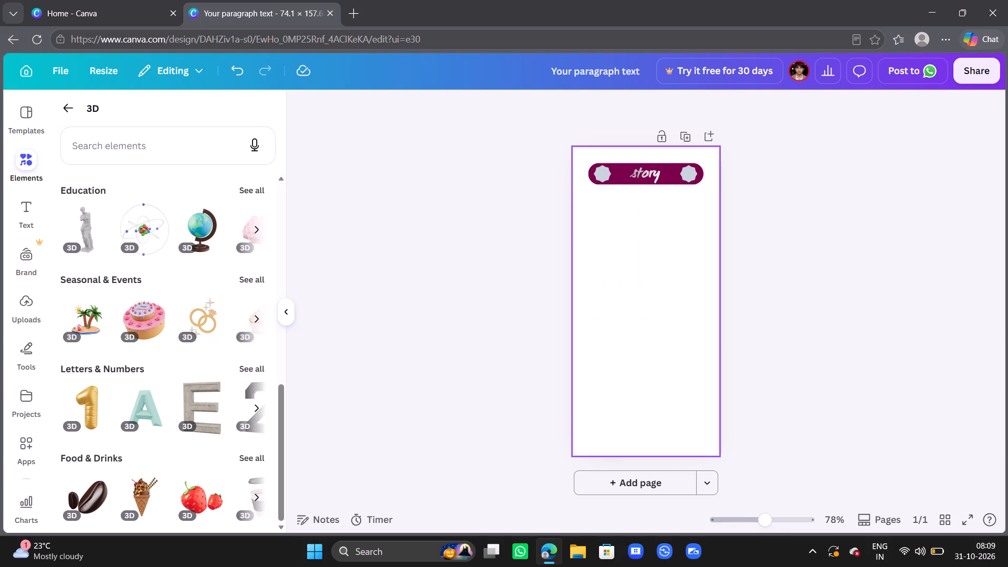
Look through the Photos and Graphics element categories for content to place beneath the header.
scroll(208, 214, "up", 9)
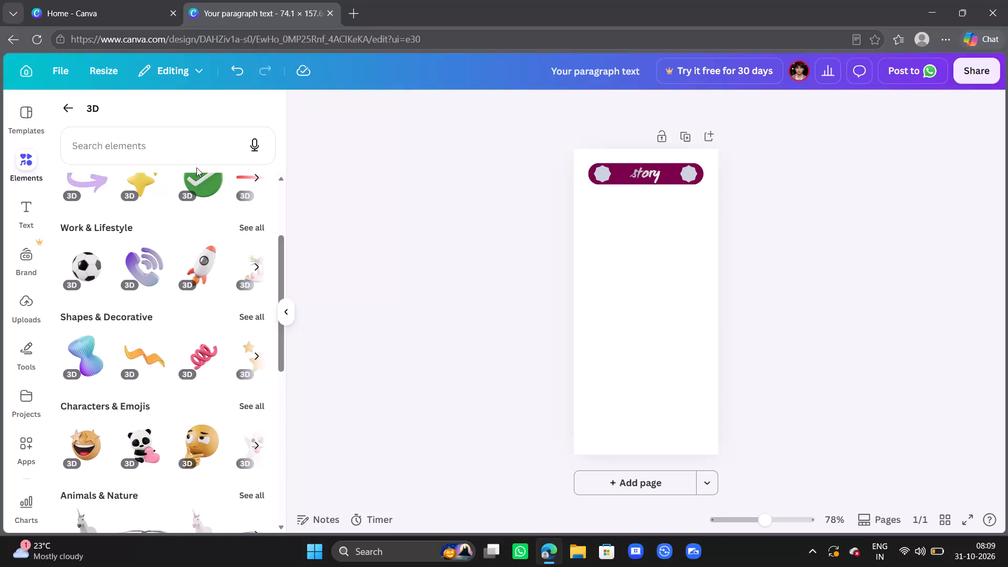
left_click(64, 111)
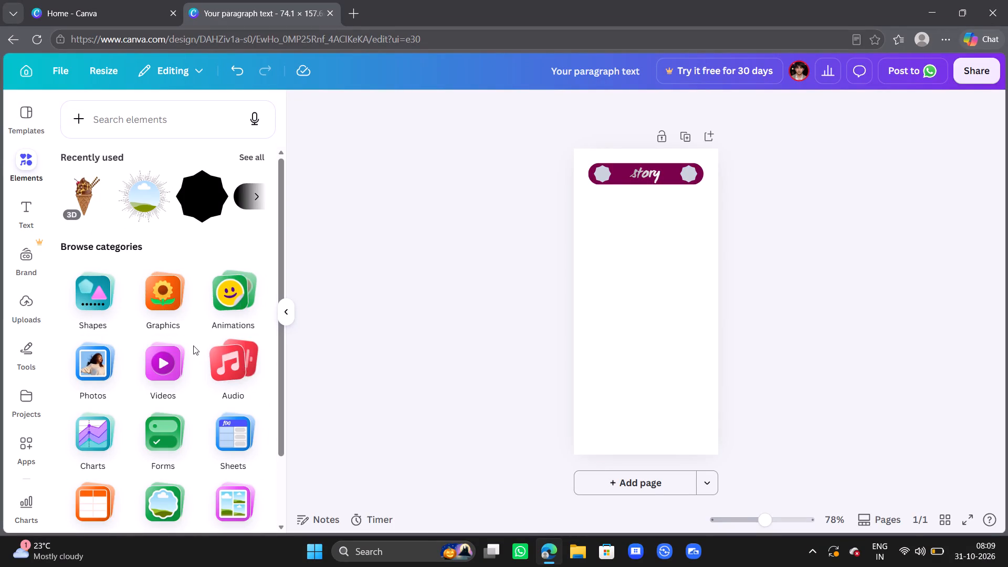
left_click(101, 351)
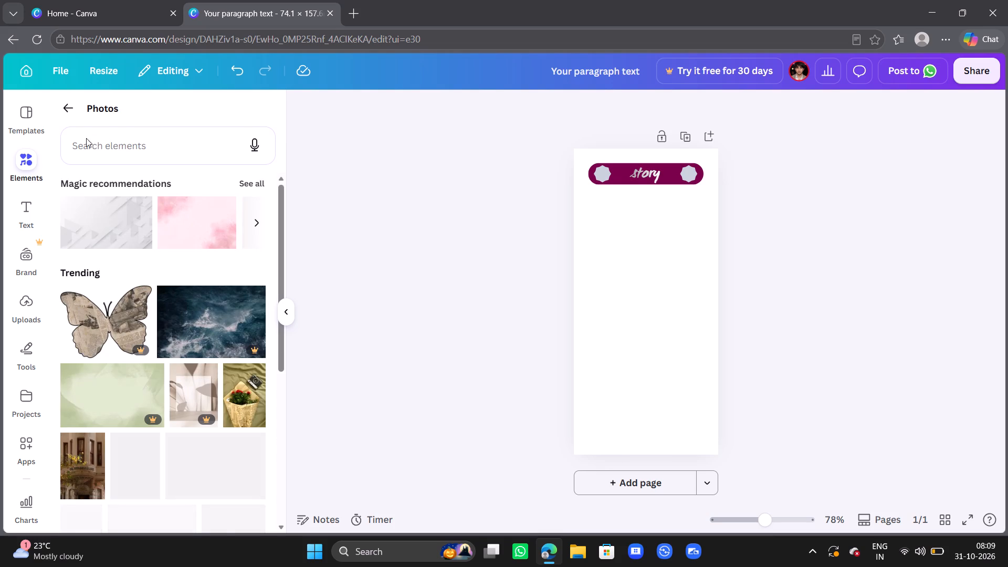
left_click(71, 110)
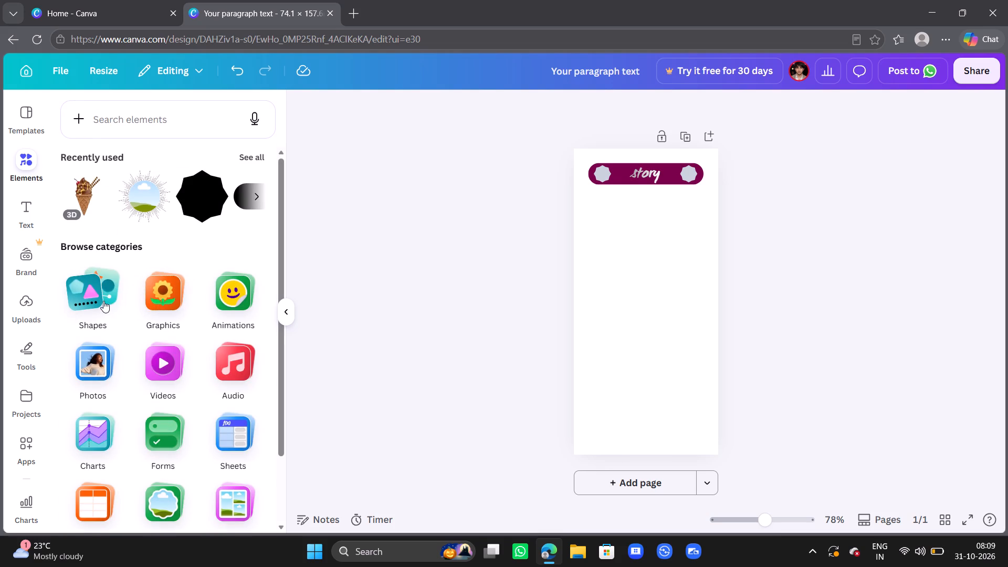
left_click(166, 288)
scroll(171, 338, "down", 1)
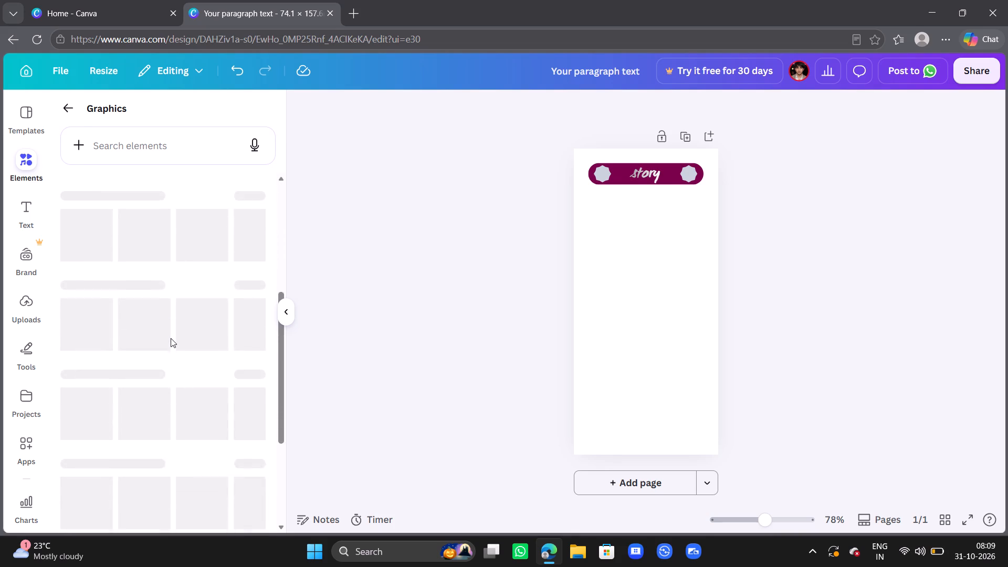
scroll(171, 338, "down", 1)
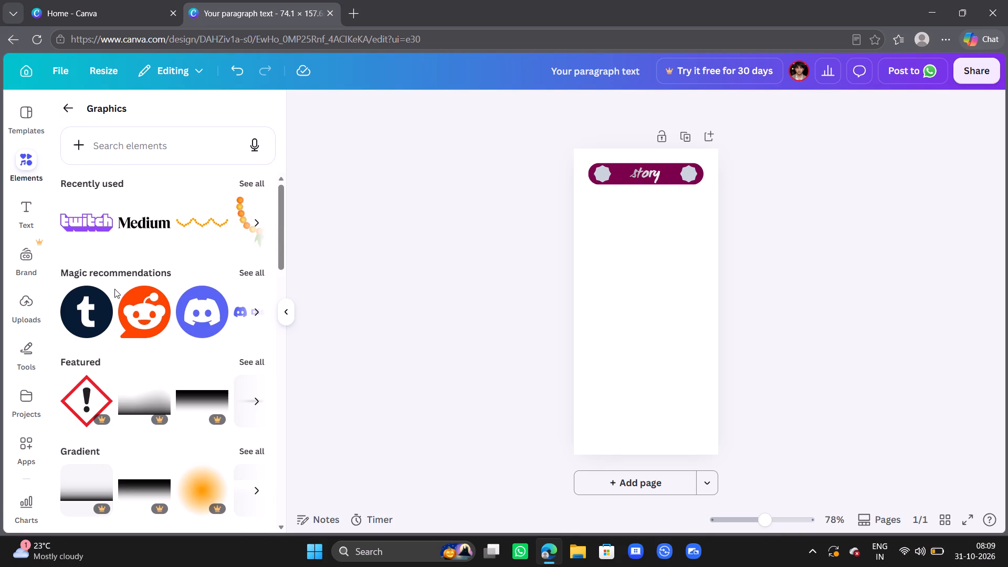
scroll(114, 289, "down", 18)
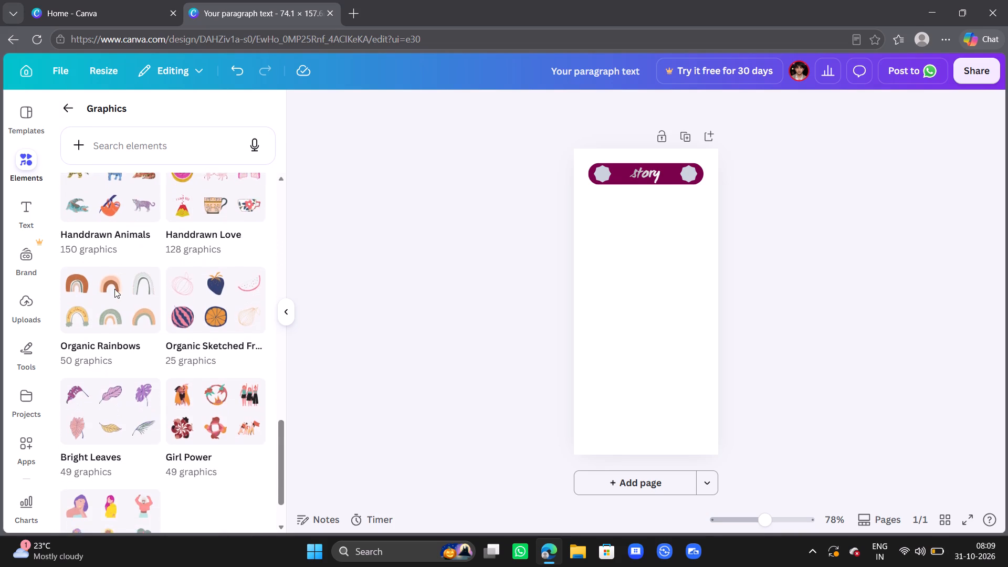
scroll(114, 289, "up", 2)
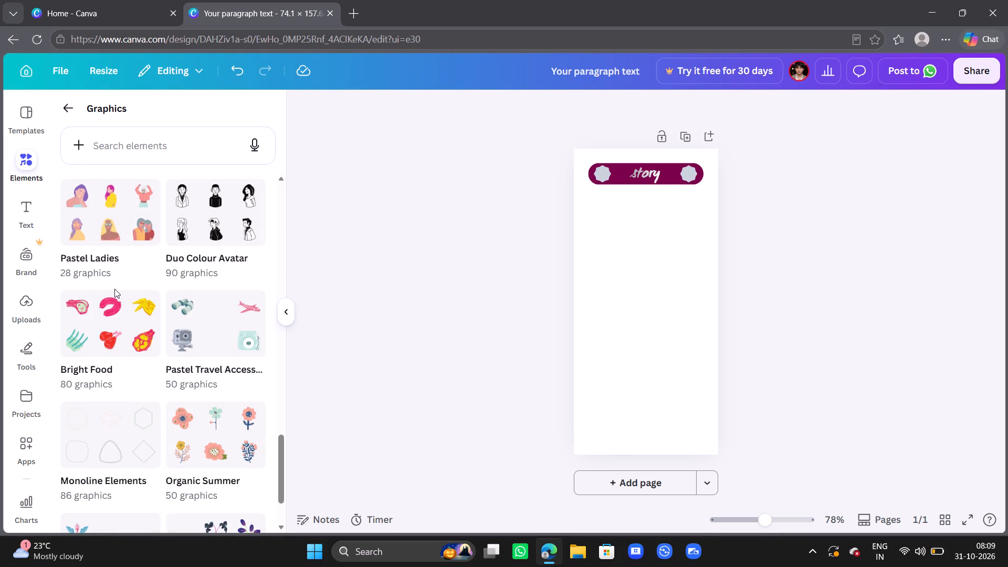
scroll(114, 289, "up", 1)
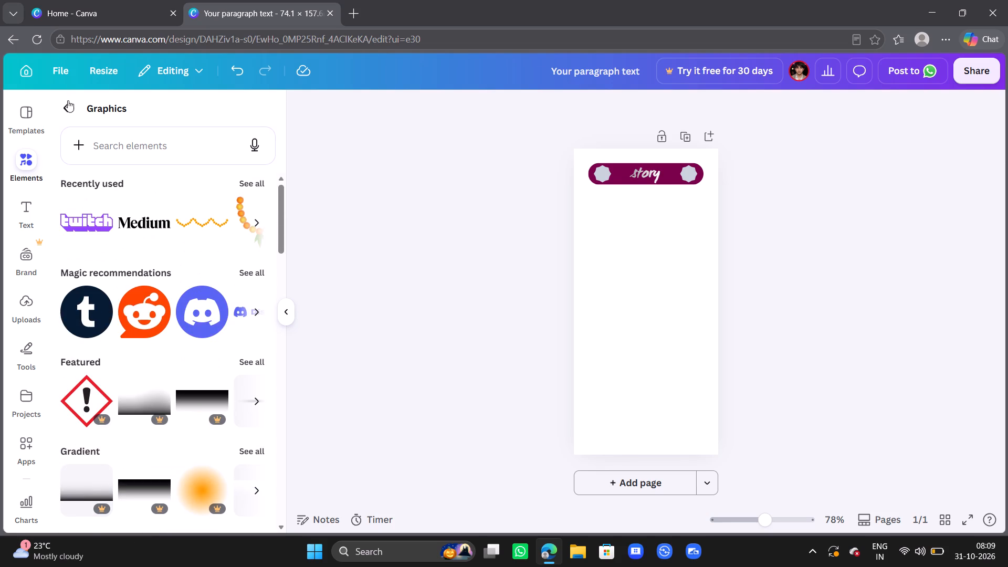
left_click(66, 109)
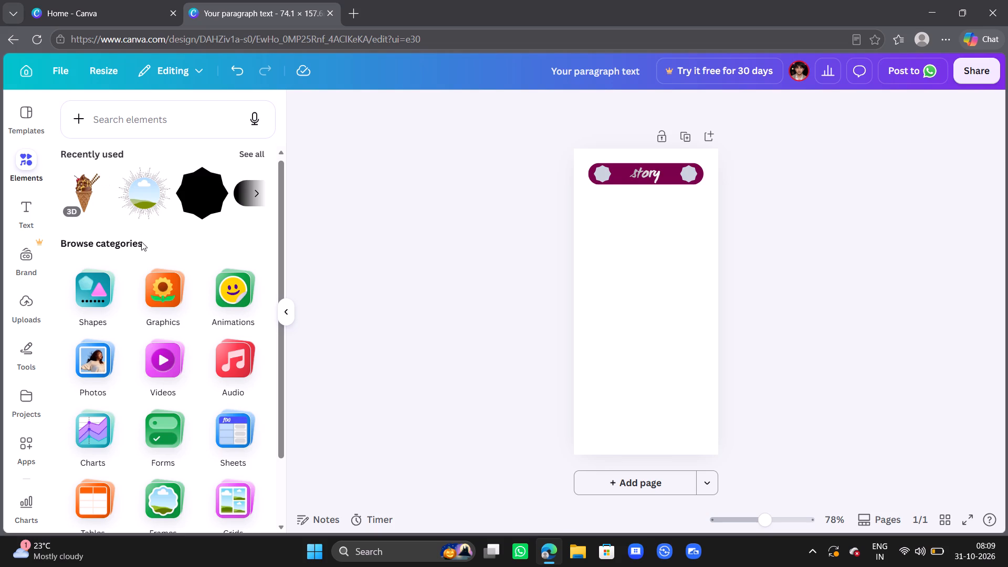
Add the cut-corner square from the Polygons shapes to the page.
scroll(136, 283, "down", 1)
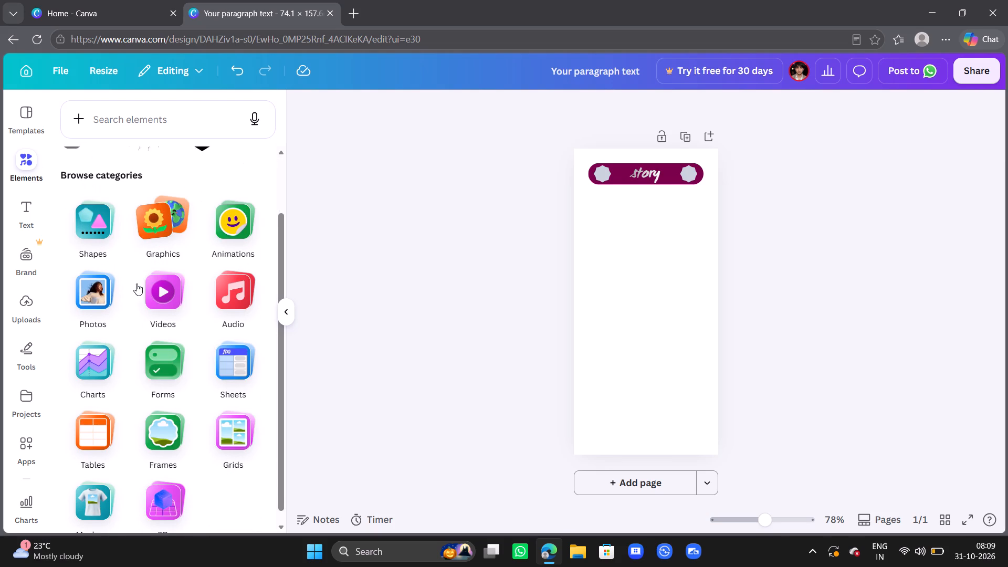
scroll(136, 283, "down", 2)
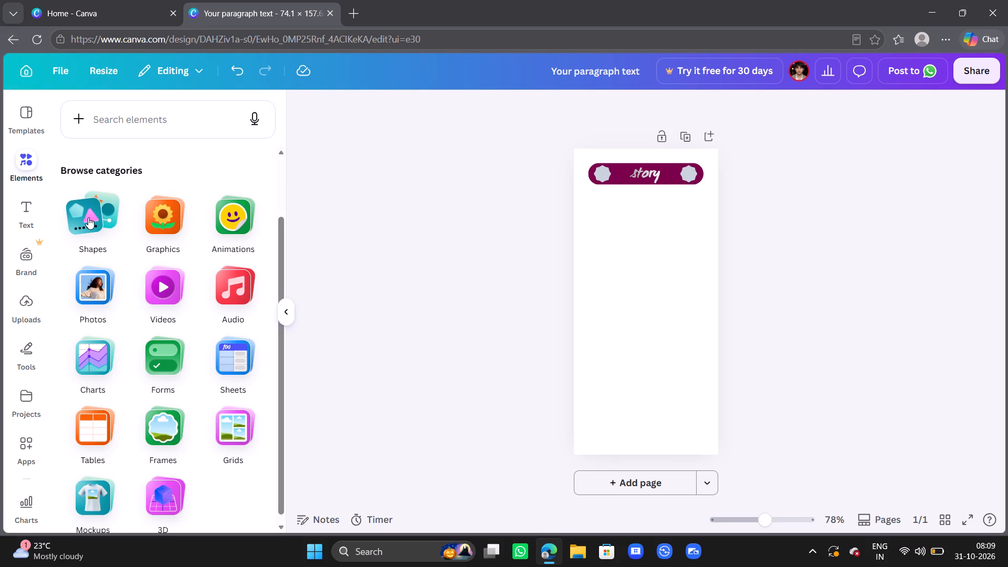
left_click(88, 217)
scroll(175, 327, "down", 1)
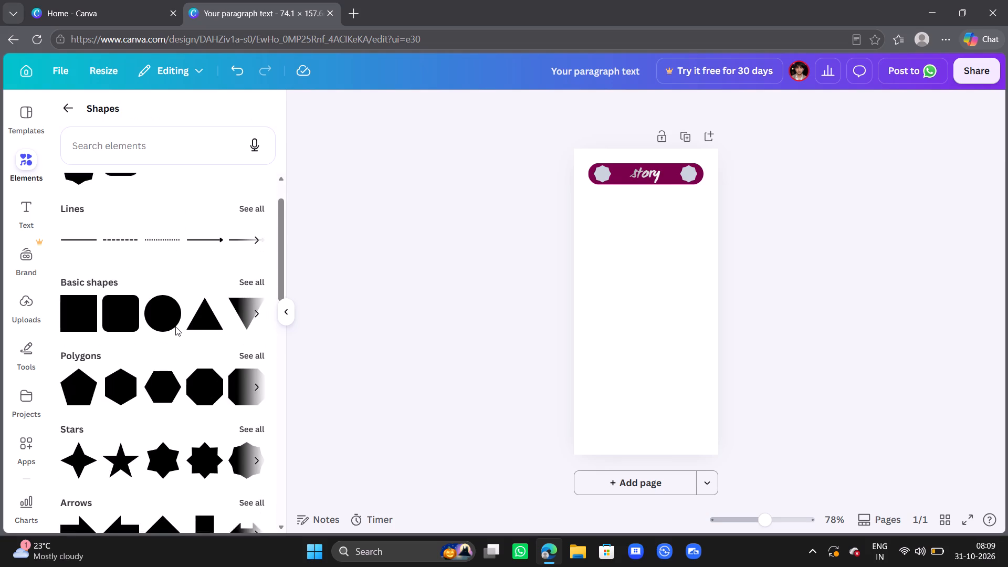
scroll(175, 327, "down", 1)
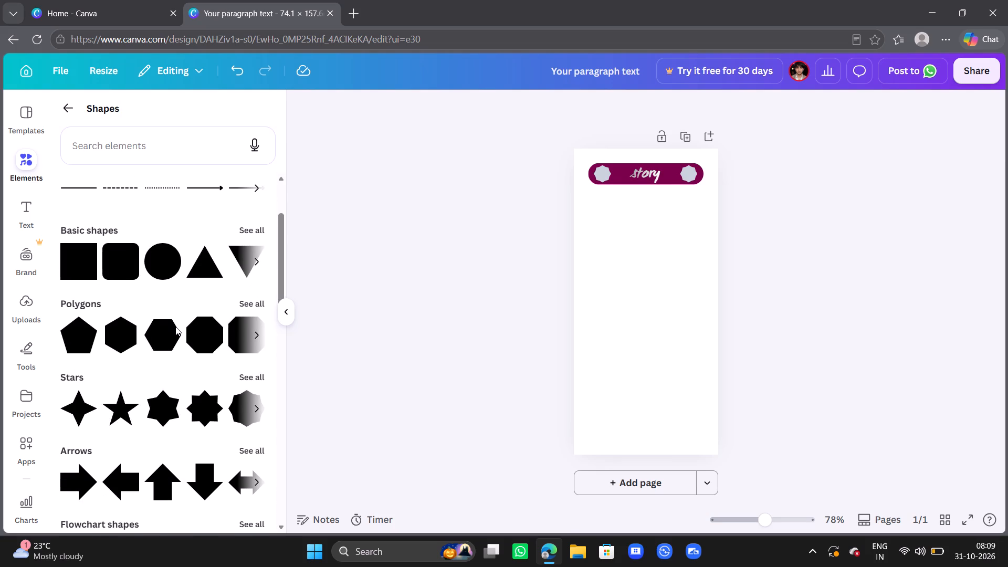
scroll(175, 327, "down", 1)
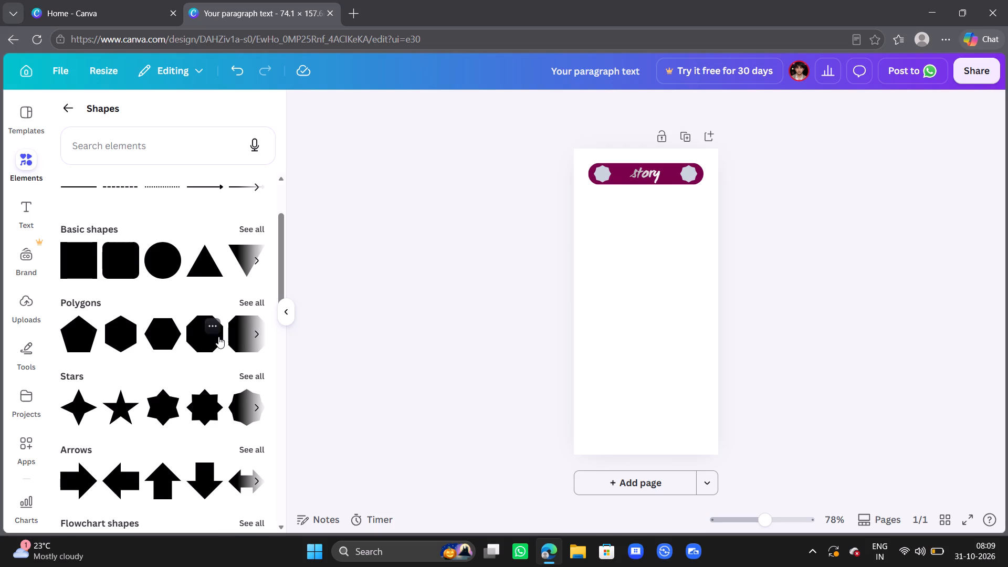
scroll(218, 337, "left", 2)
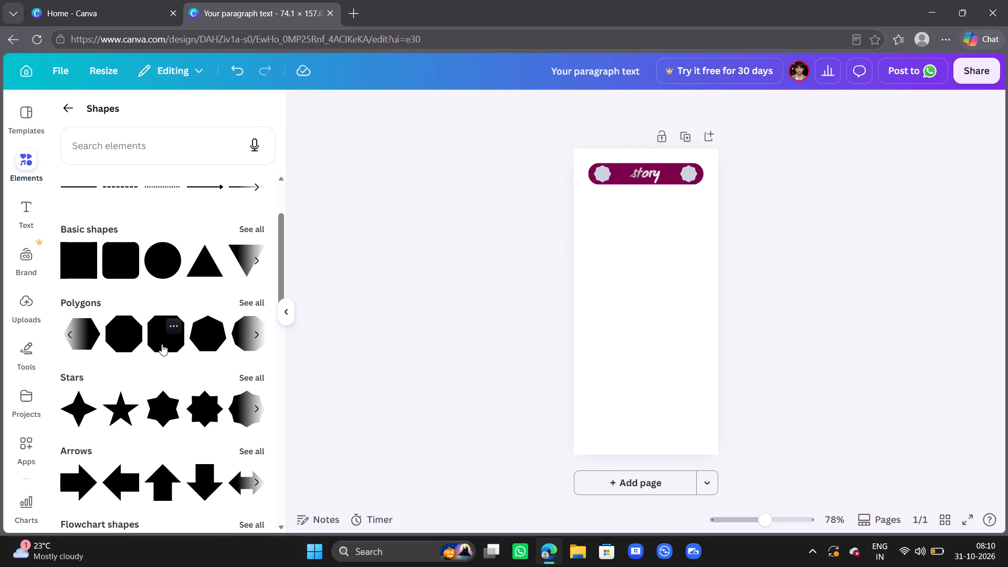
scroll(162, 344, "left", 2)
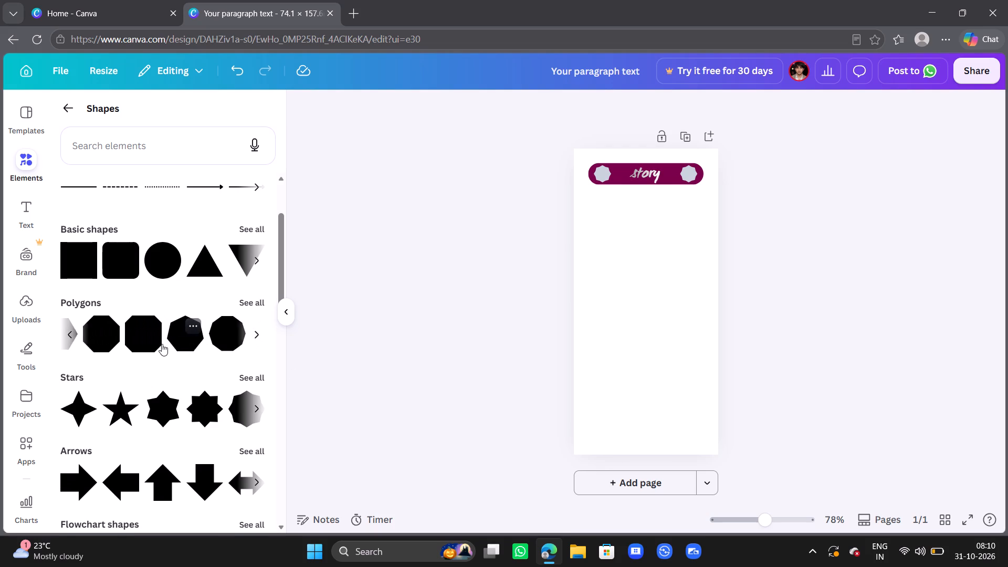
scroll(162, 344, "left", 1)
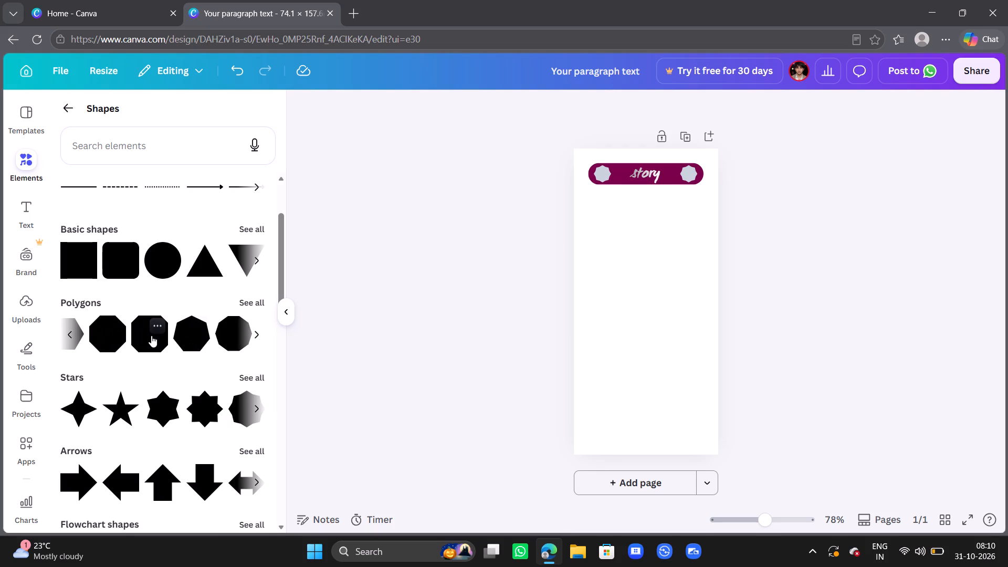
left_click(151, 335)
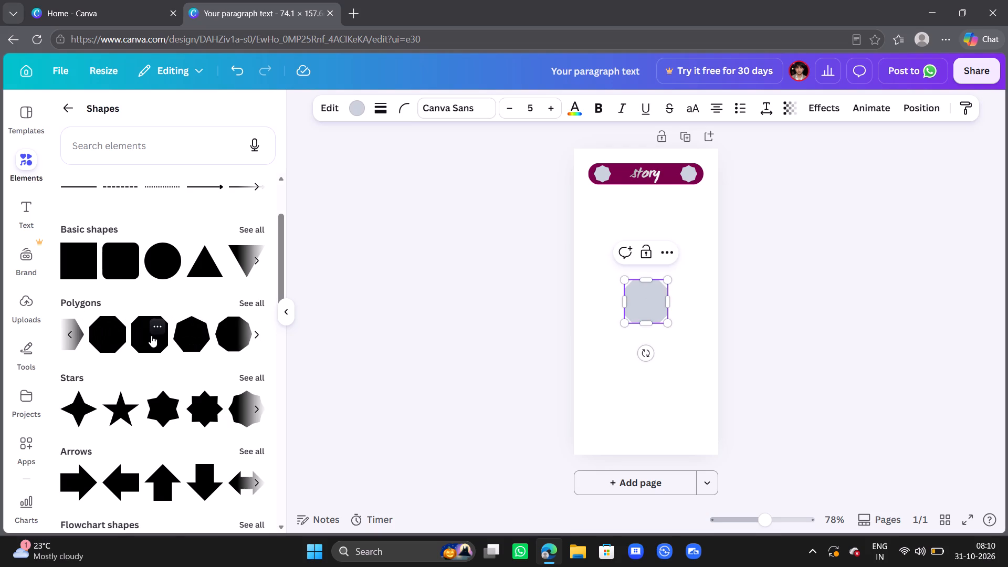
Stretch the cut-corner shape to about 66 mm tall and move it up beneath the header, near the page's left edge.
left_click_drag(649, 327, 650, 367)
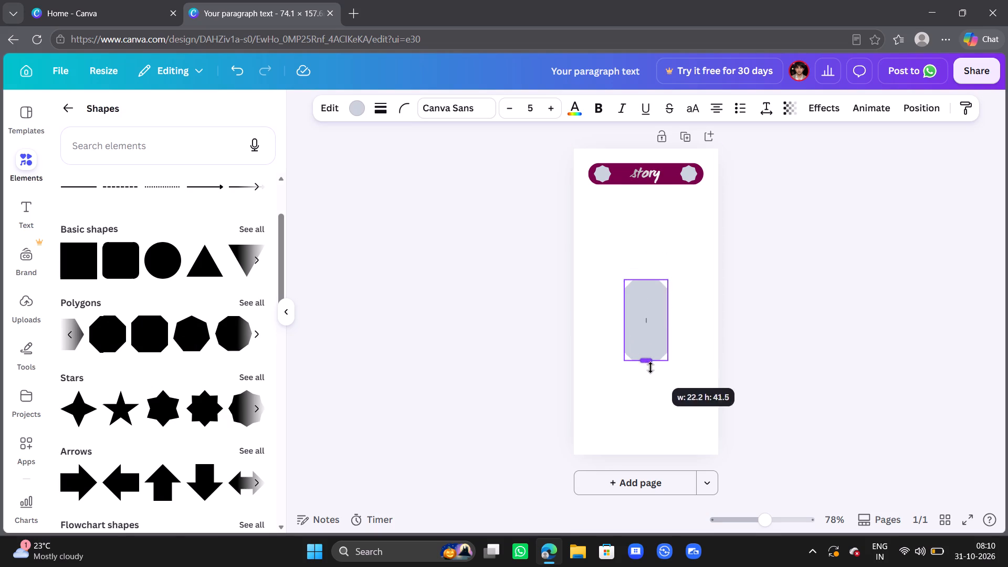
left_click_drag(650, 367, 652, 394)
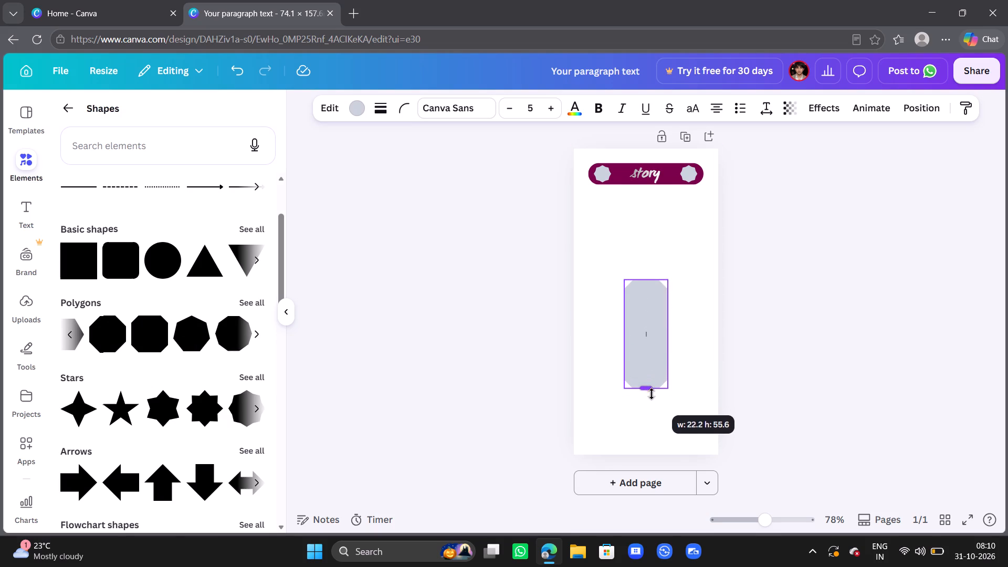
left_click_drag(652, 394, 653, 413)
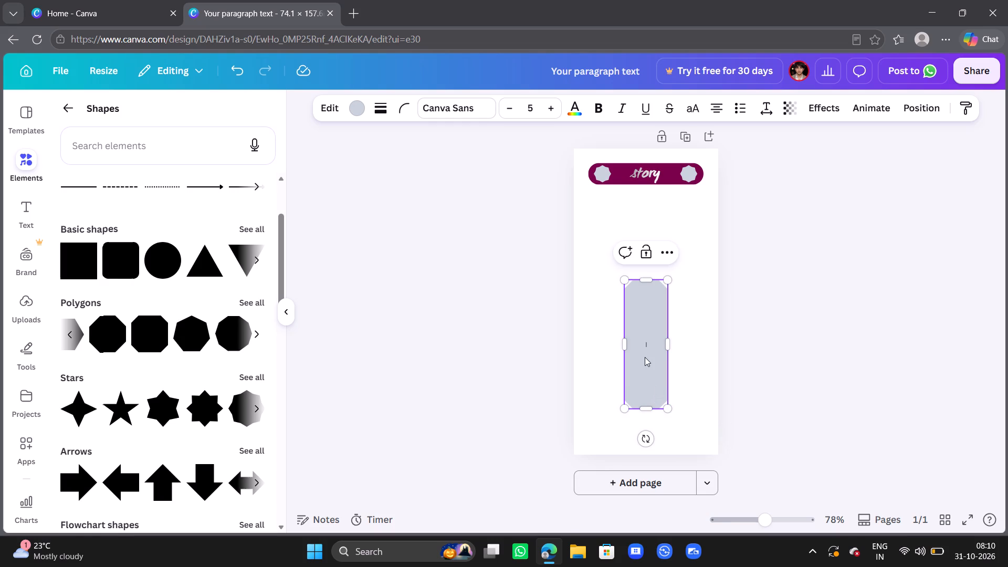
left_click_drag(645, 357, 621, 280)
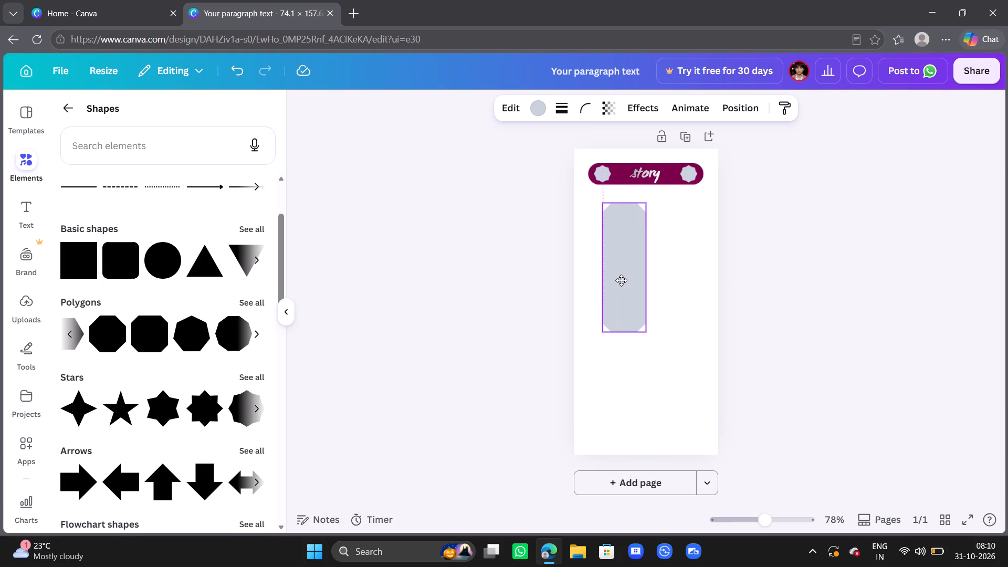
left_click_drag(621, 280, 617, 280)
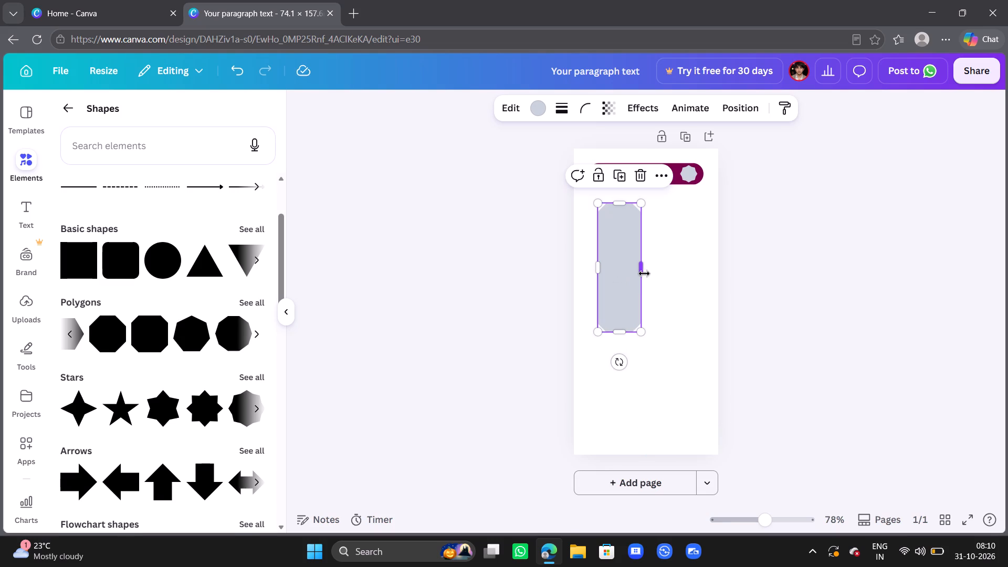
Widen the shape to about 59.3 mm so both sides line up with the ends of the burgundy header.
left_click_drag(644, 270, 702, 272)
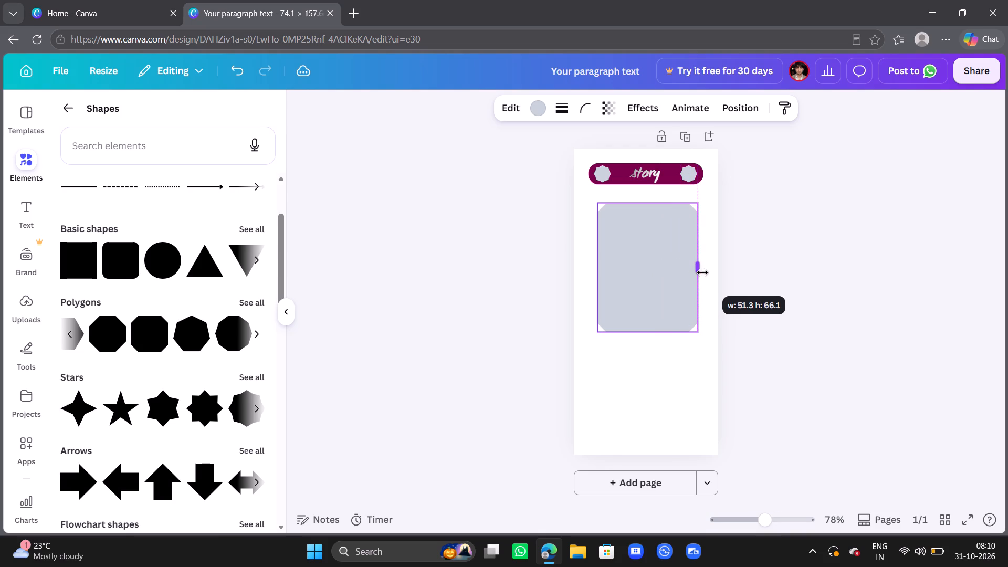
left_click_drag(702, 272, 705, 273)
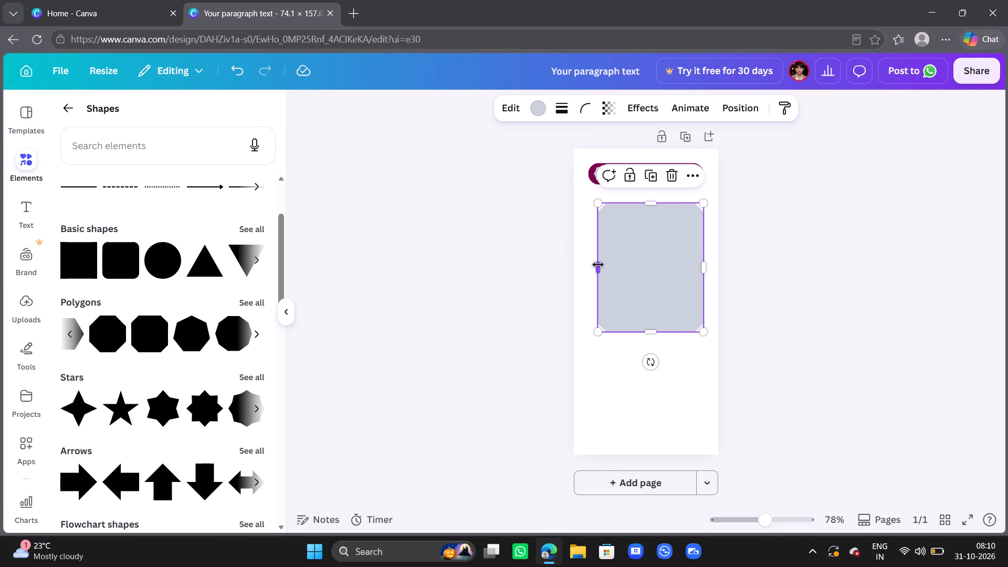
left_click_drag(598, 265, 589, 267)
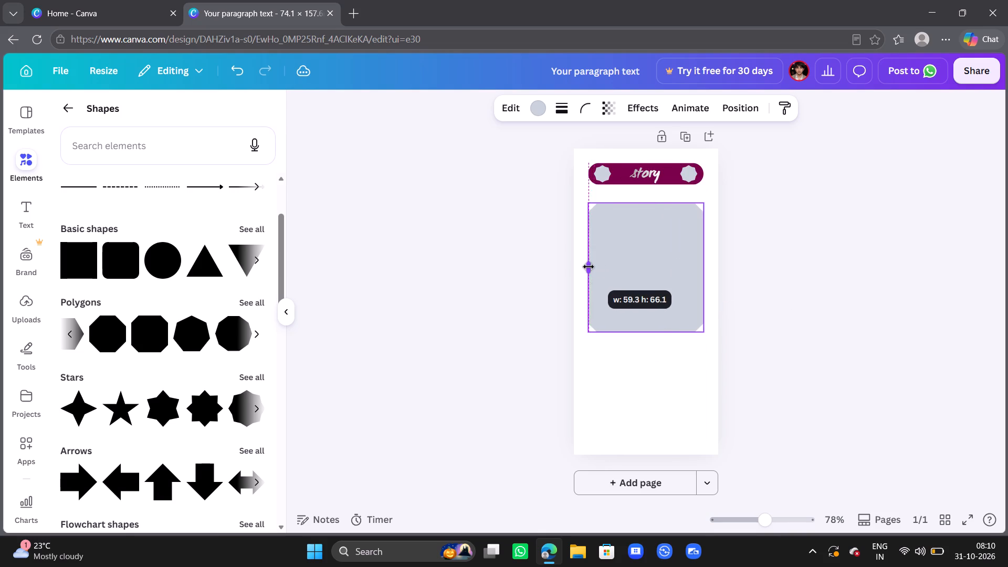
left_click_drag(589, 267, 590, 267)
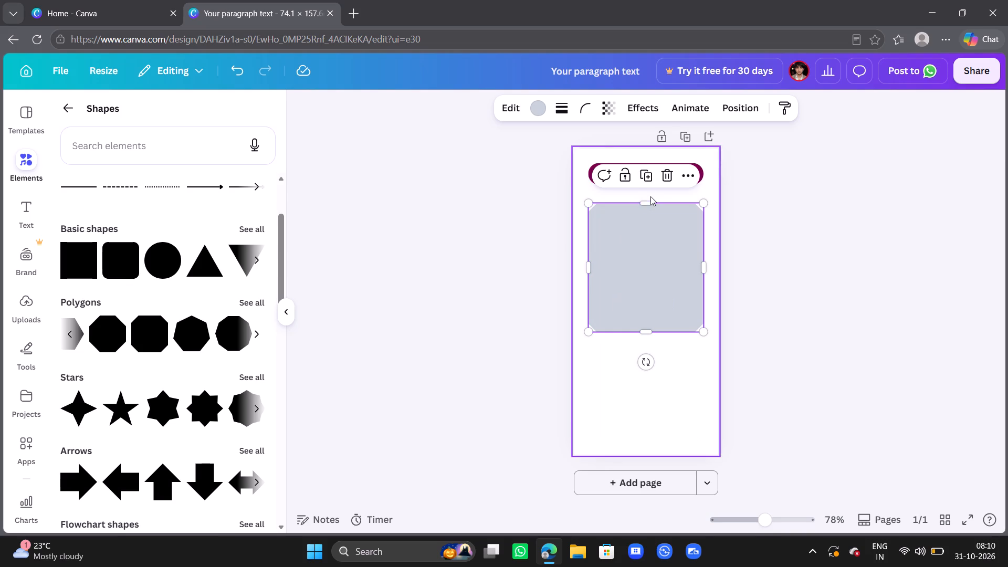
Extend the shape's top edge closer to the header and its bottom edge down the page, making it about 123.5 mm tall.
left_click_drag(646, 203, 646, 198)
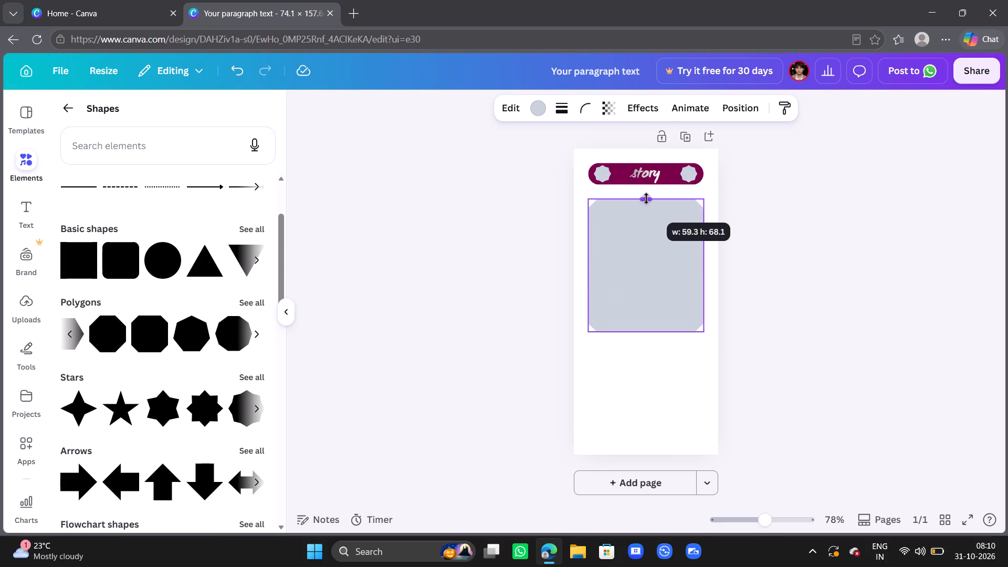
left_click_drag(646, 198, 646, 195)
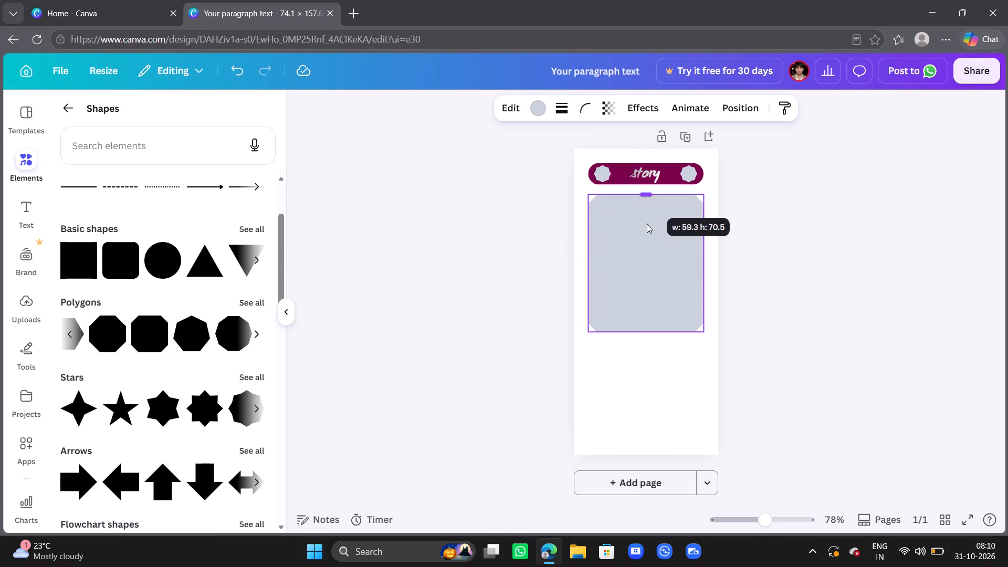
left_click_drag(648, 334, 648, 375)
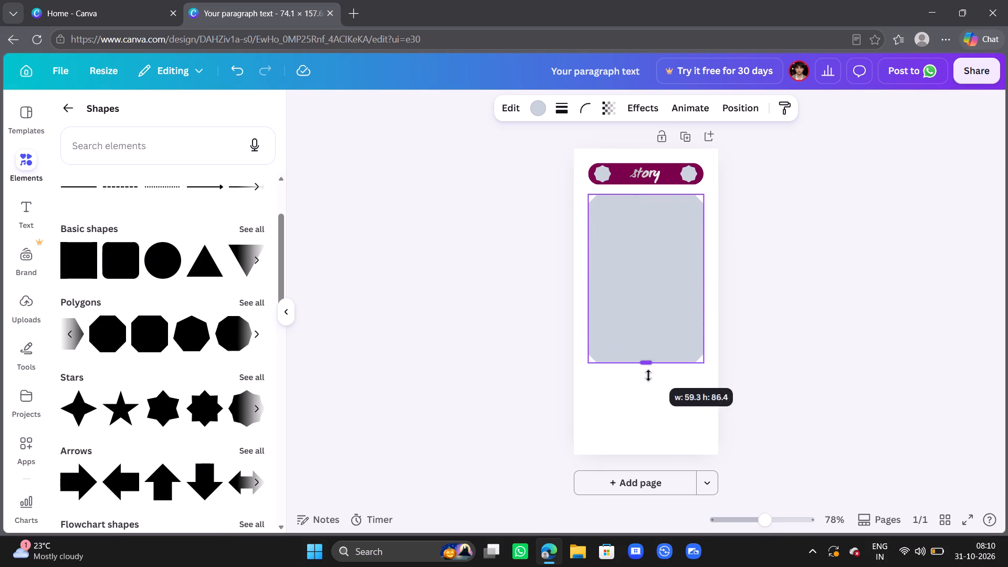
left_click_drag(648, 375, 650, 438)
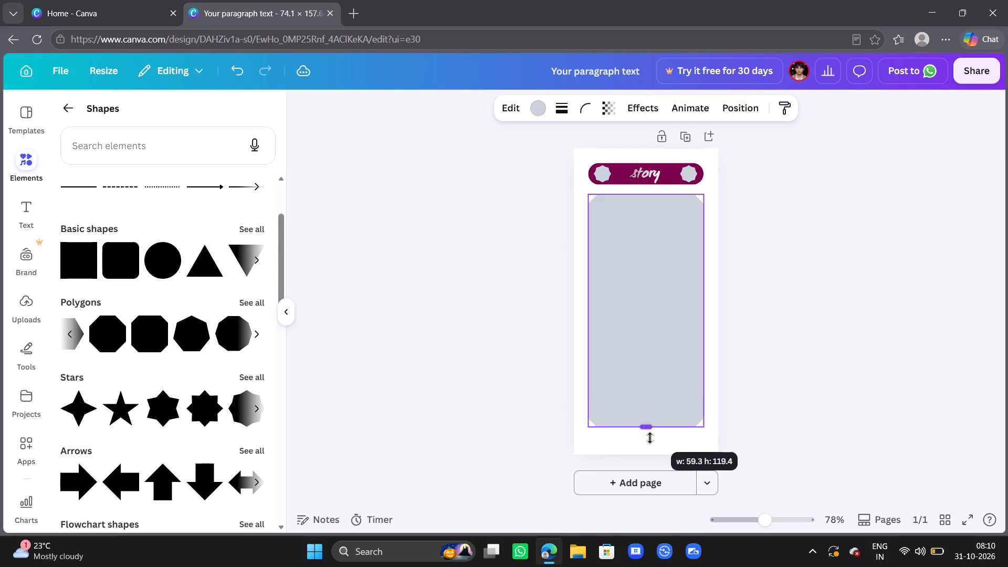
left_click_drag(650, 438, 649, 446)
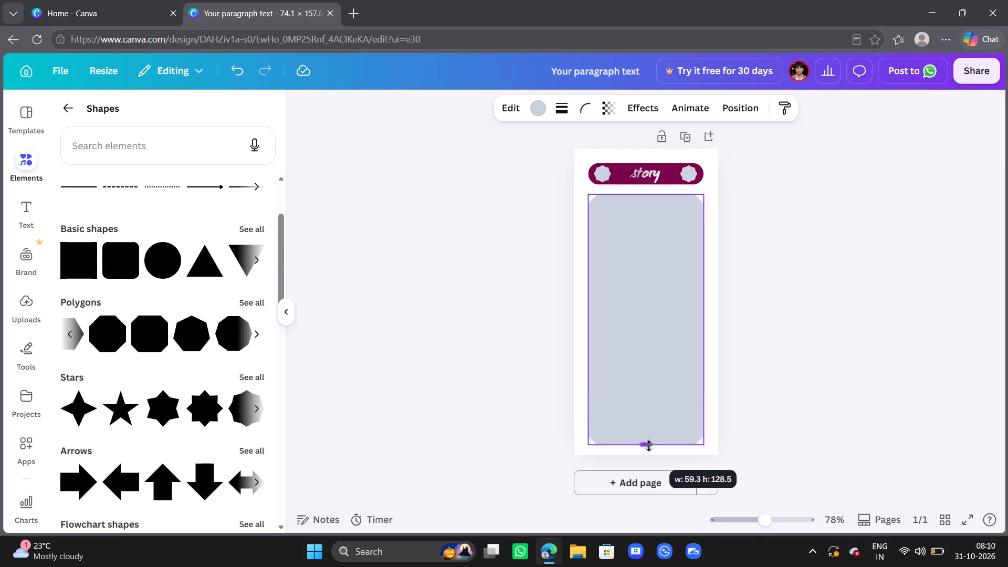
left_click_drag(649, 446, 645, 437)
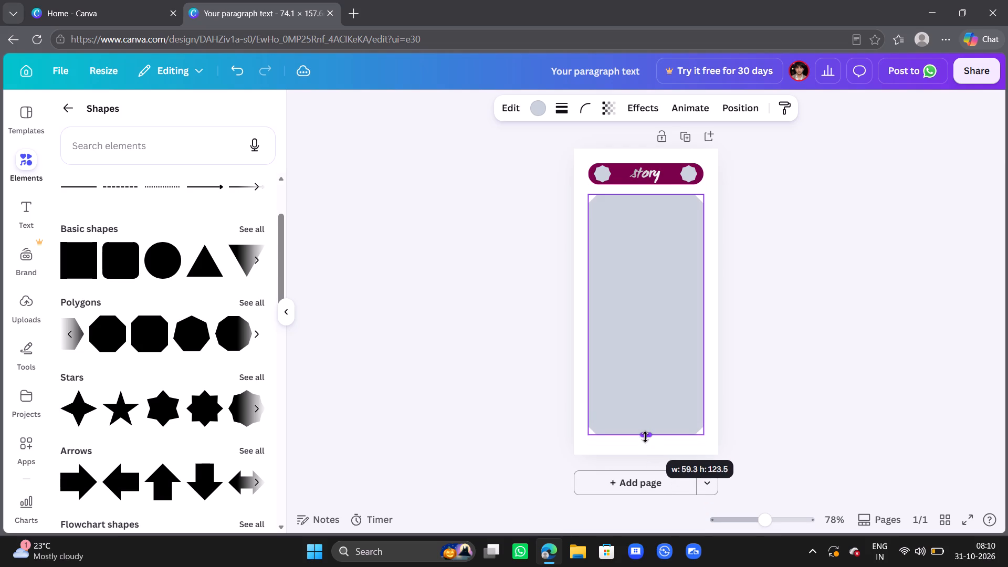
left_click_drag(645, 437, 645, 437)
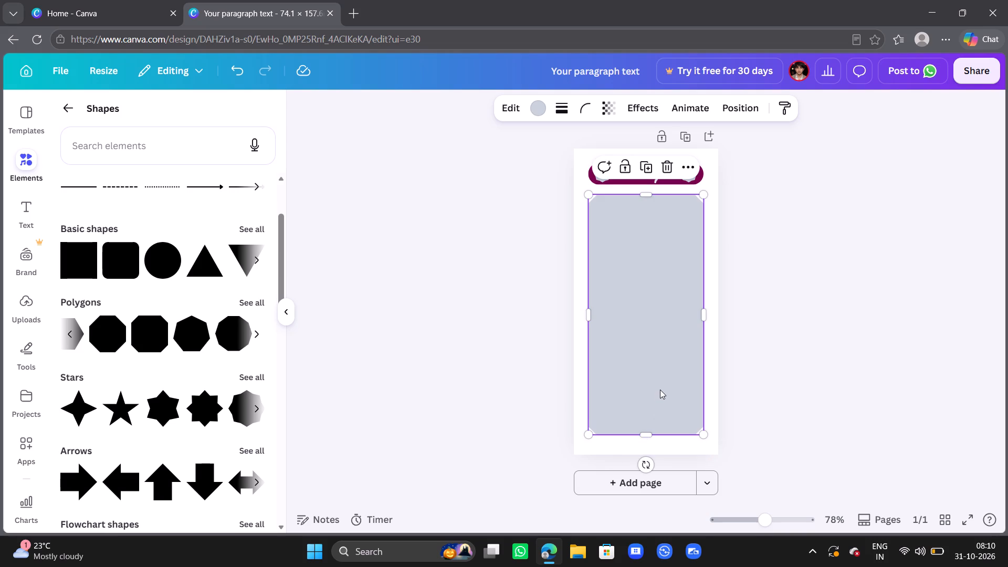
Fill the cut-corner shape with the default linear gradient from #fff7ad to #ffa9f9.
left_click(538, 110)
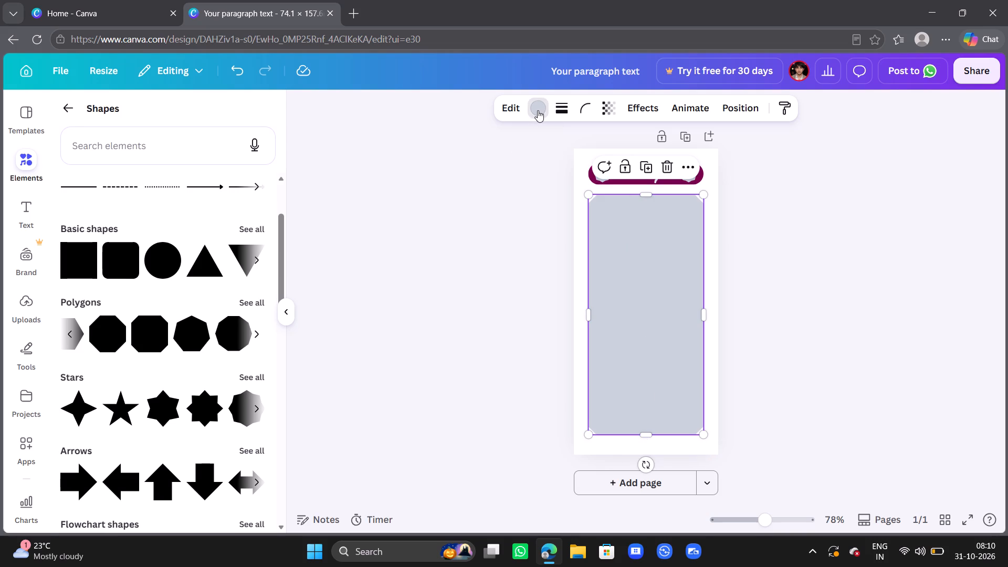
scroll(150, 383, "down", 4)
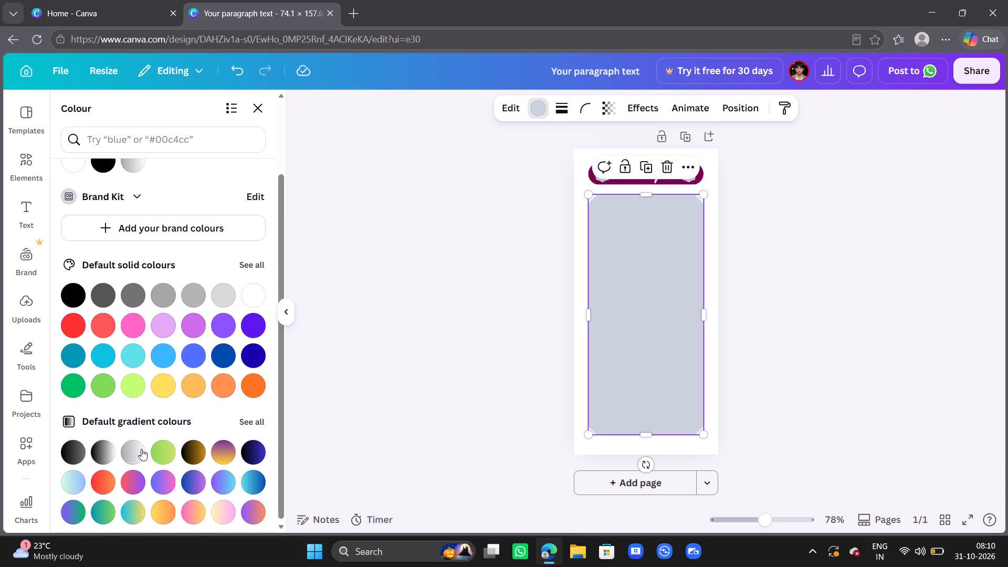
left_click(232, 508)
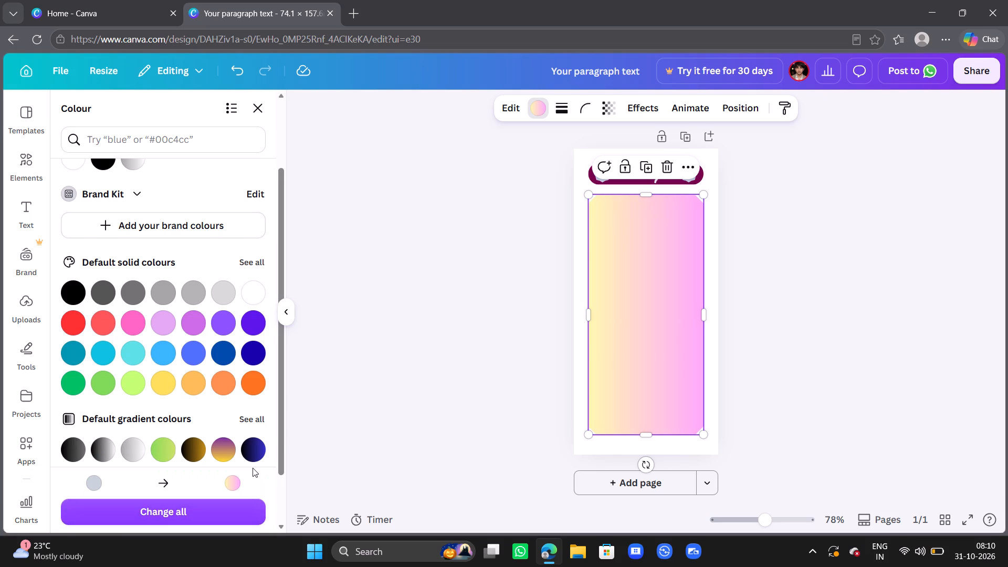
left_click(363, 350)
double_click(363, 350)
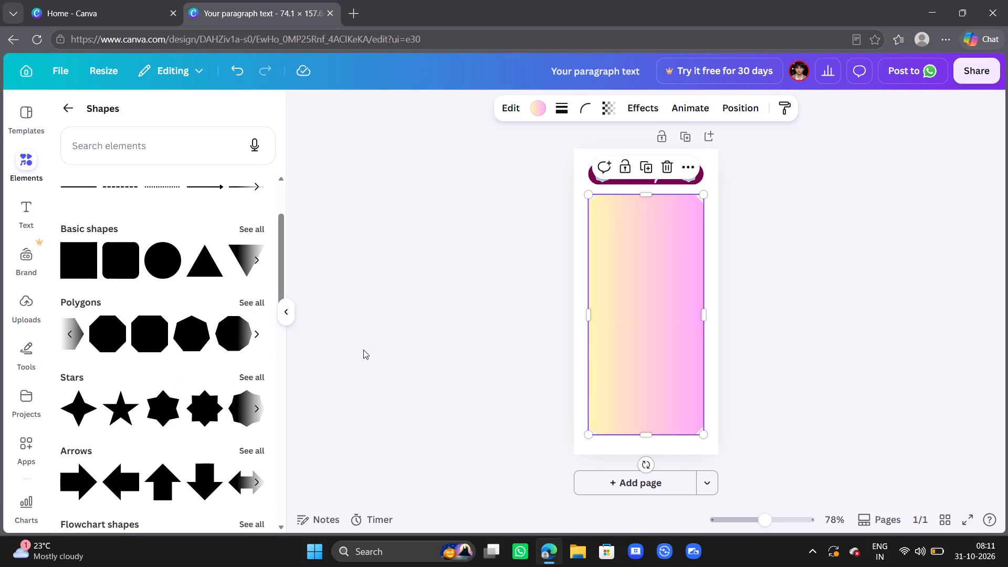
Try red-to-purple, purple-to-orange and pale yellow-to-pink default gradients as the page background, settling on the yellow-to-orange one.
left_click(582, 254)
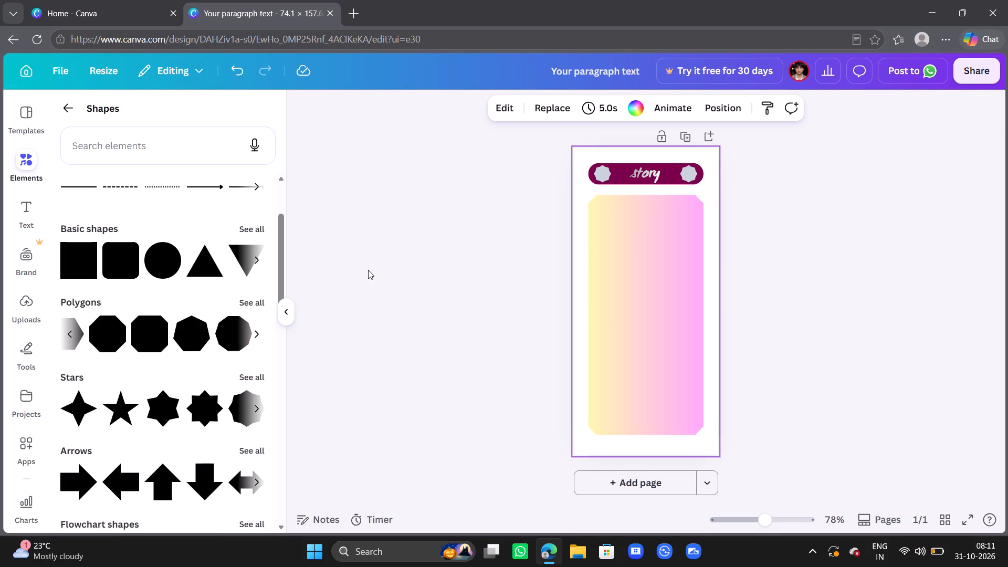
left_click(642, 110)
scroll(104, 443, "down", 3)
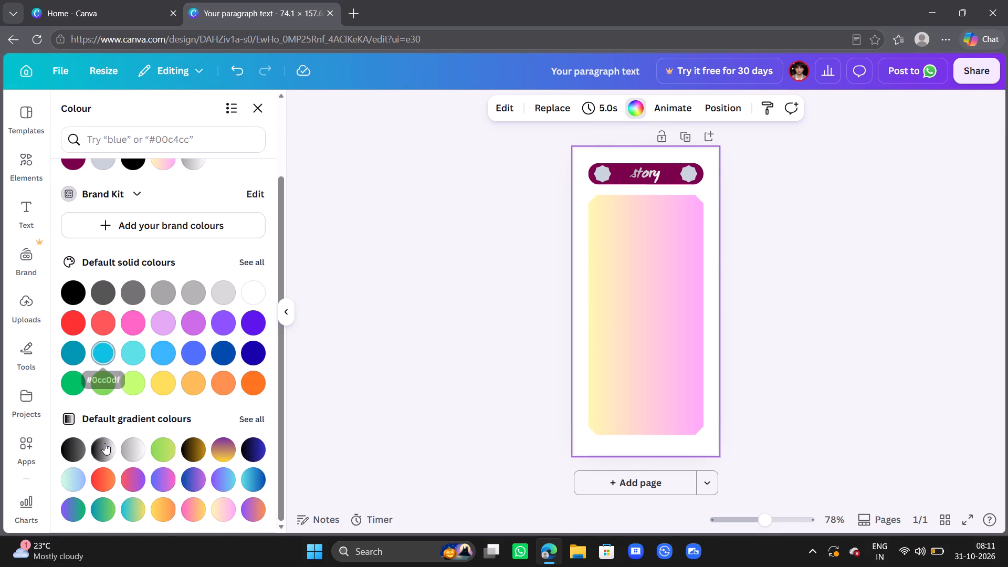
scroll(104, 443, "down", 2)
left_click(134, 482)
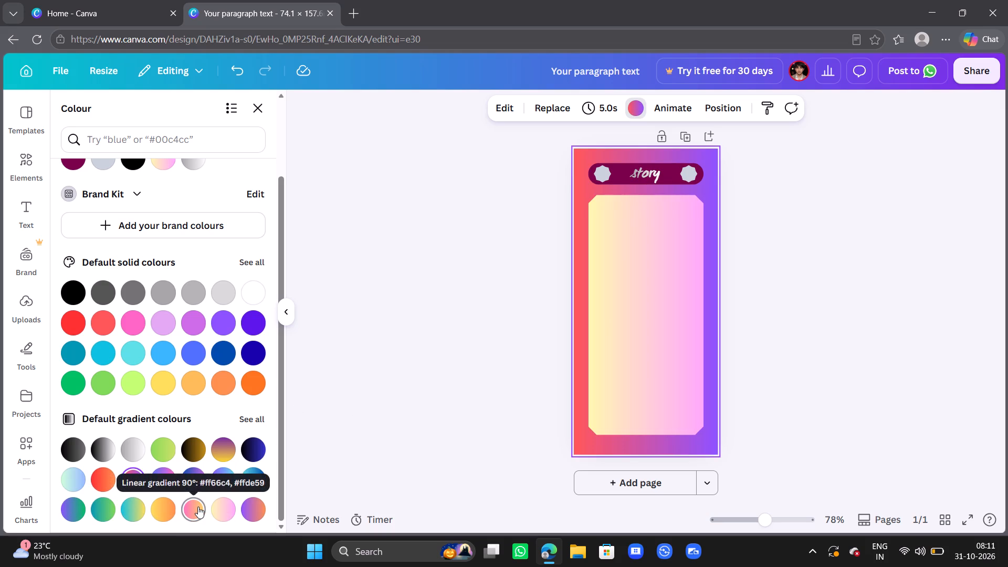
left_click(253, 505)
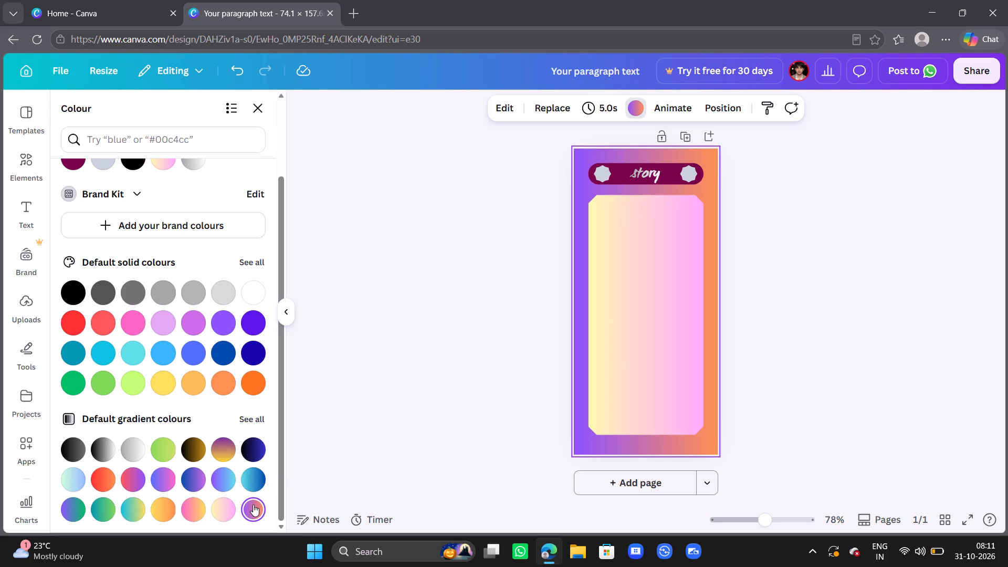
left_click(226, 516)
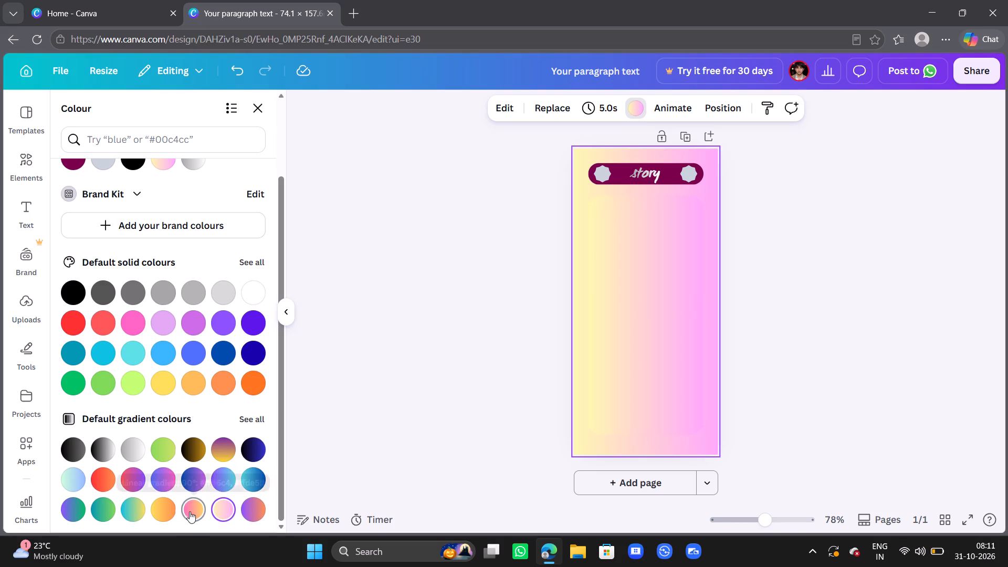
left_click(152, 508)
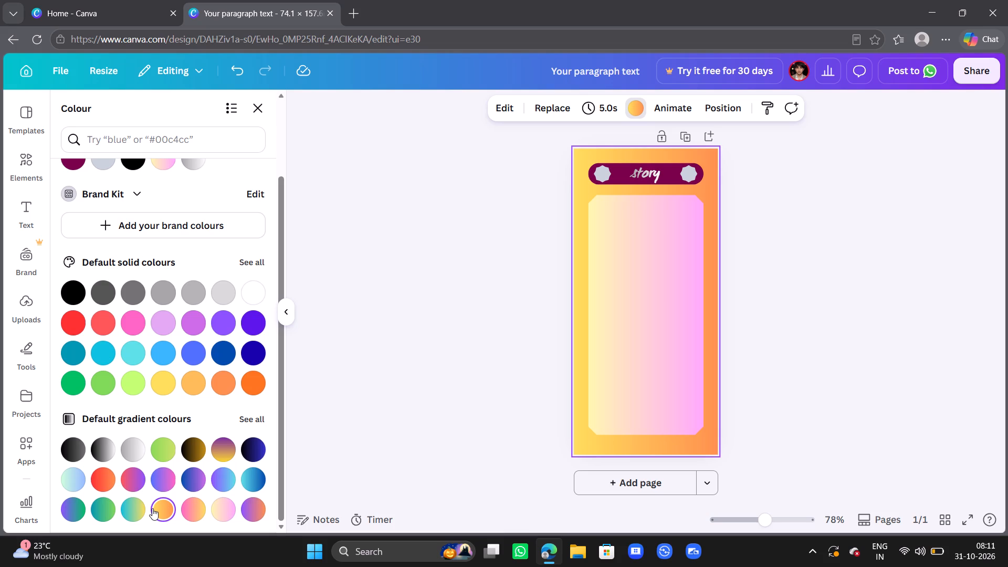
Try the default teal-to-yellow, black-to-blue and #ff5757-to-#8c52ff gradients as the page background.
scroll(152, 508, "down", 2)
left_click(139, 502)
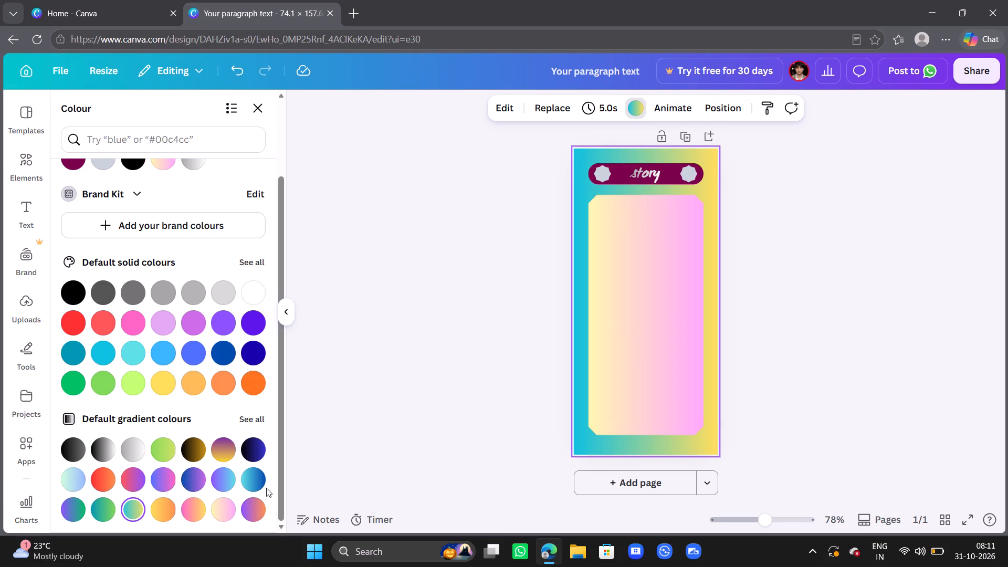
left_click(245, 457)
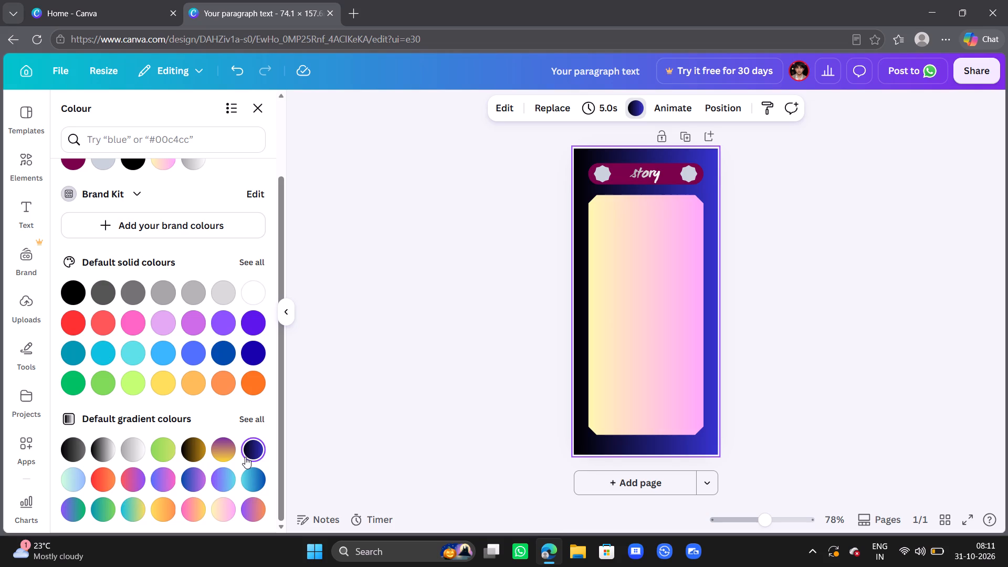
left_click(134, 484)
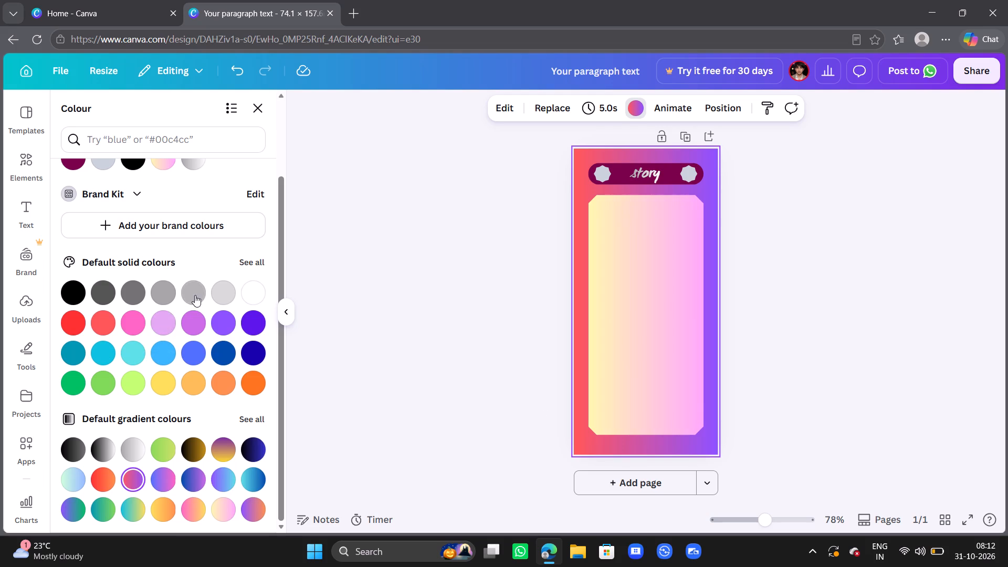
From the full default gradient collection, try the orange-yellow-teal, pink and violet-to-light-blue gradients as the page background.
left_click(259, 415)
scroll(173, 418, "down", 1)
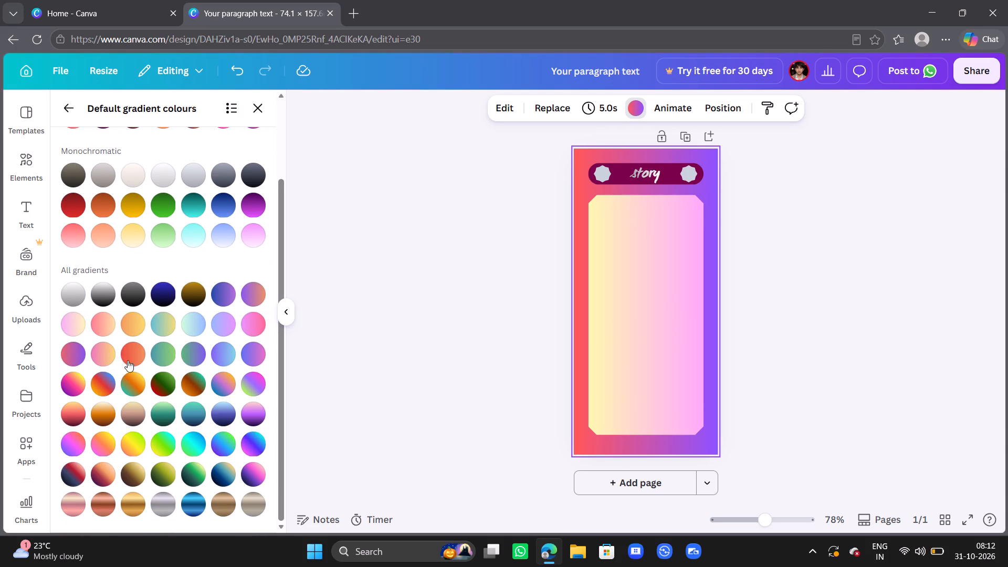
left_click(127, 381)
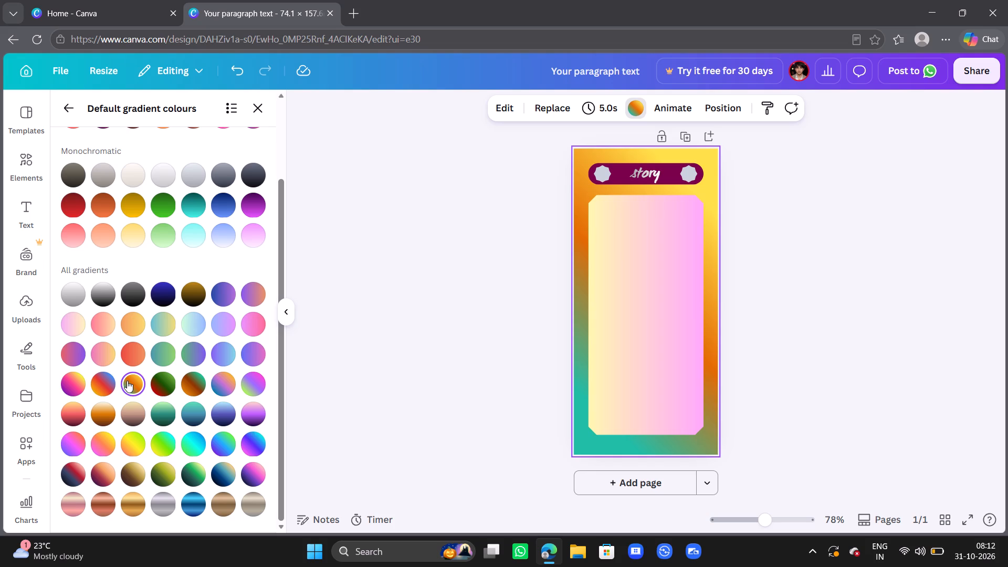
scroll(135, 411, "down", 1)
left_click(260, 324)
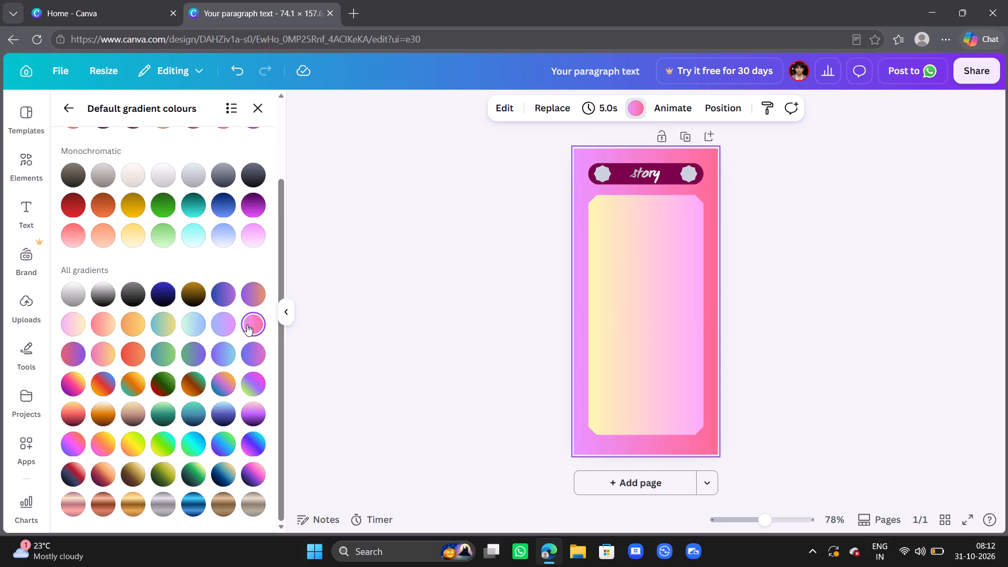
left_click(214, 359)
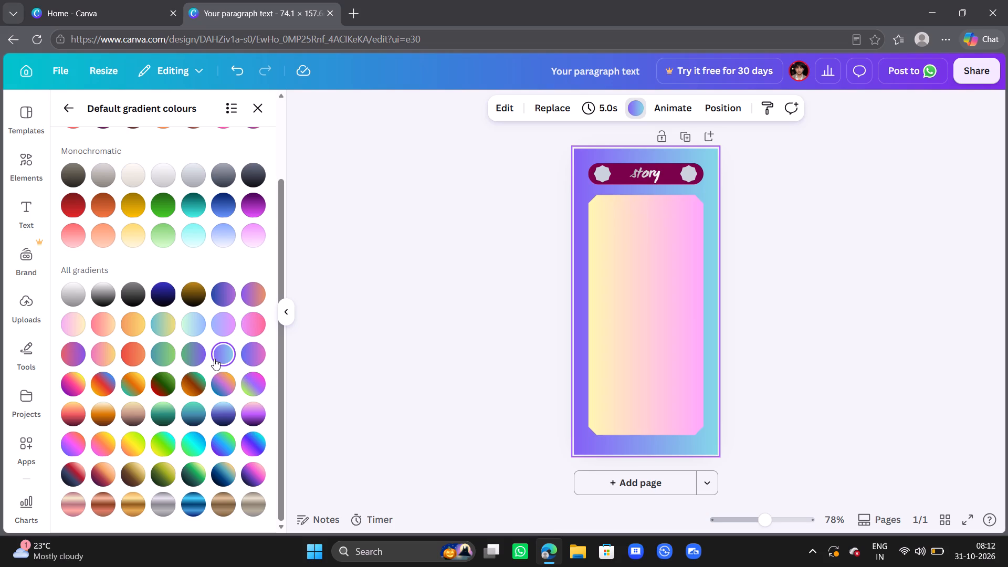
Try the monochromatic #fffcf5-to-#d8d5ca gradient on the page background, then settle on the dark purple-to-magenta one.
scroll(204, 351, "up", 1)
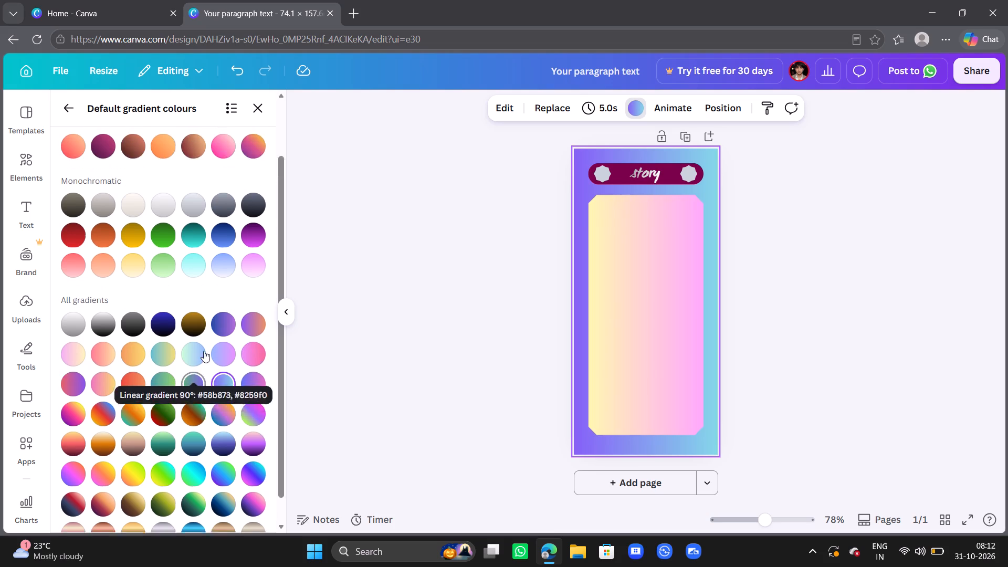
scroll(204, 351, "up", 3)
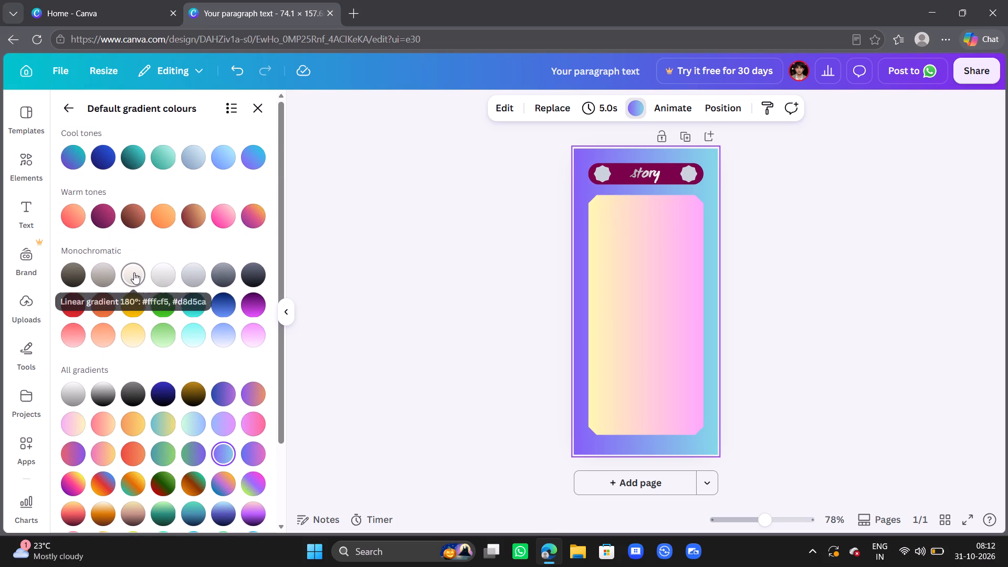
left_click(134, 272)
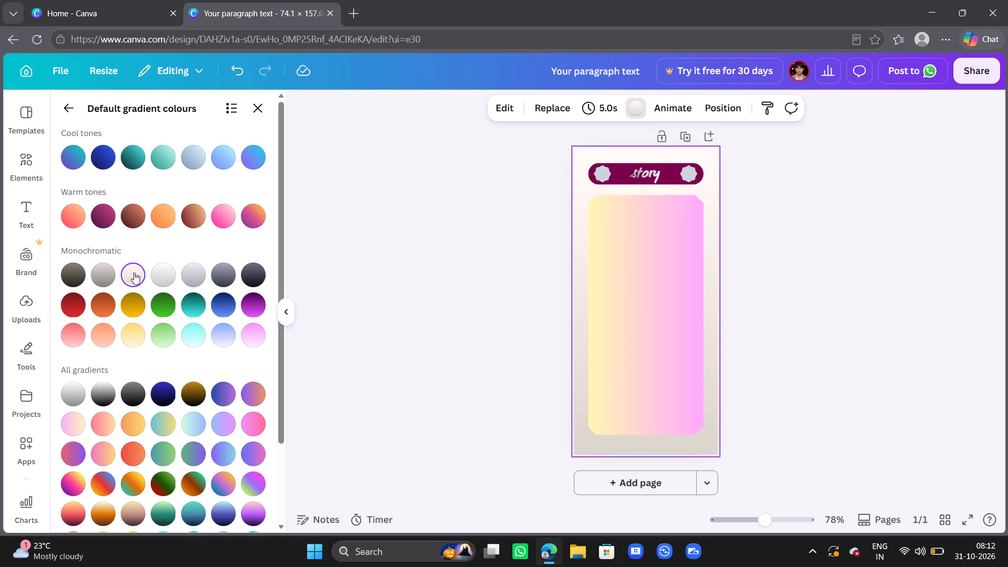
left_click(243, 309)
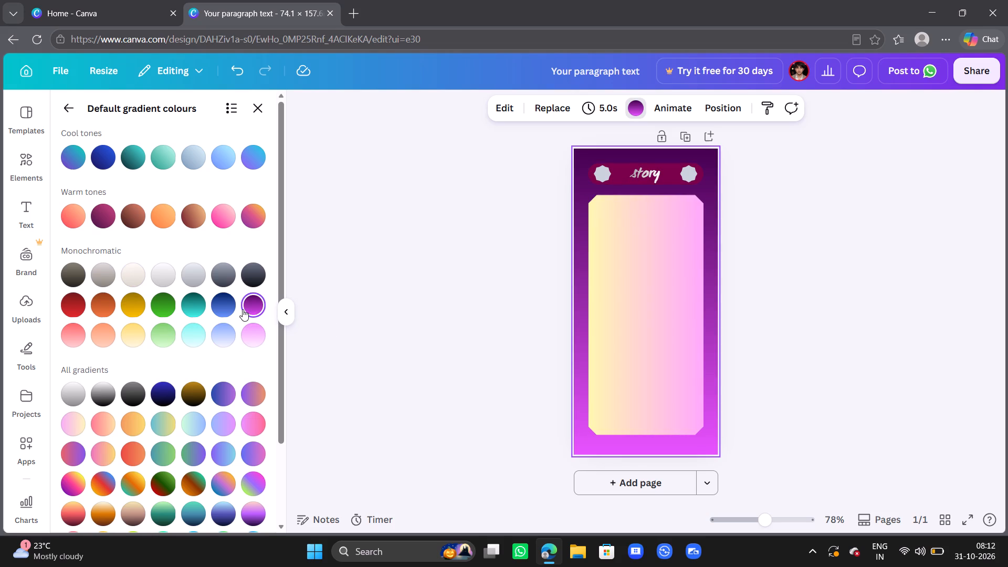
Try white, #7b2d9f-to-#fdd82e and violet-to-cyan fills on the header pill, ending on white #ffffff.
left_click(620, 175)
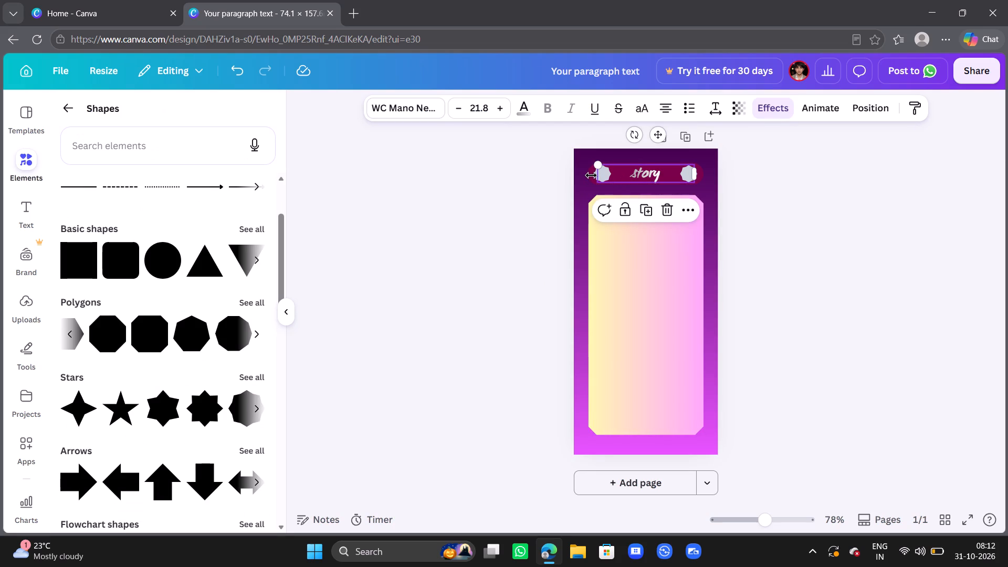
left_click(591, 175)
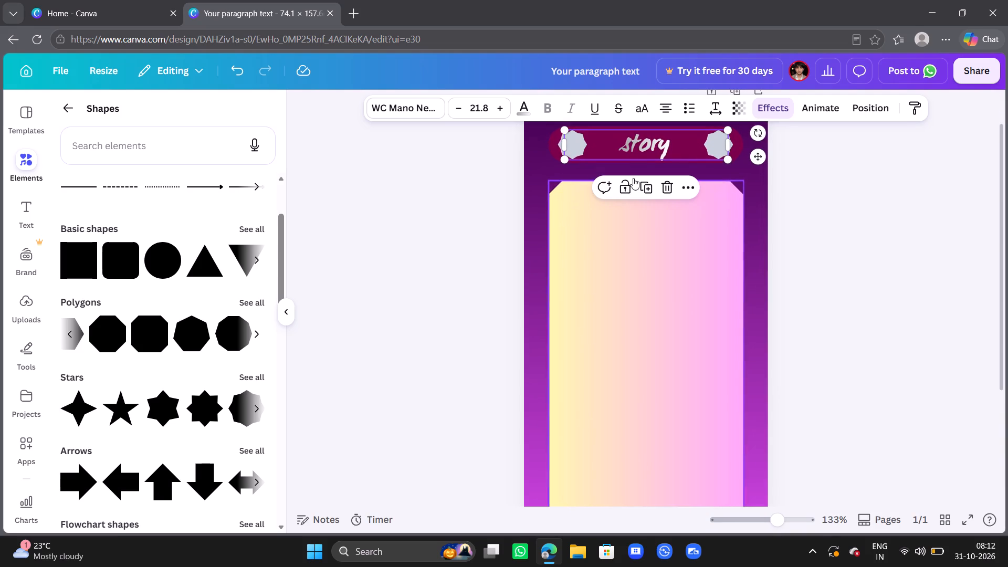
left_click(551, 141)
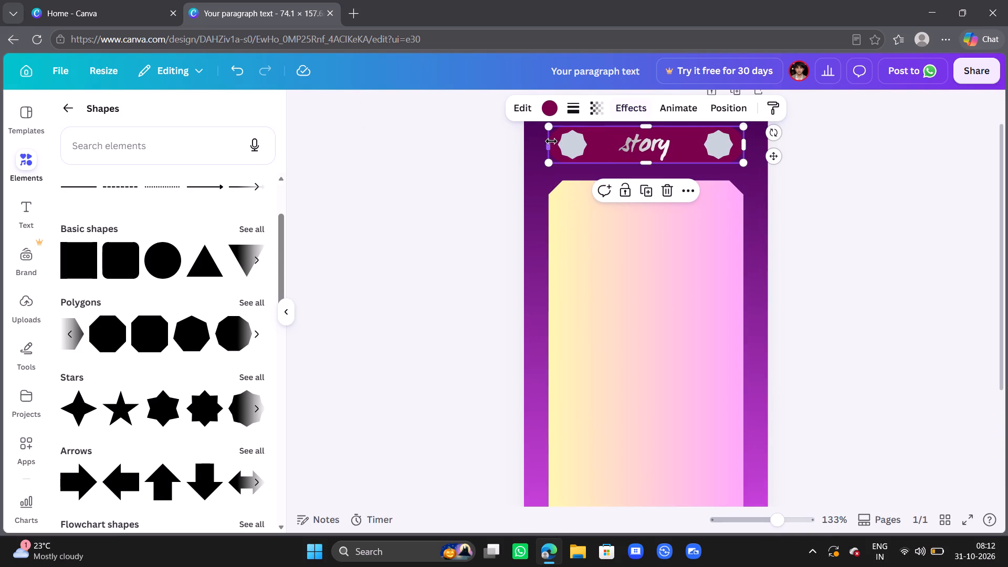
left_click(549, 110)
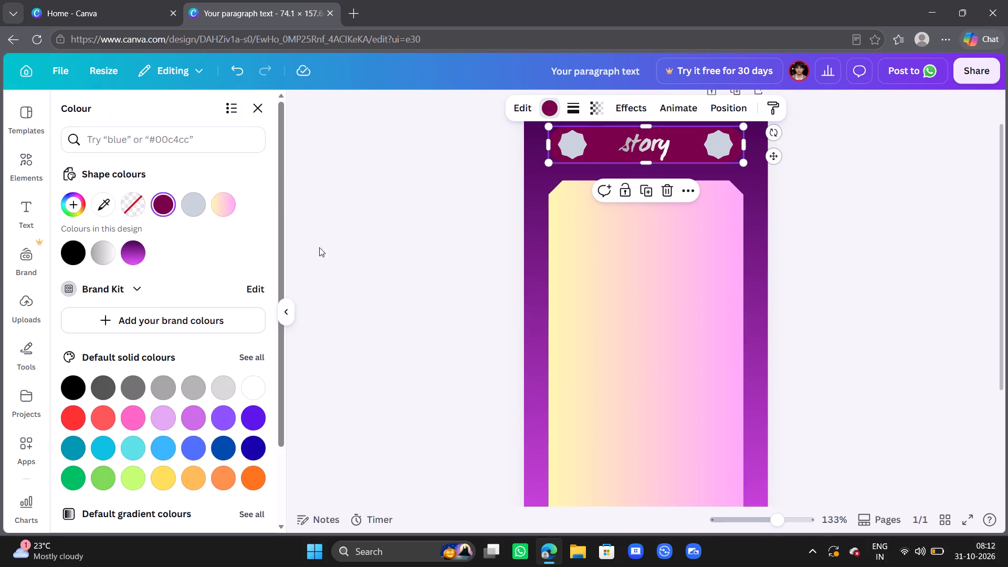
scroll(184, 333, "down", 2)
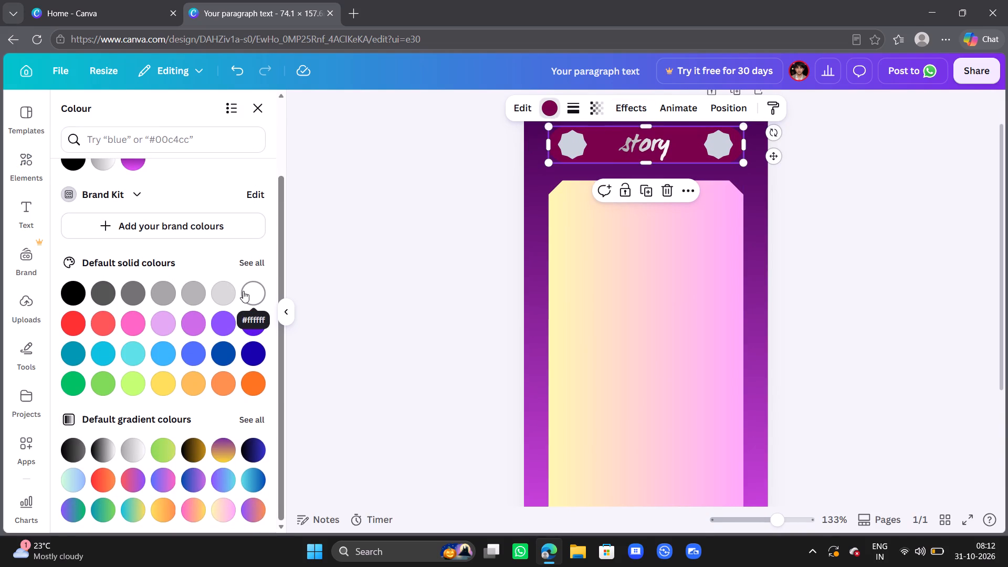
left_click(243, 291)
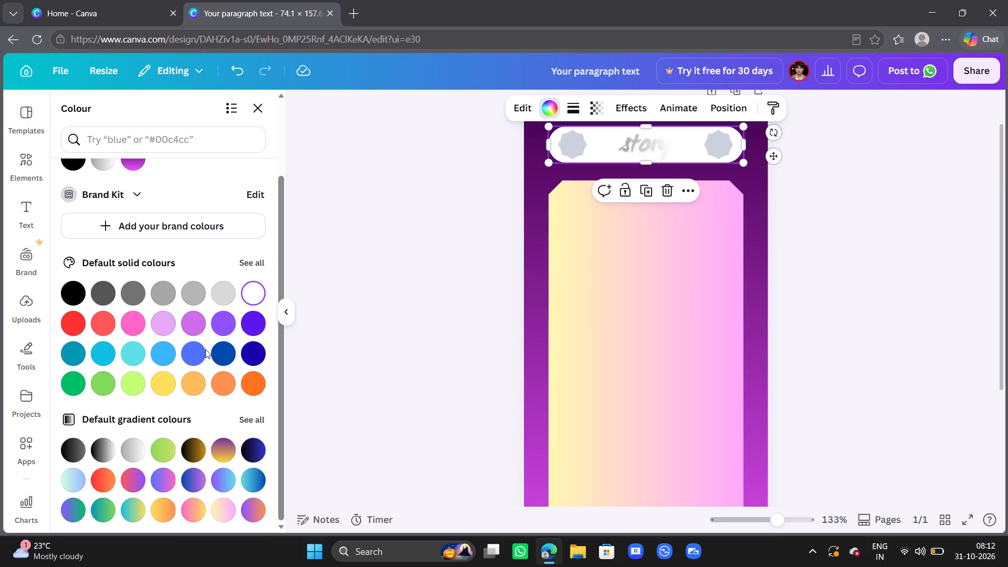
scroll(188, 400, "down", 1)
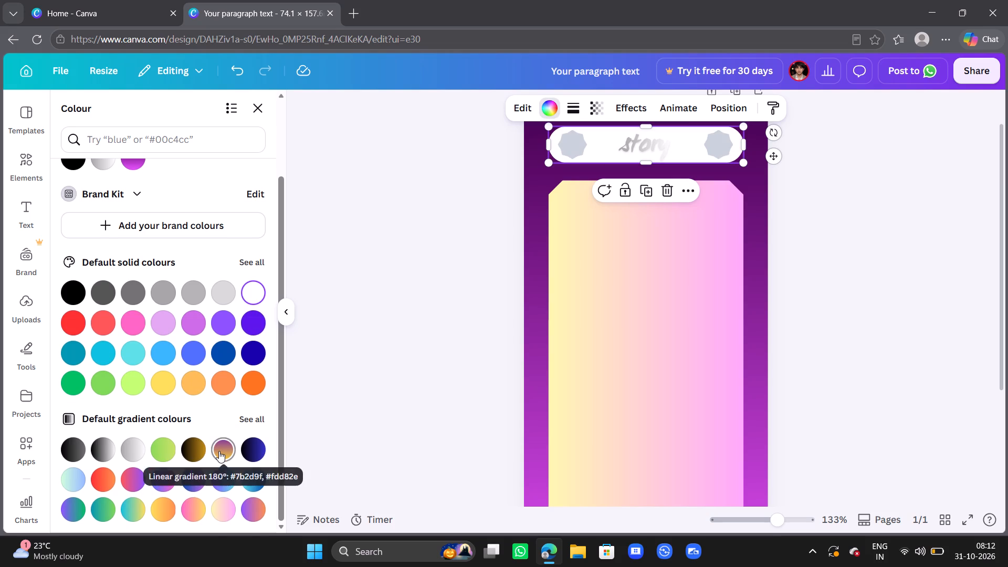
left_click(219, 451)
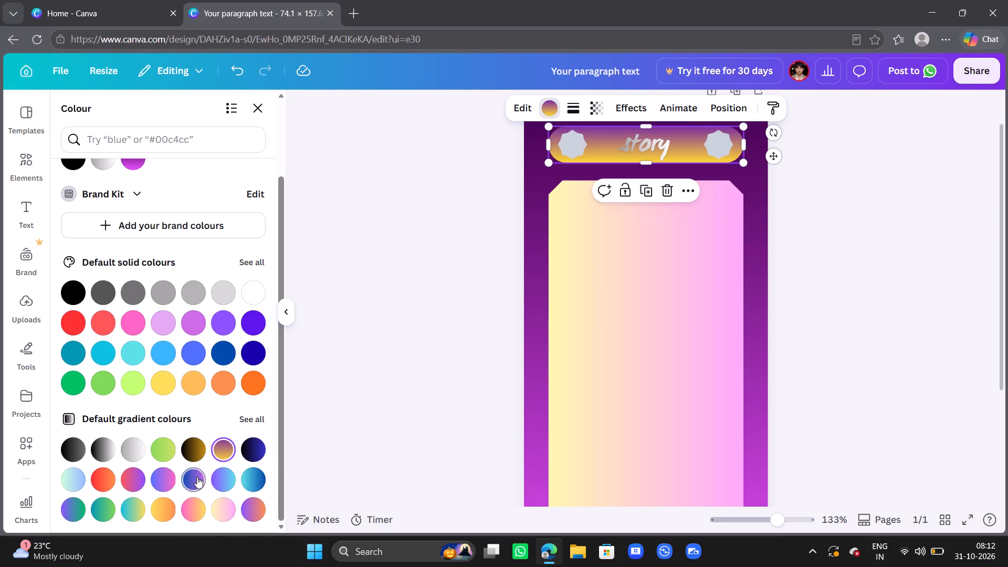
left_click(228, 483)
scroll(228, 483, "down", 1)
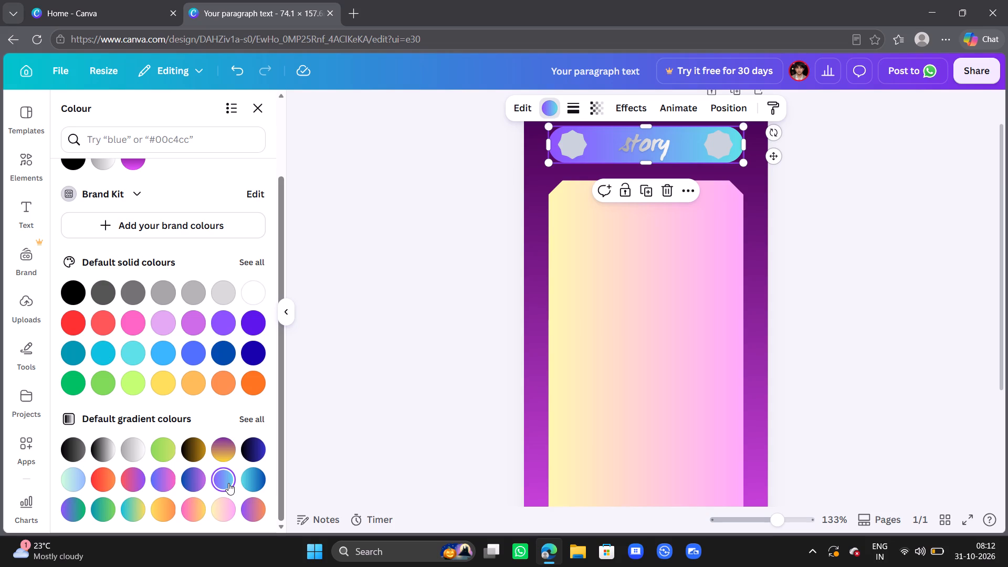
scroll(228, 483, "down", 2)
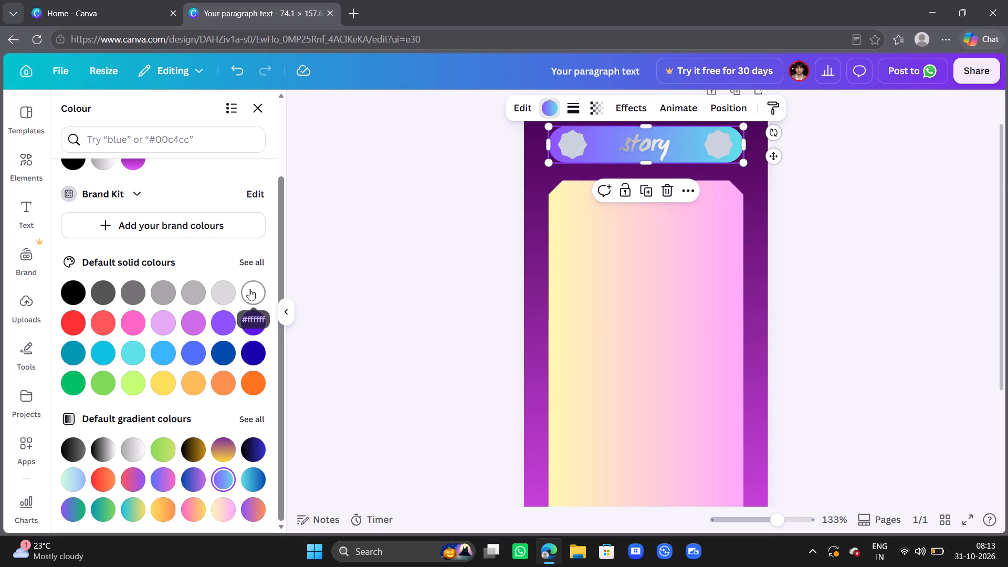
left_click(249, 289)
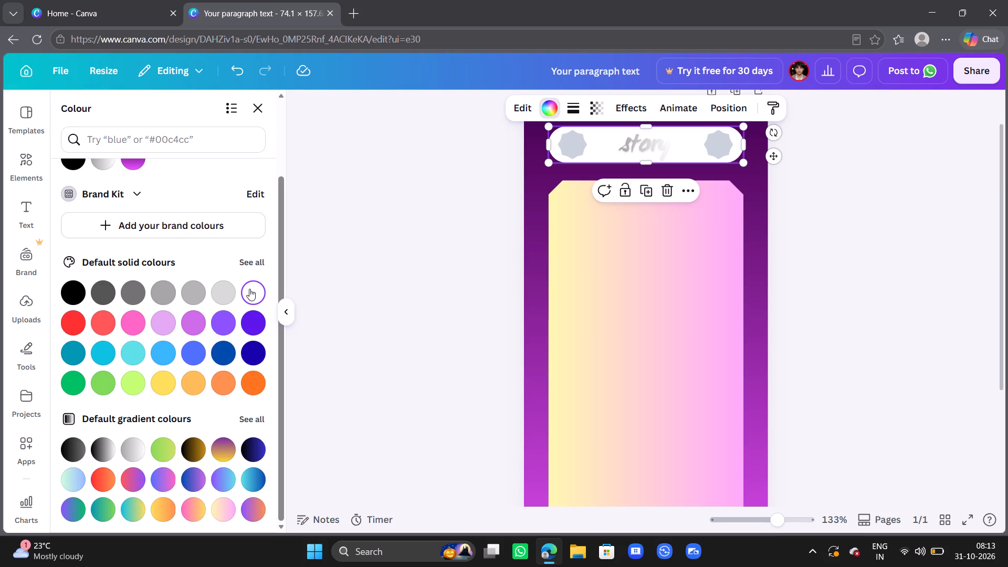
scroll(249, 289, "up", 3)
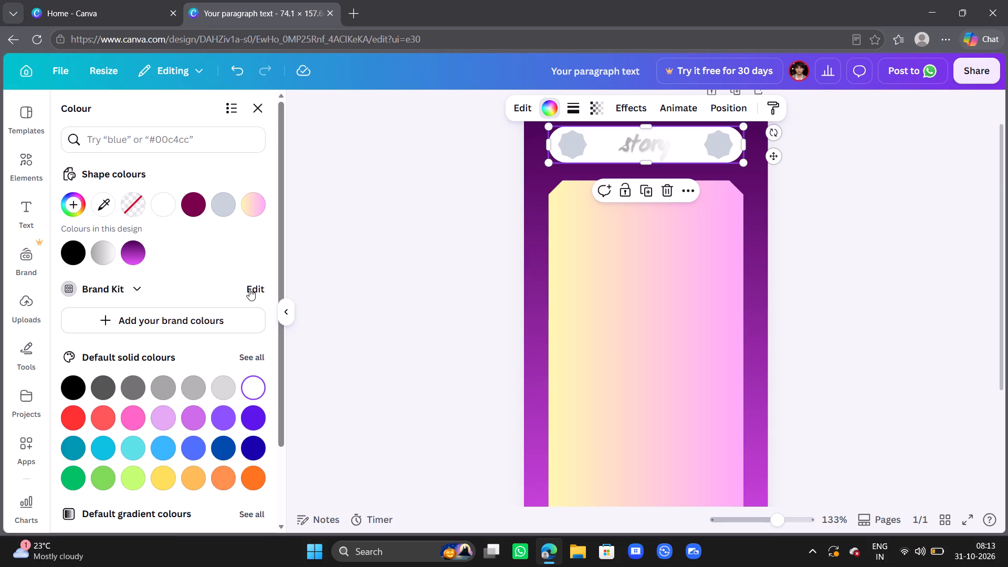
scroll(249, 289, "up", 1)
Delete the pill shape behind the story title and star badges.
key("BackSpace")
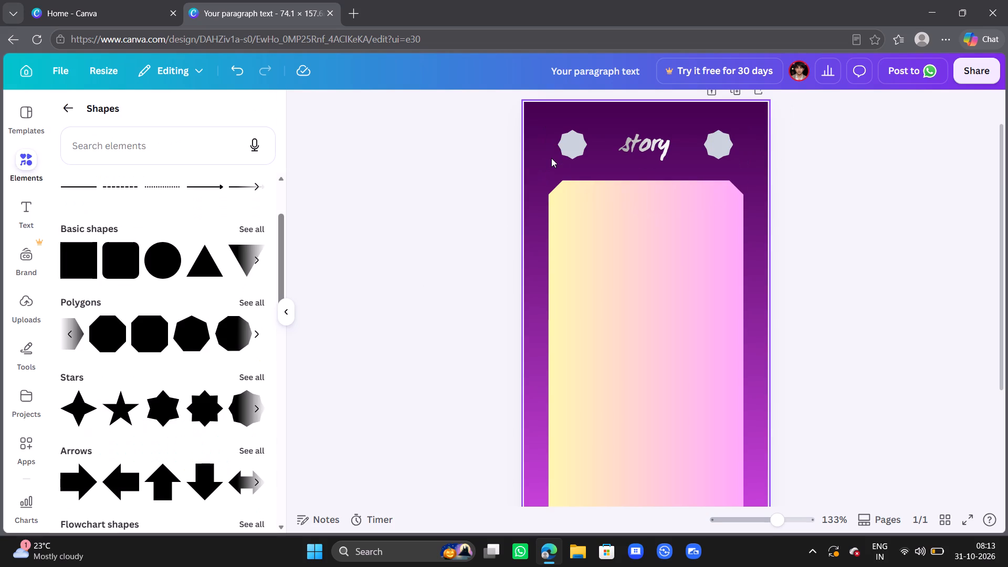
Shift the "story" title's text box towards the first star badge and widen it to about 53.3 mm, spanning both badges.
left_click(652, 143)
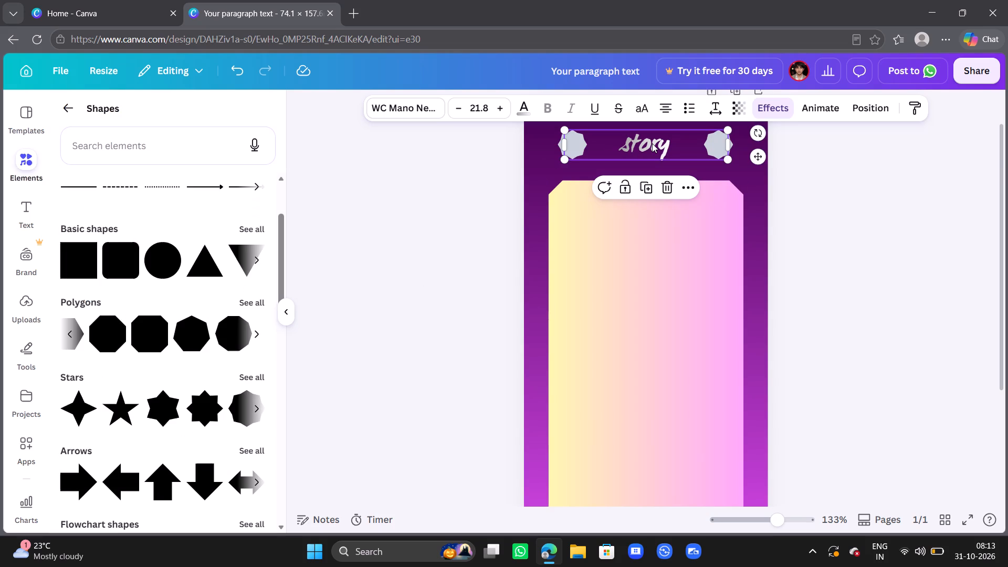
left_click_drag(652, 143, 645, 143)
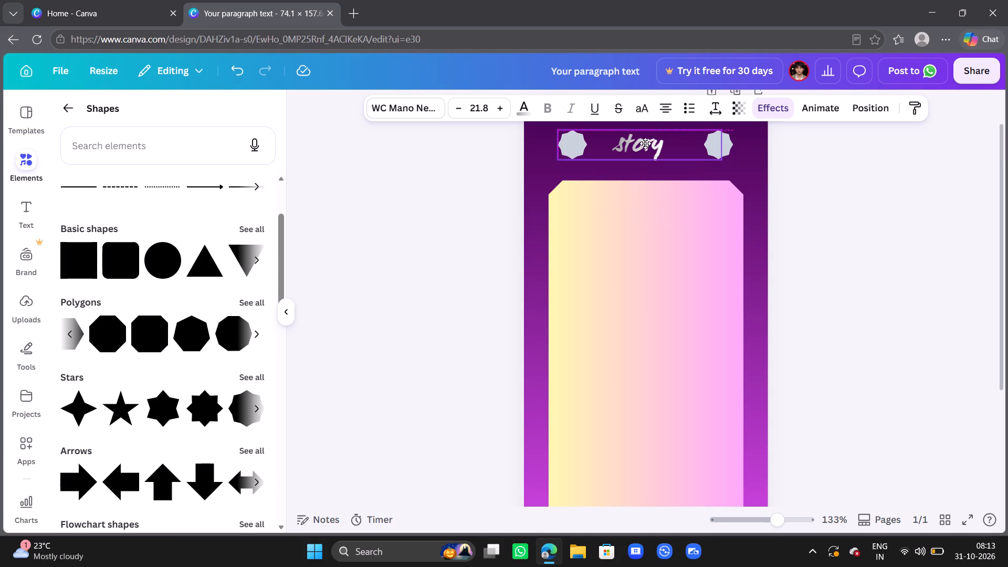
left_click_drag(645, 143, 646, 143)
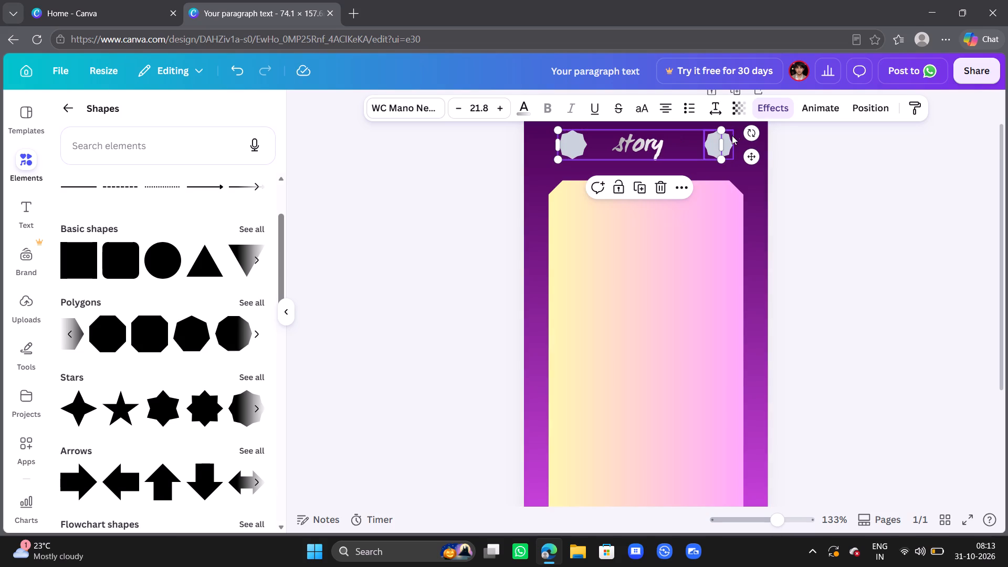
left_click_drag(722, 143, 736, 146)
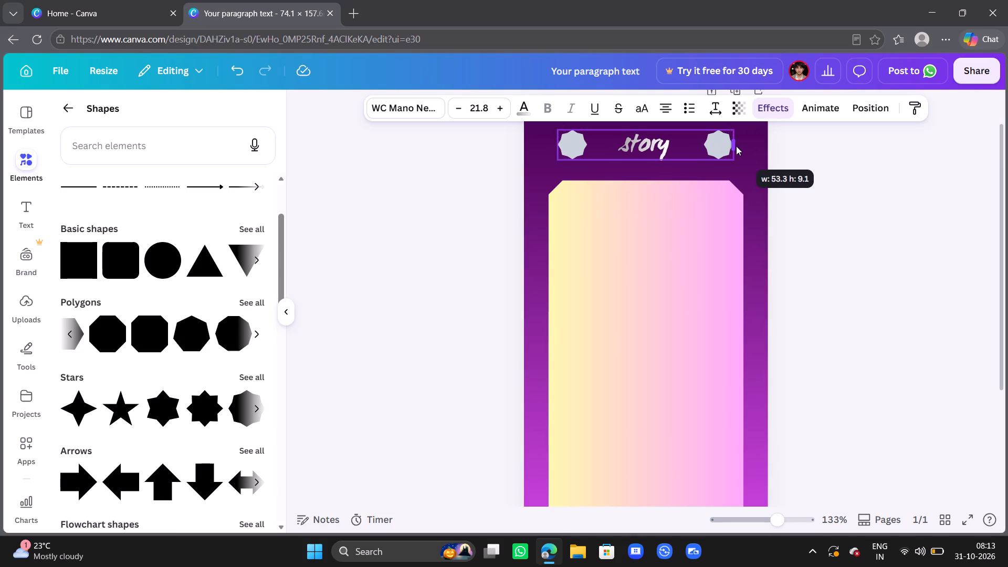
left_click_drag(736, 146, 732, 150)
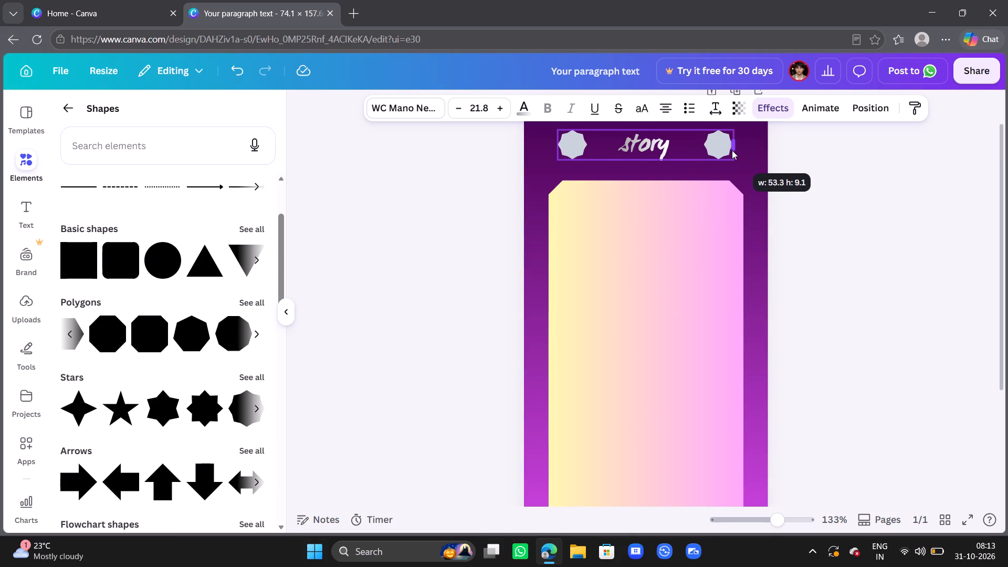
left_click_drag(732, 150, 730, 150)
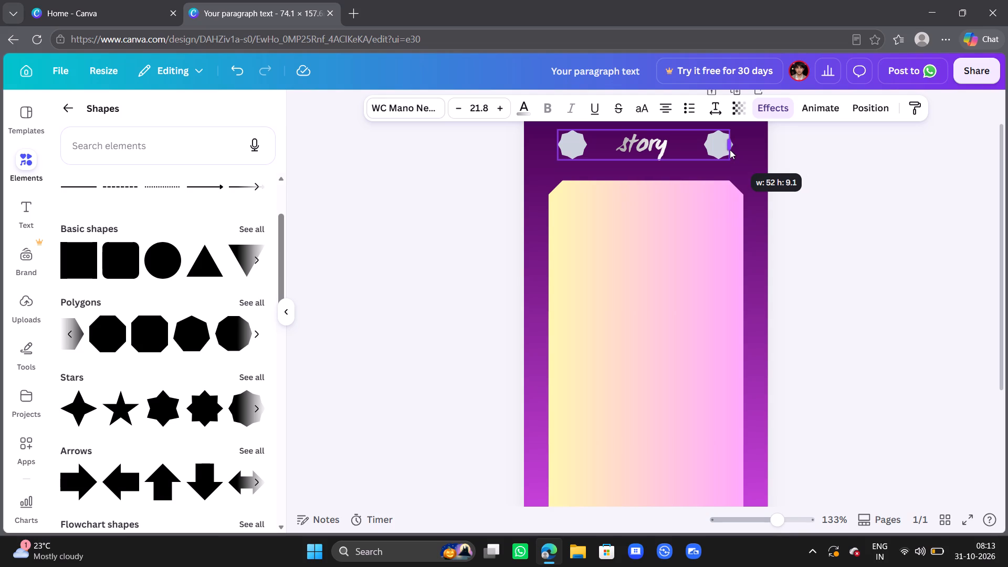
left_click_drag(730, 150, 733, 148)
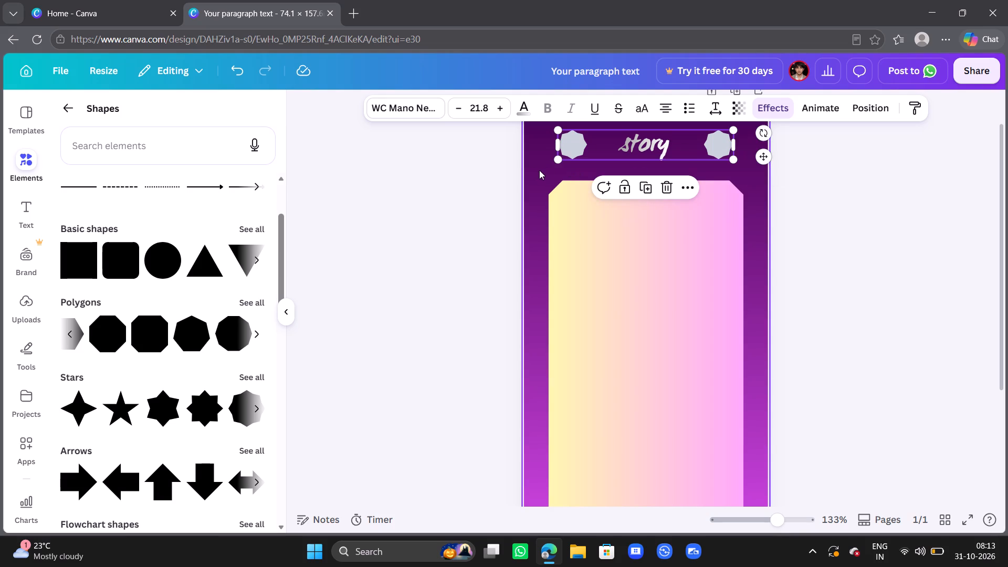
left_click(540, 172)
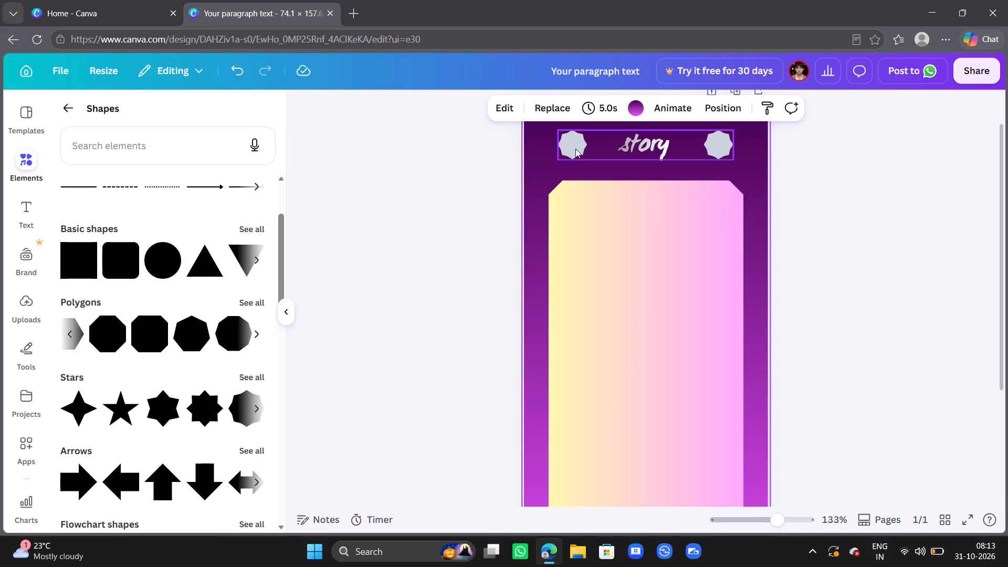
Extend the gradient cut-corner panel's top edge slightly upward towards the title, making the panel about 125 mm tall.
left_click(597, 225)
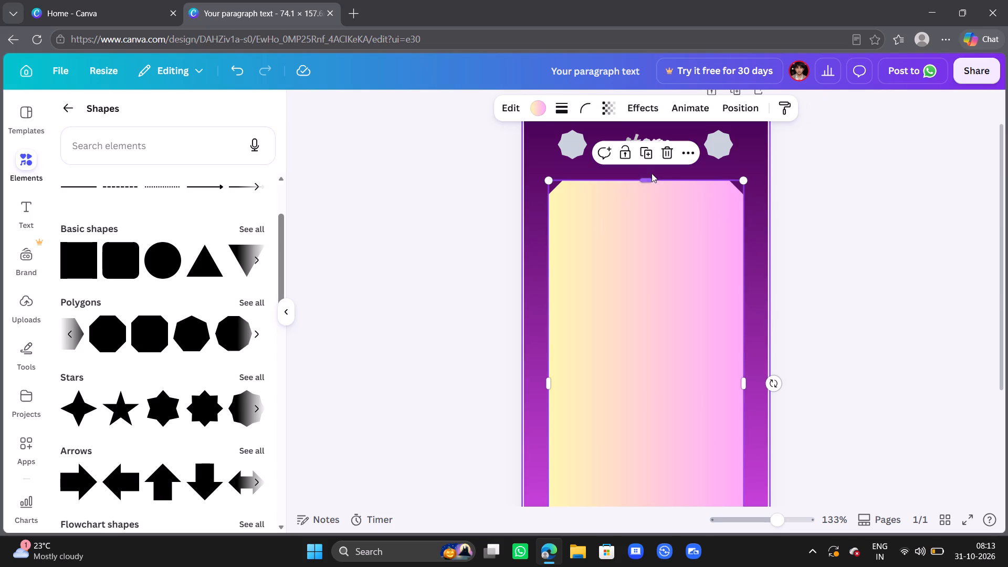
left_click_drag(647, 179, 647, 173)
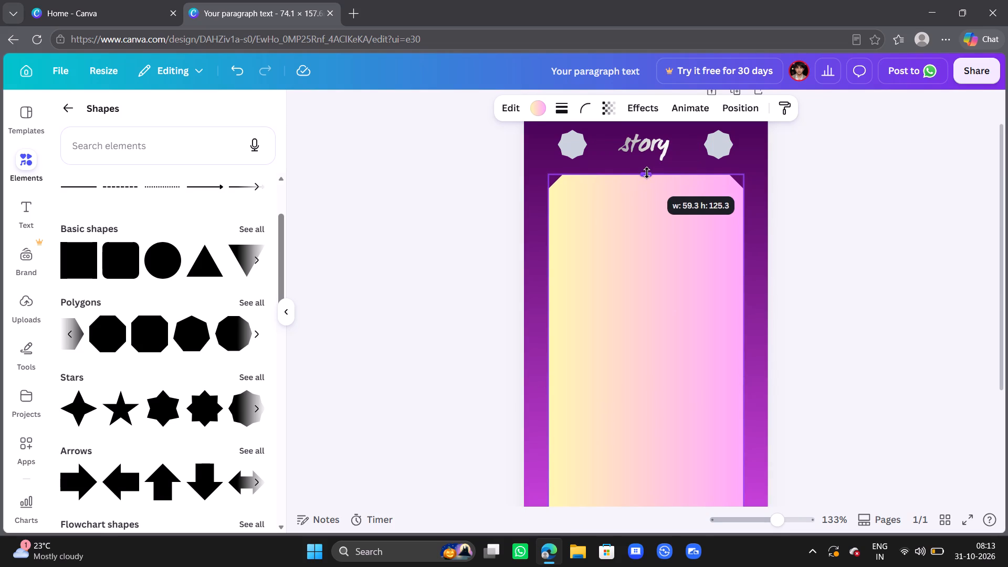
left_click_drag(647, 173, 647, 172)
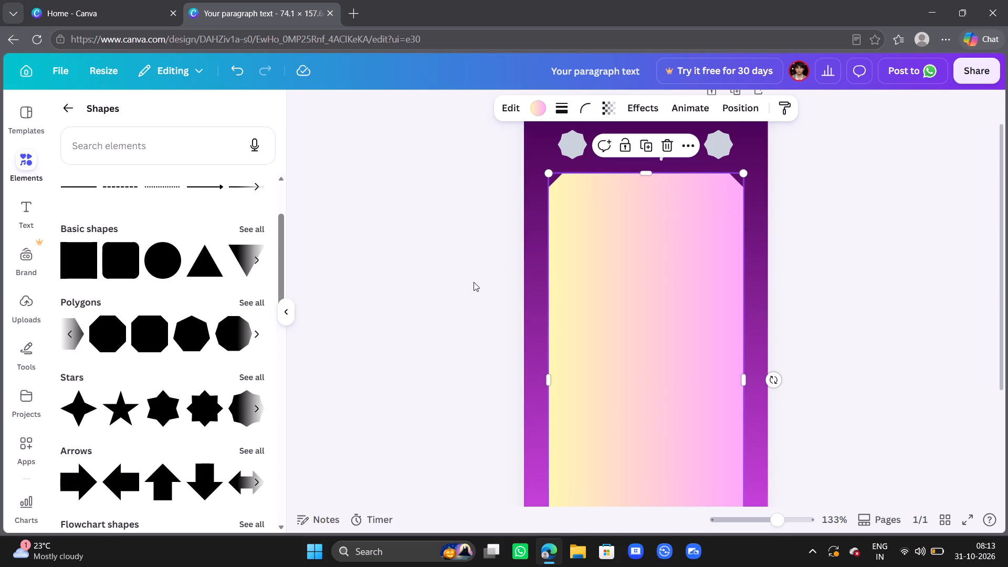
left_click(474, 282)
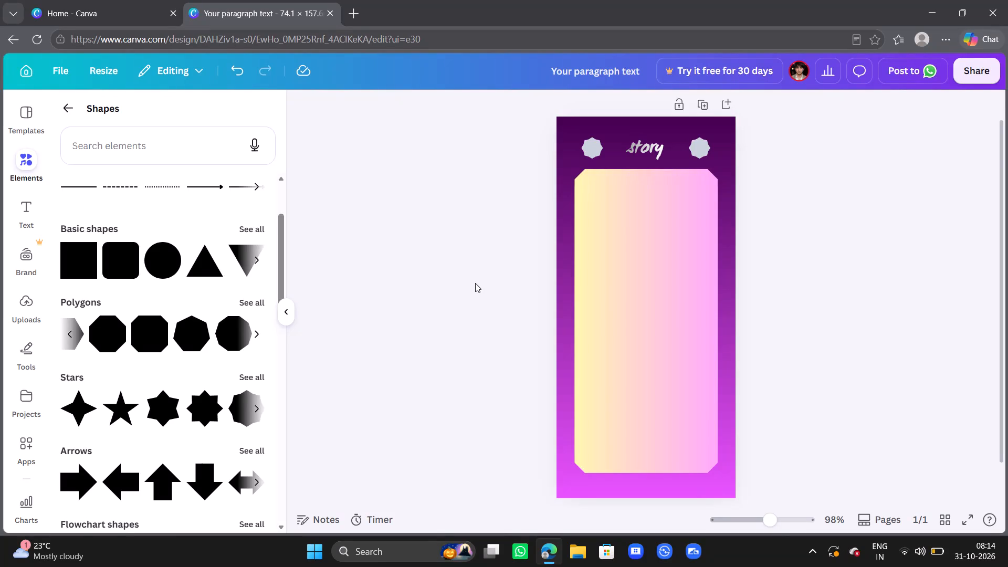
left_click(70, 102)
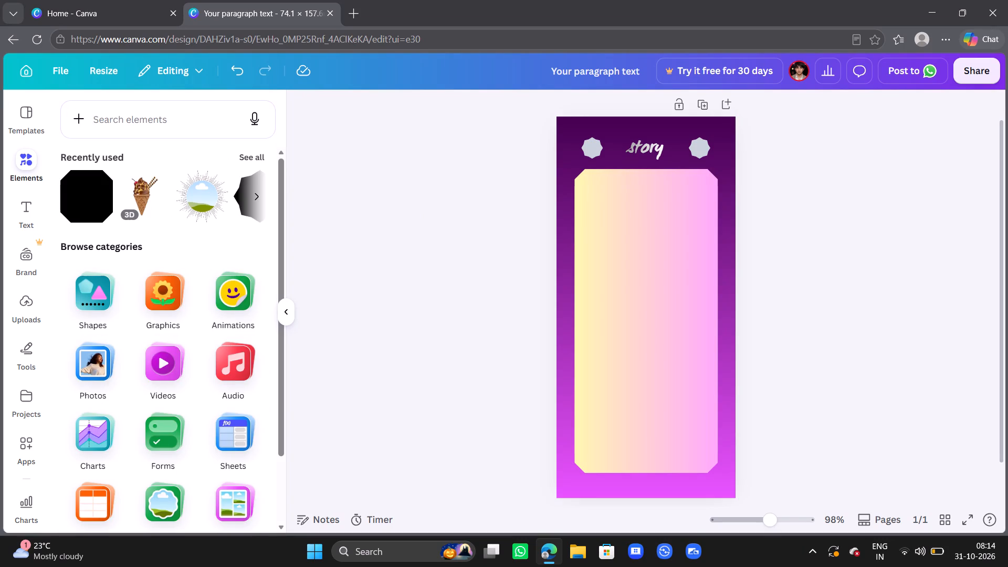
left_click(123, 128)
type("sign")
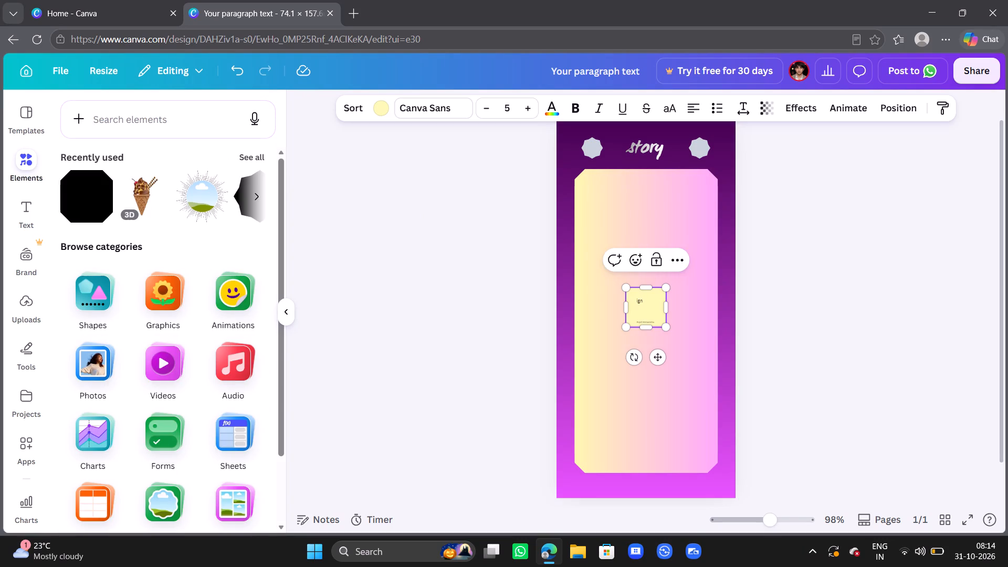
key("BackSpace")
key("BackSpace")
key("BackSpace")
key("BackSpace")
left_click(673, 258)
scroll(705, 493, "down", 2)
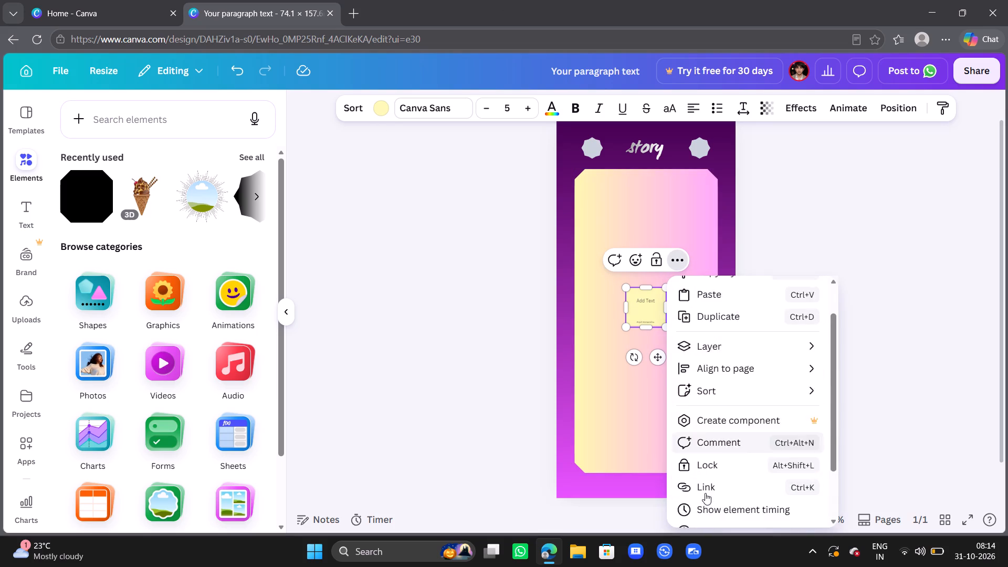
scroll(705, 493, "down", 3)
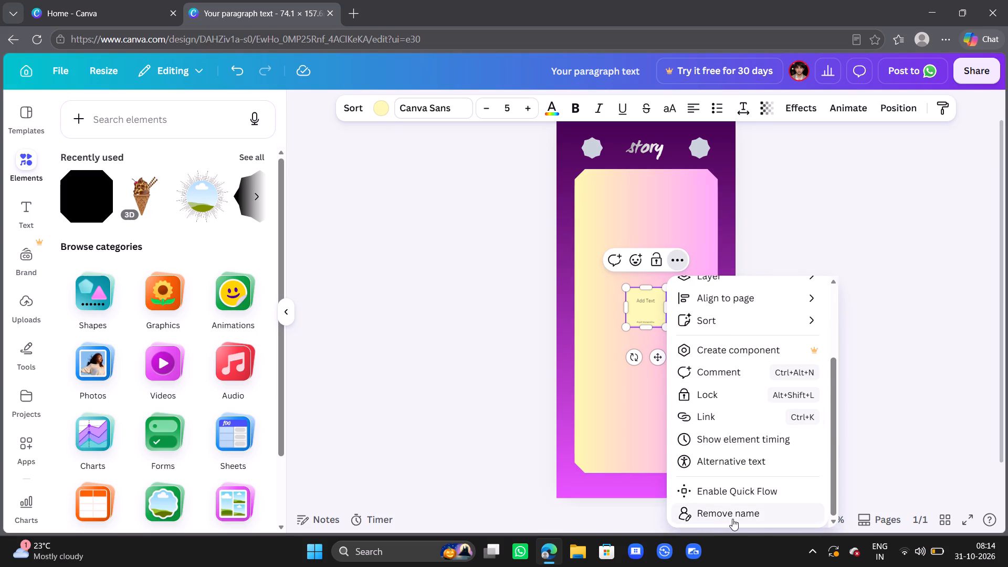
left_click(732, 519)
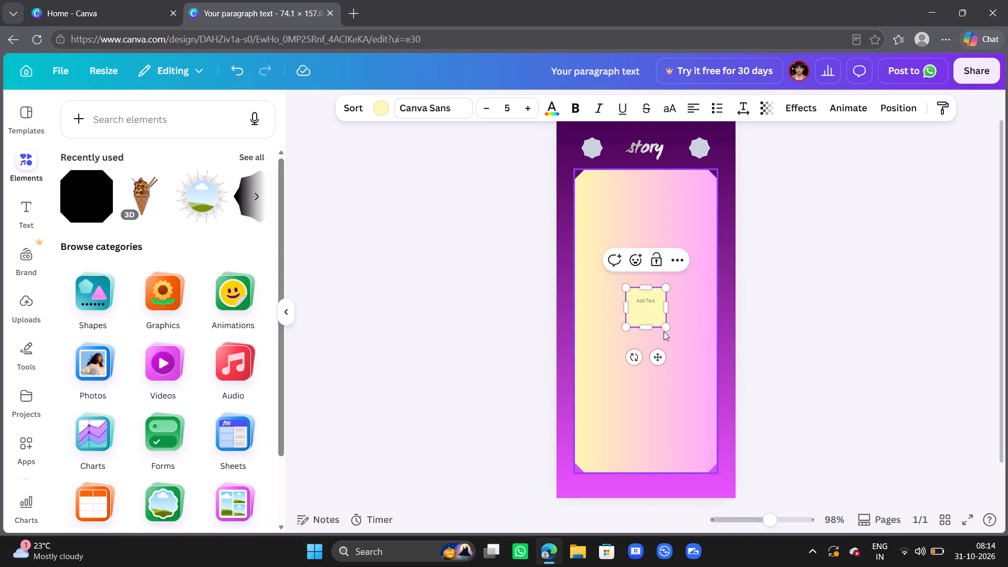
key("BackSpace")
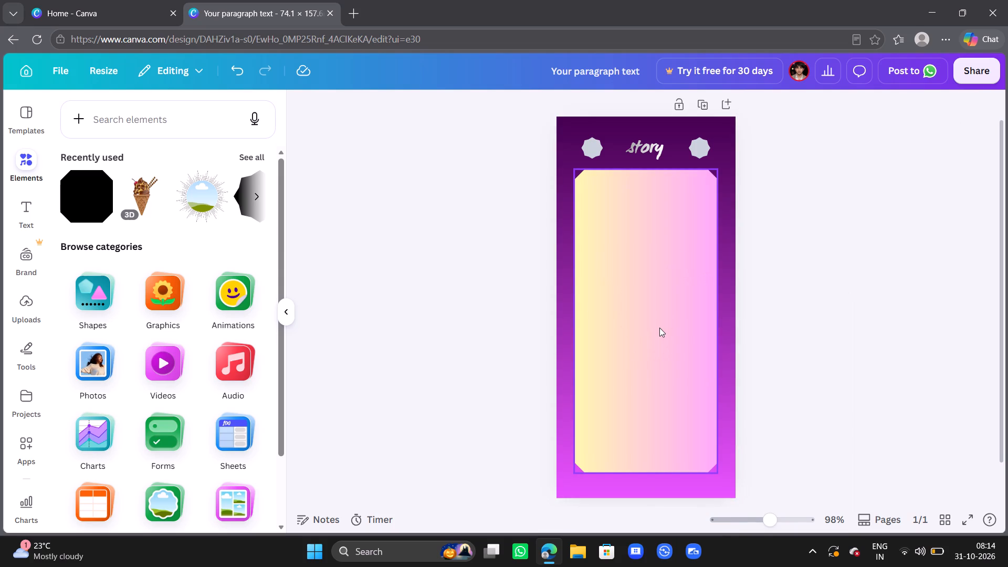
Search the design elements for "google signup" and look through the graphics, photos, shapes, videos and 3D results for a suitable sign-up element.
left_click(132, 122)
type("google")
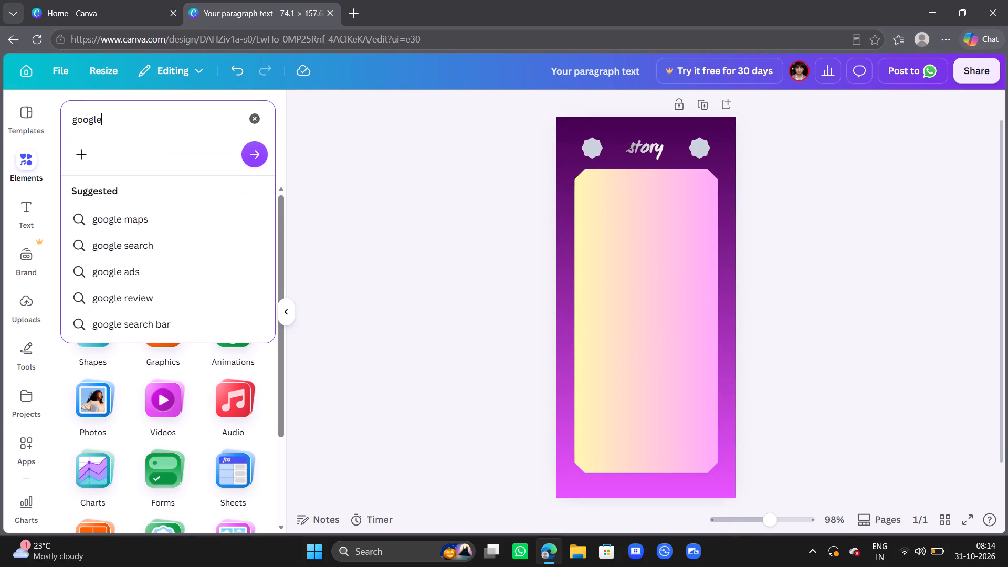
key("space")
type("si")
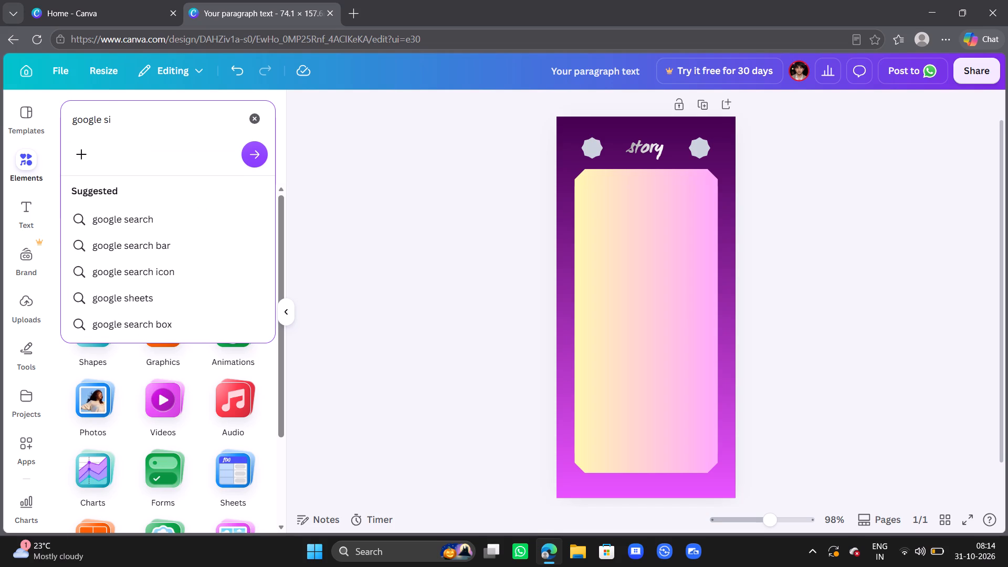
type("gn")
type("up")
key("Return")
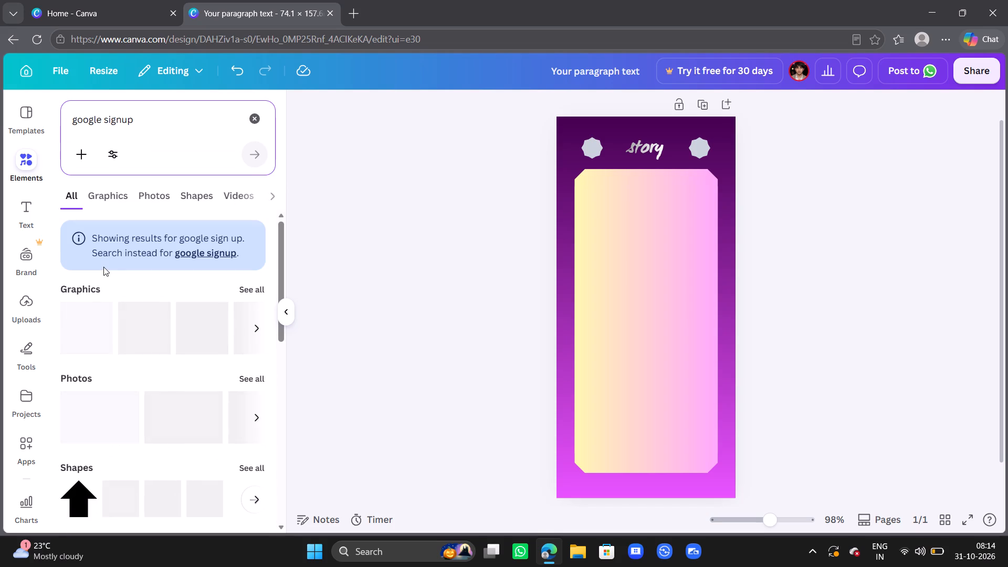
scroll(120, 303, "down", 5)
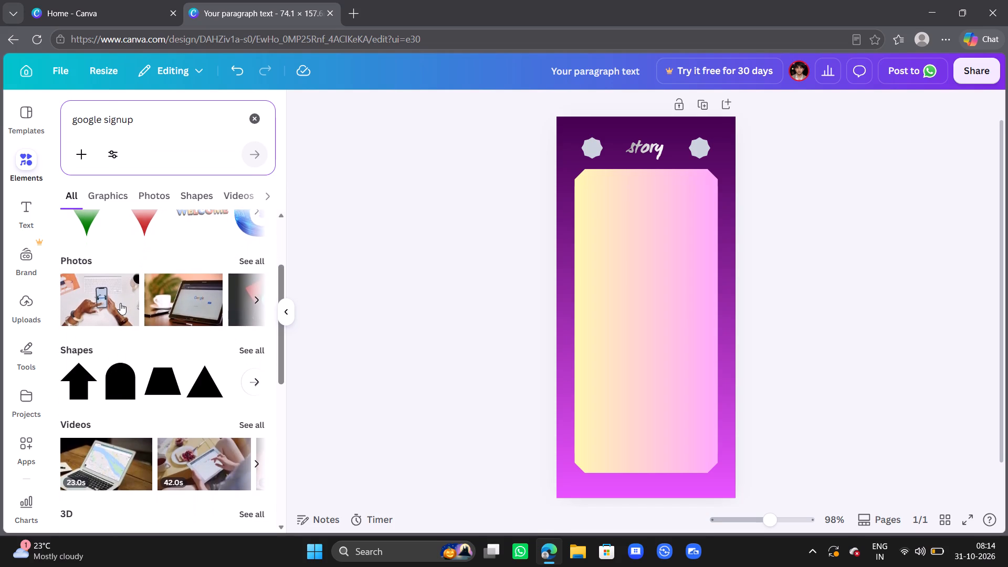
scroll(120, 303, "down", 4)
scroll(120, 303, "up", 3)
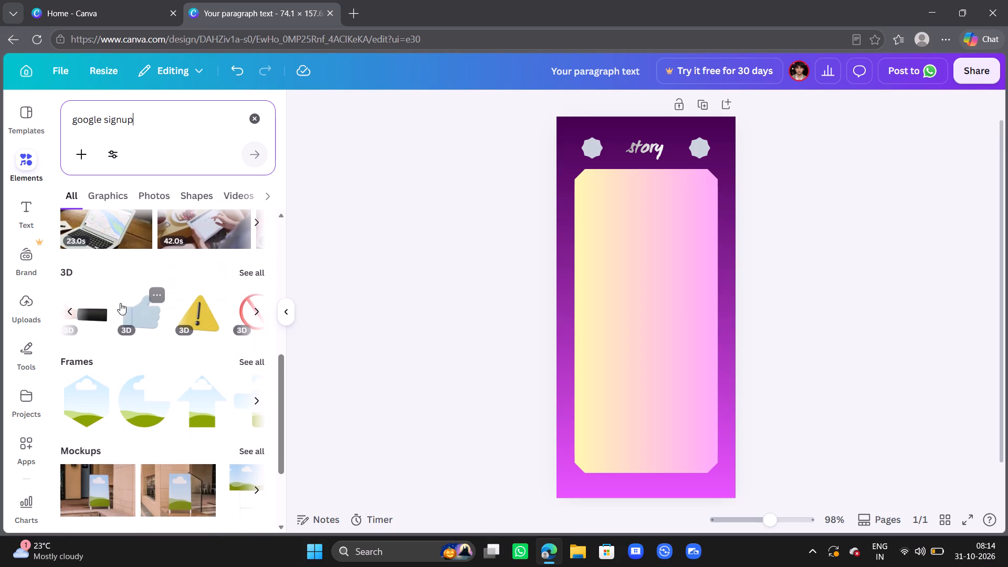
scroll(120, 303, "up", 6)
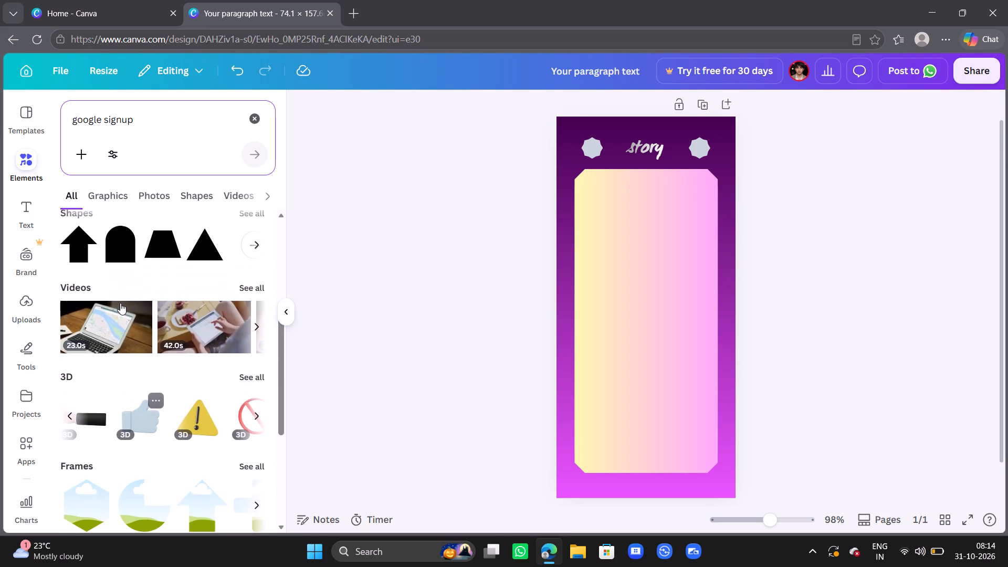
scroll(120, 303, "up", 1)
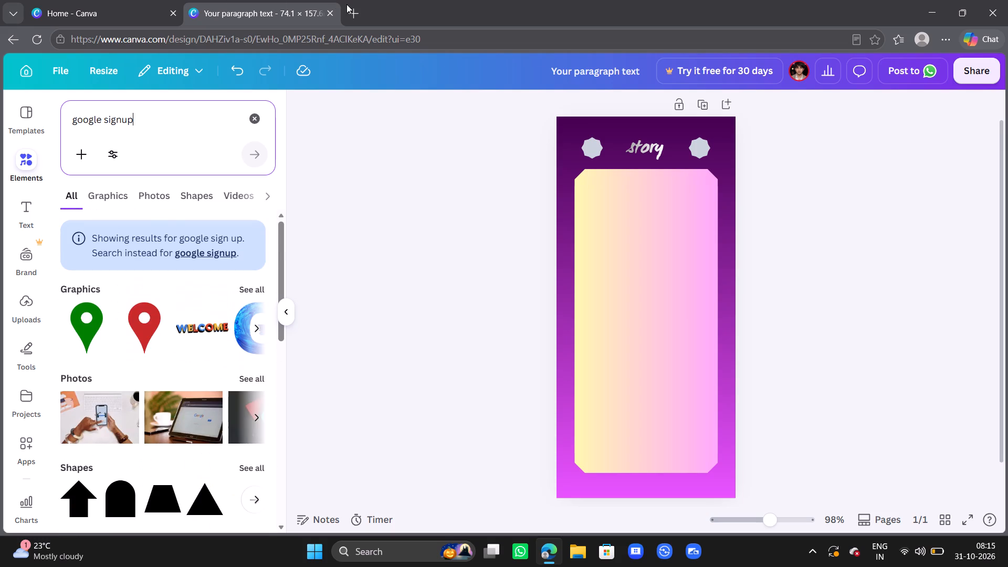
Search the web in a new browser tab for "sign up with google png or graphi".
left_click(355, 2)
left_click(342, 34)
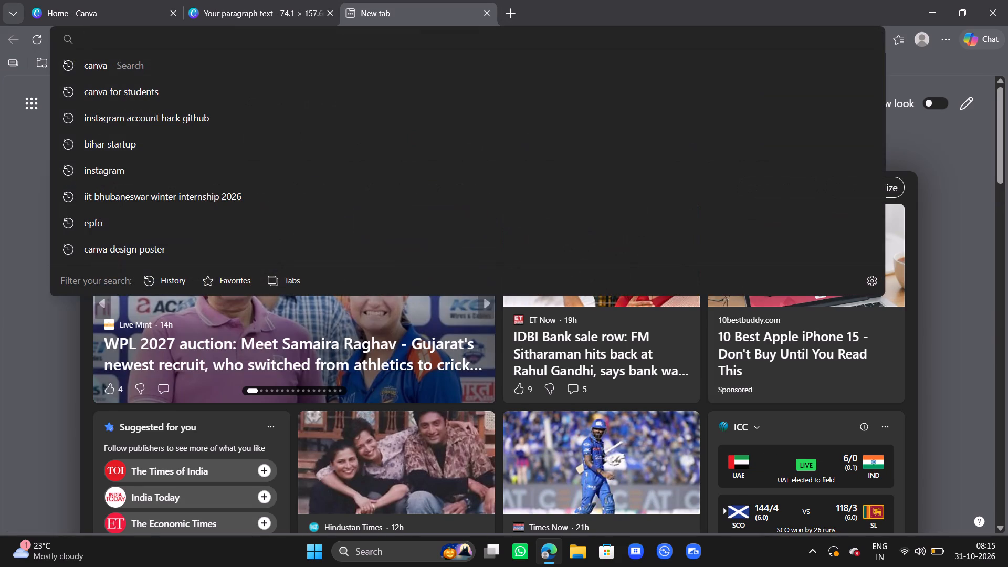
type("si")
type("gn up")
key("space")
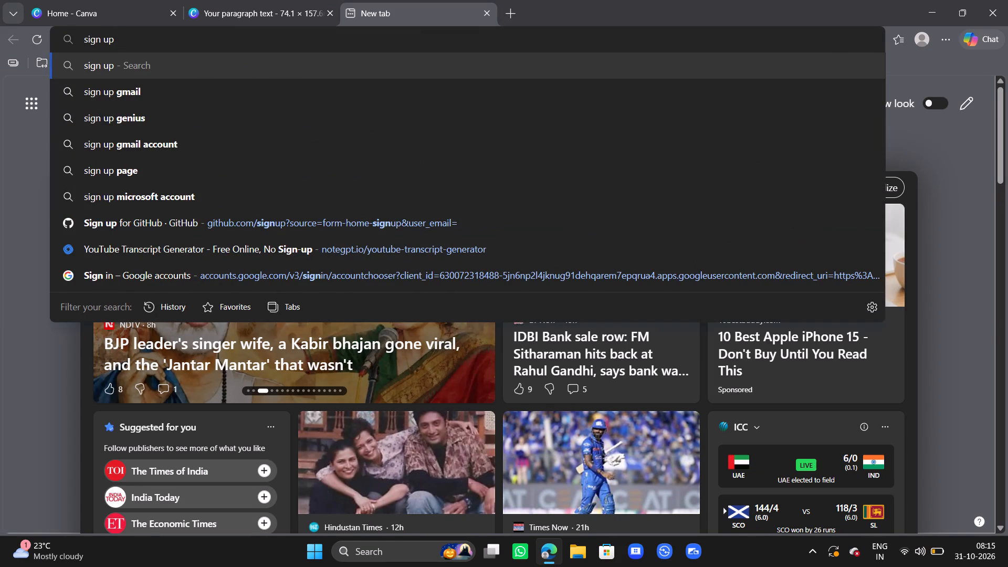
type("with go")
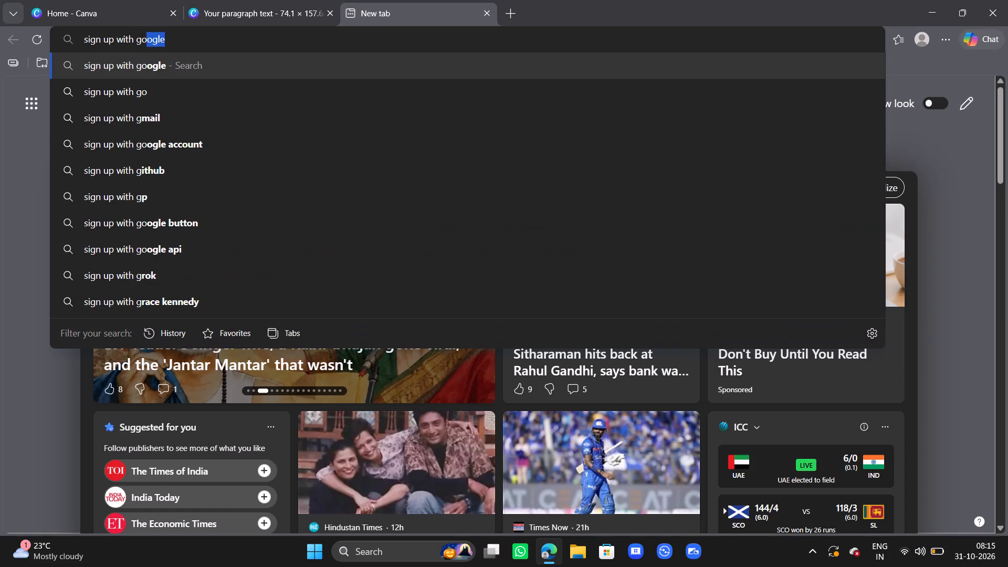
type("ogle pn")
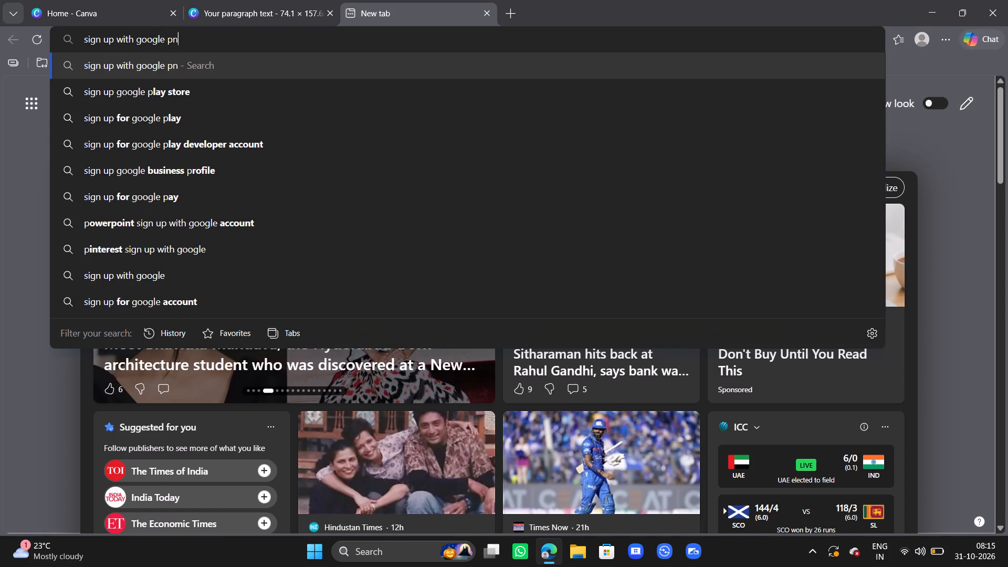
type("g or")
key("space")
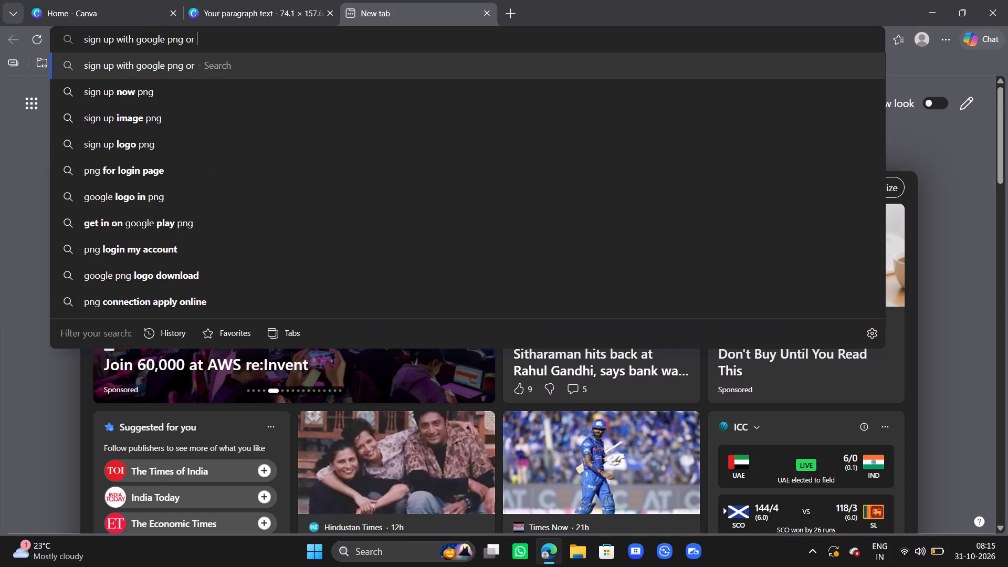
type("graphi")
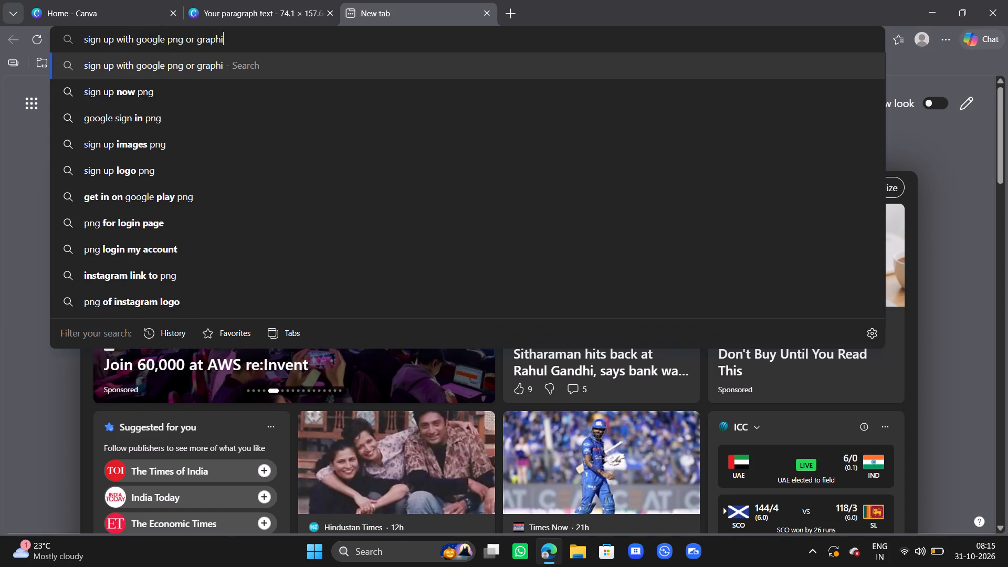
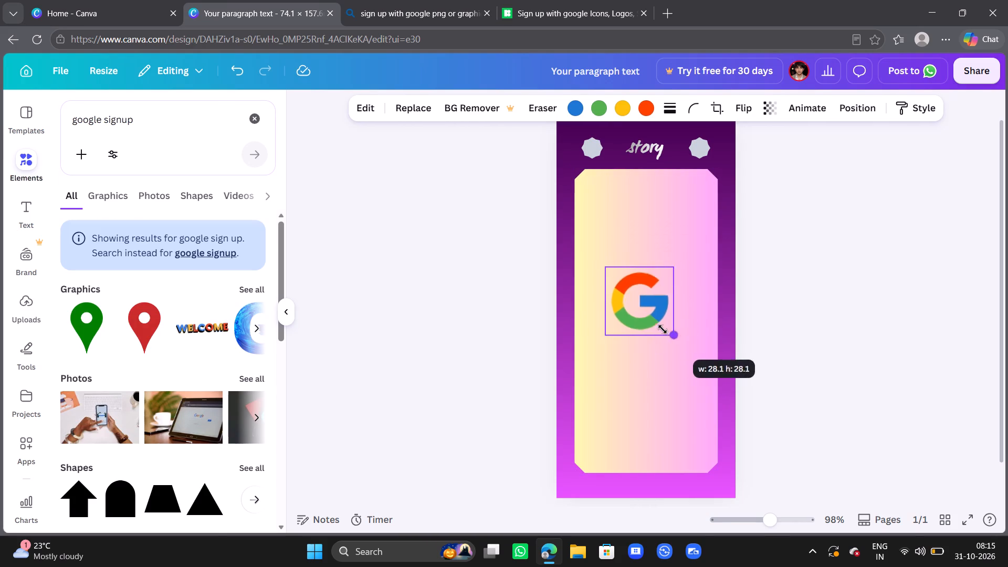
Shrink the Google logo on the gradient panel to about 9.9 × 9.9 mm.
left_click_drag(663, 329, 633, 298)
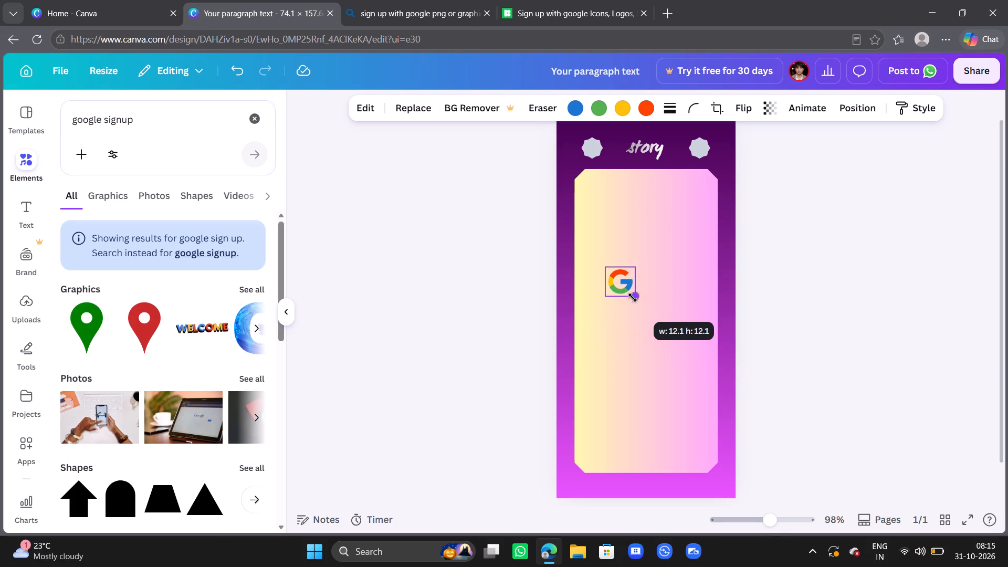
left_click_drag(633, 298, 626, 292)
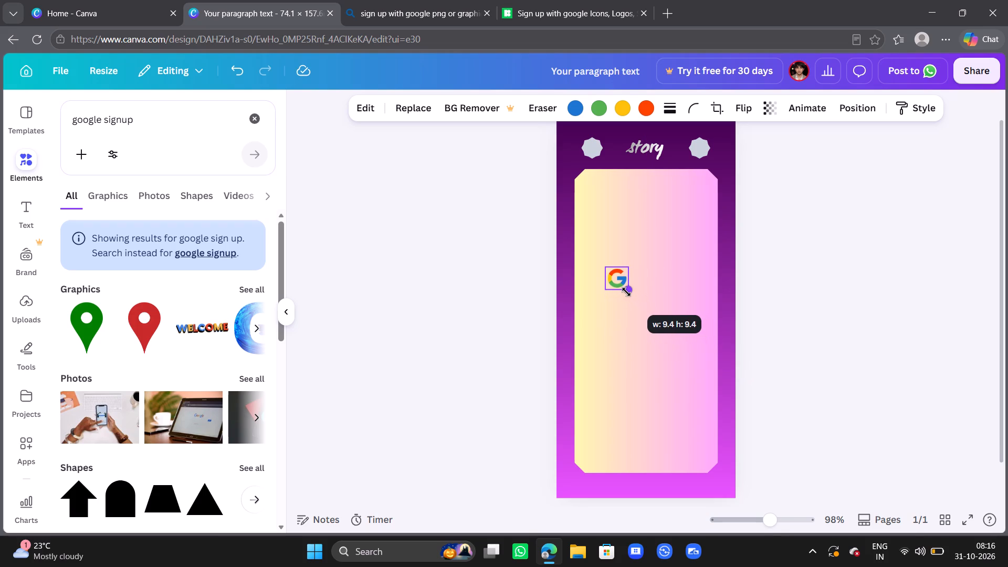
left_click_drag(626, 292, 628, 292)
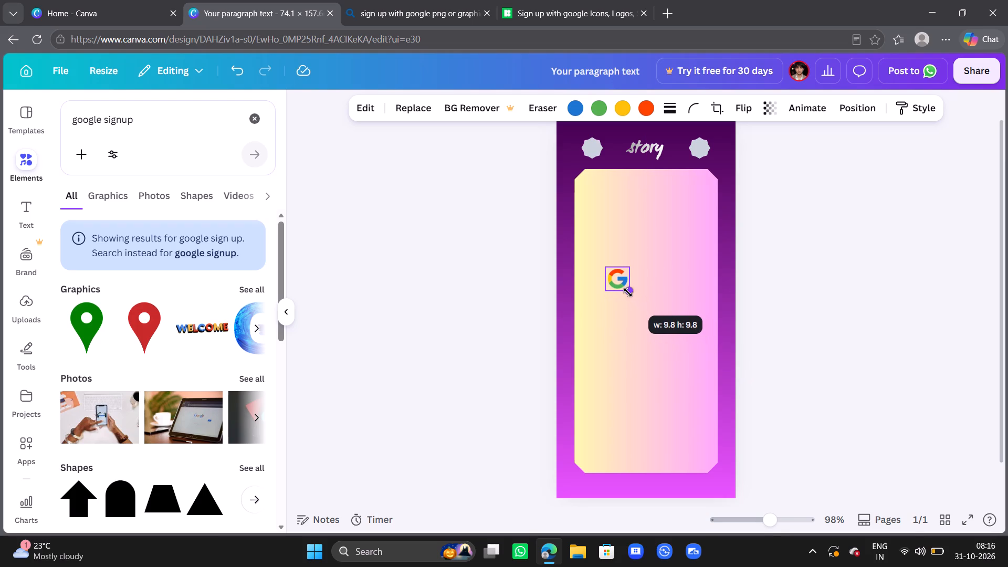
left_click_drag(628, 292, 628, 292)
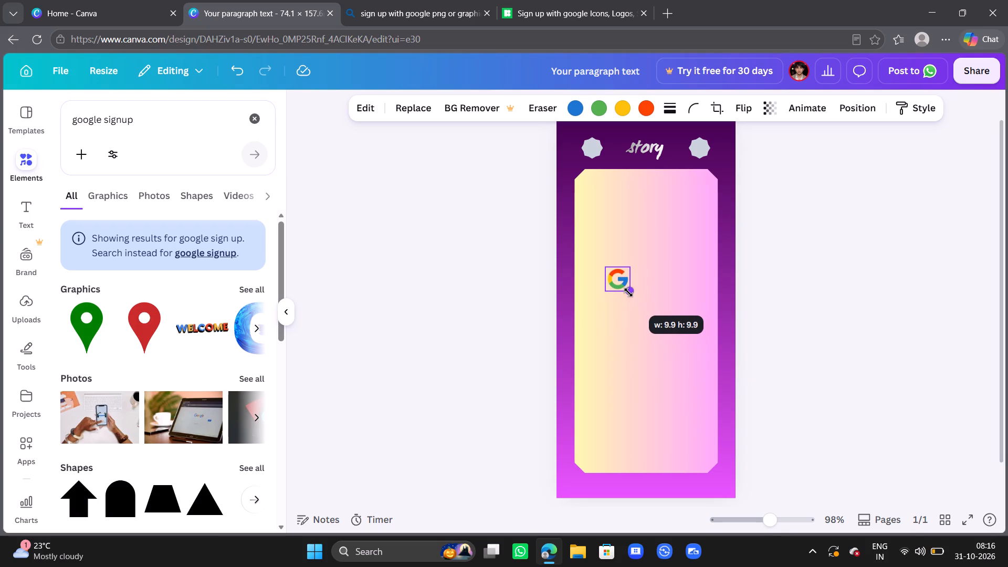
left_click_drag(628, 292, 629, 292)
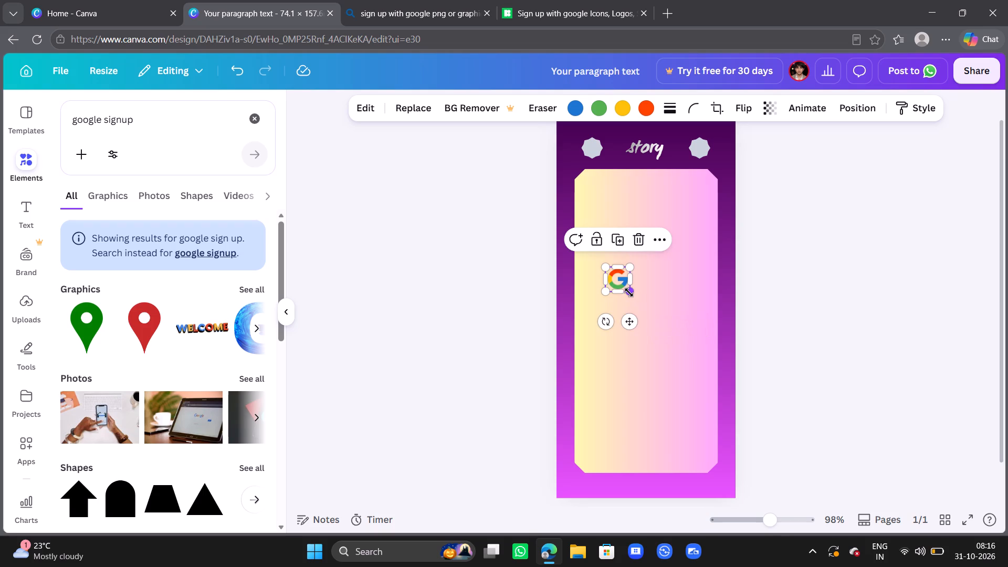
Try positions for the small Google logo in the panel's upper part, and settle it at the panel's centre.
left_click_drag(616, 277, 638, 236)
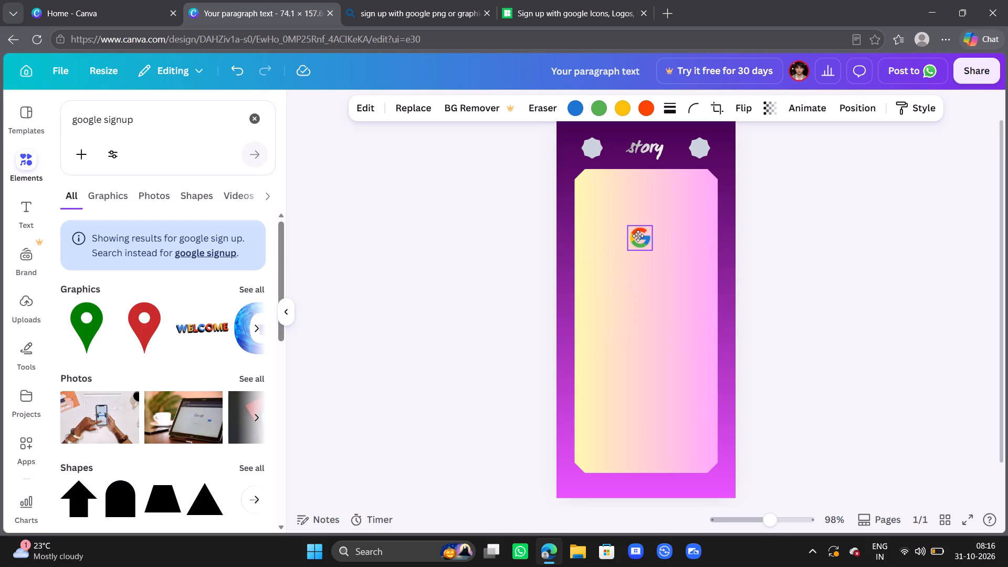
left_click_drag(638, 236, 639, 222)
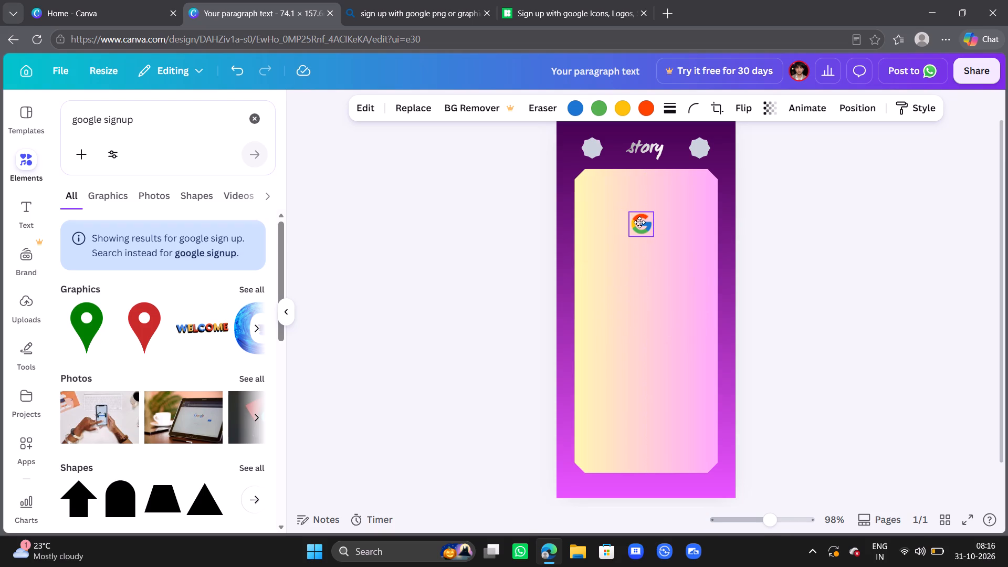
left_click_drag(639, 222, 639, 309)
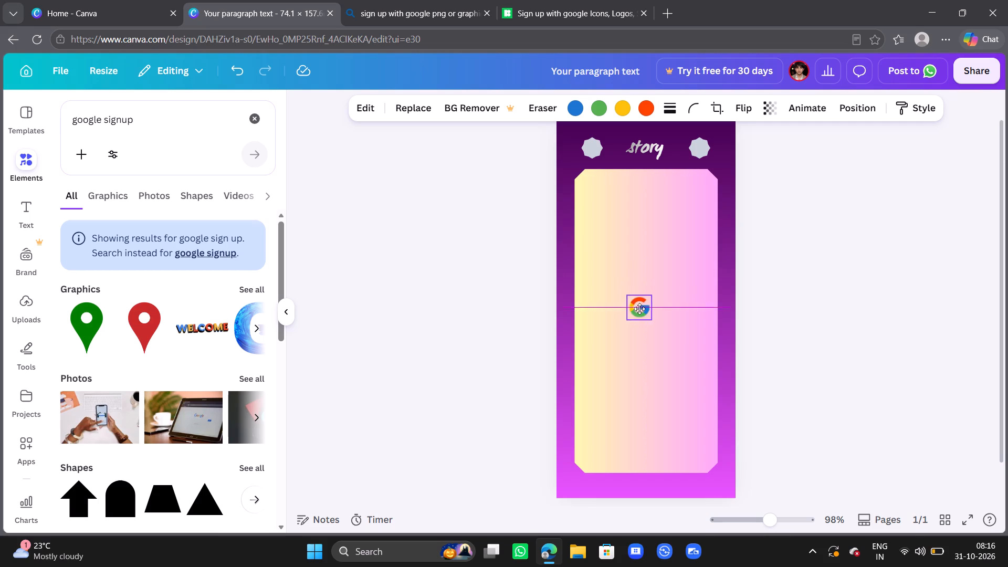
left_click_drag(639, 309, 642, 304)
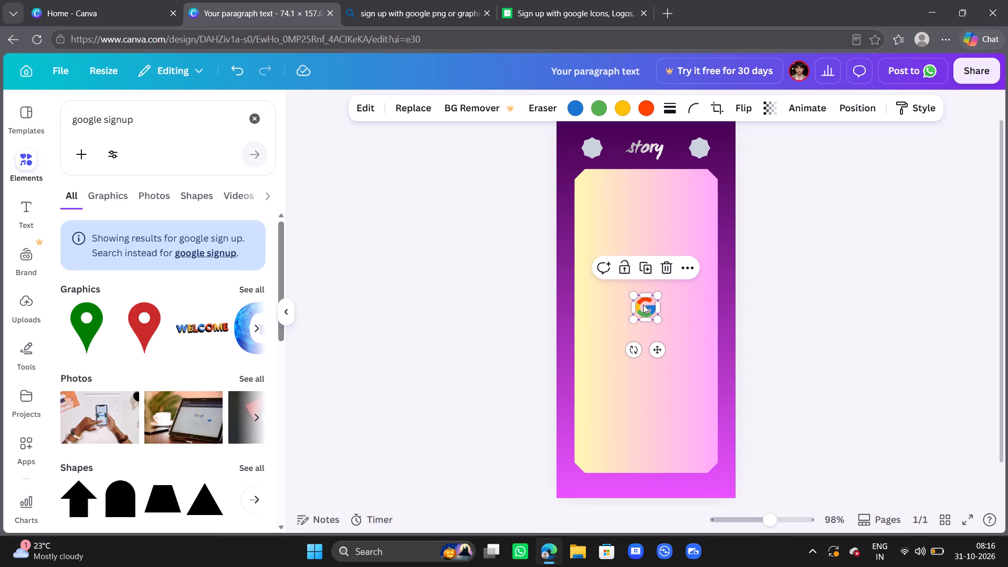
Delete the Google logo from the gradient panel.
key("BackSpace")
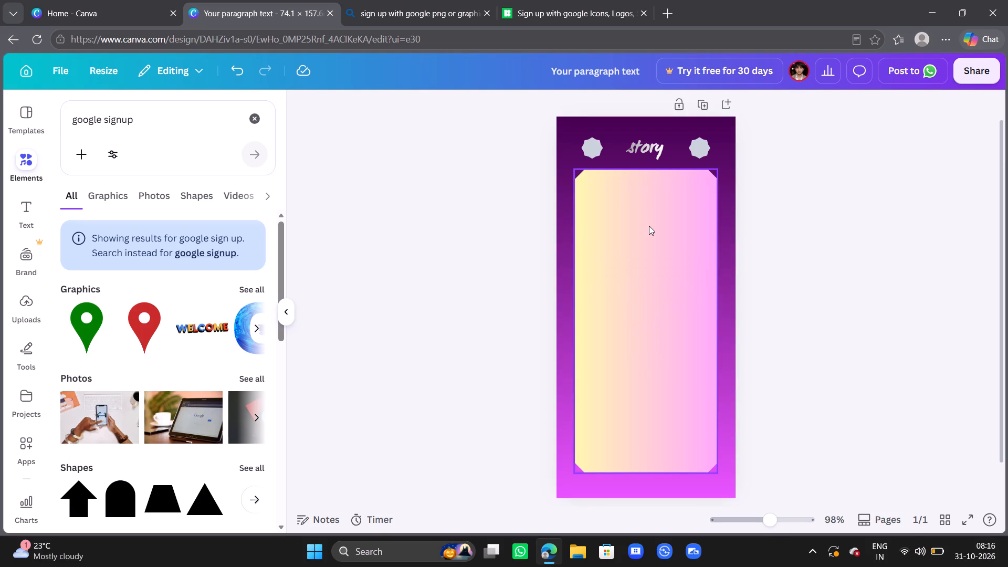
Look through the shape and graphics results for "google signup" again for a usable sign-up element.
scroll(194, 236, "up", 5)
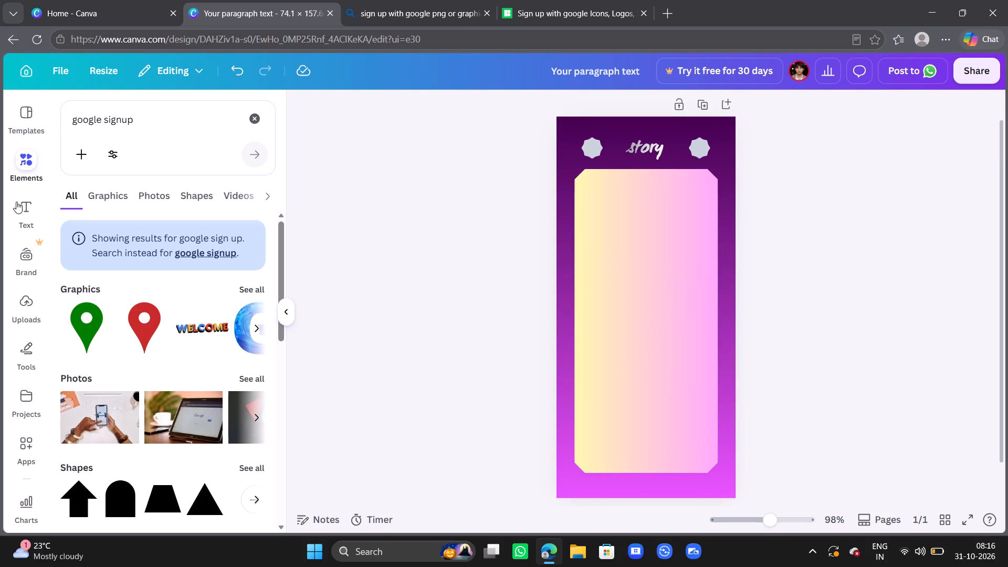
left_click(16, 211)
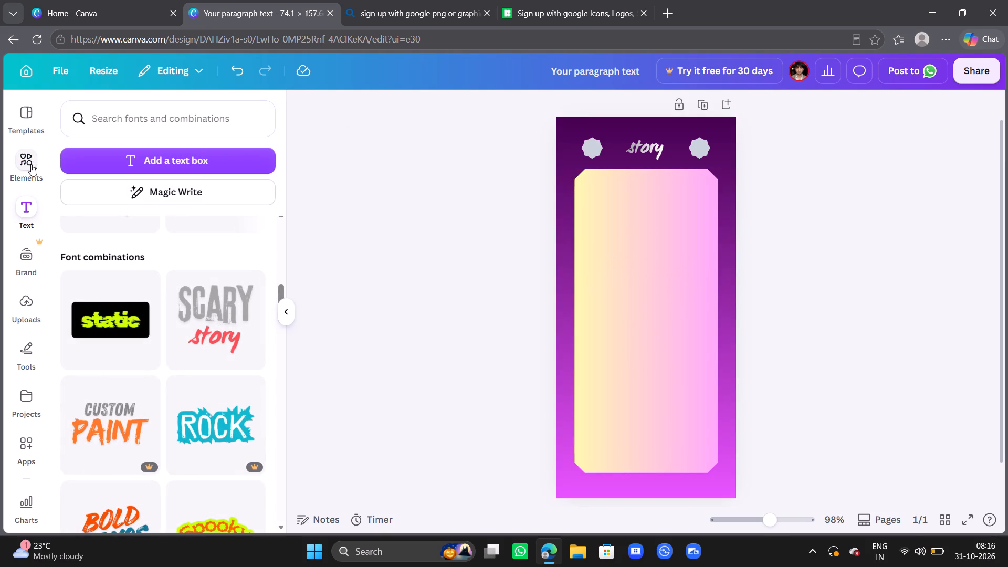
left_click(31, 164)
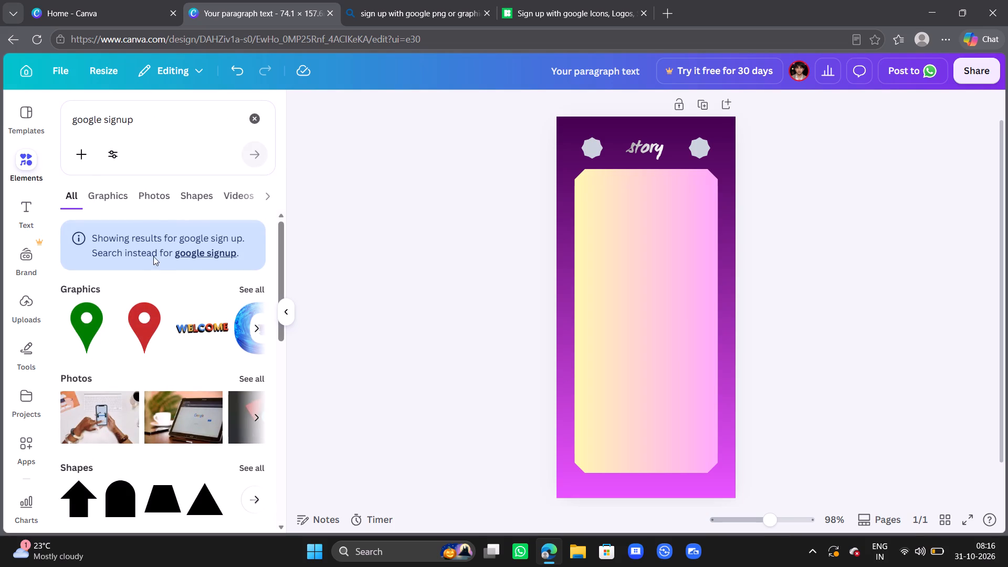
left_click(203, 192)
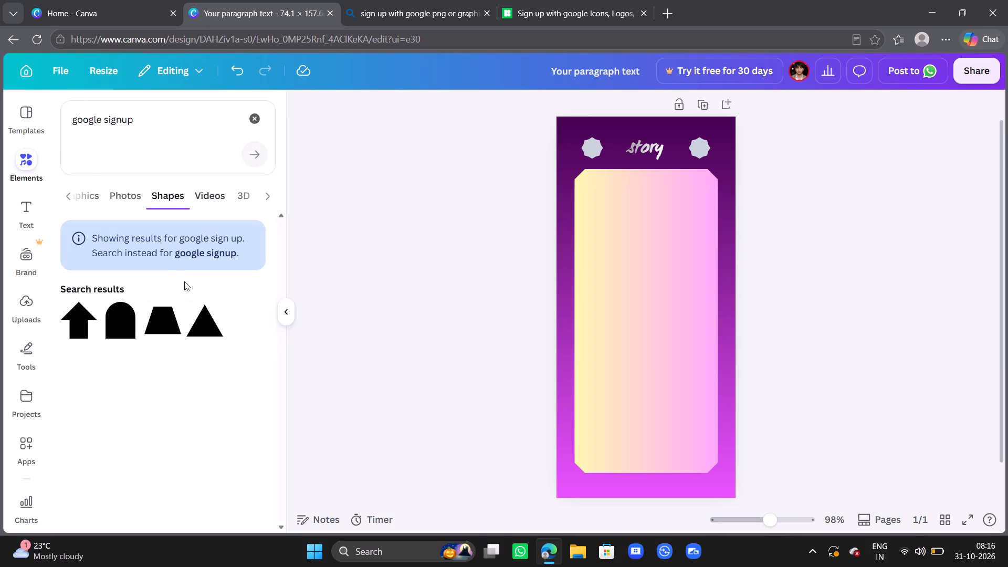
left_click(69, 198)
left_click(113, 190)
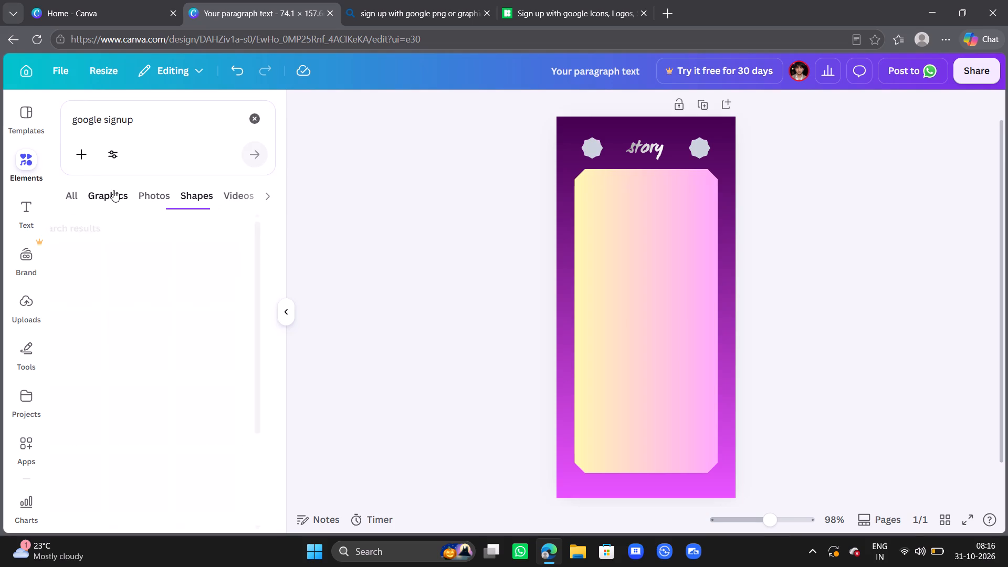
scroll(143, 265, "right", 1)
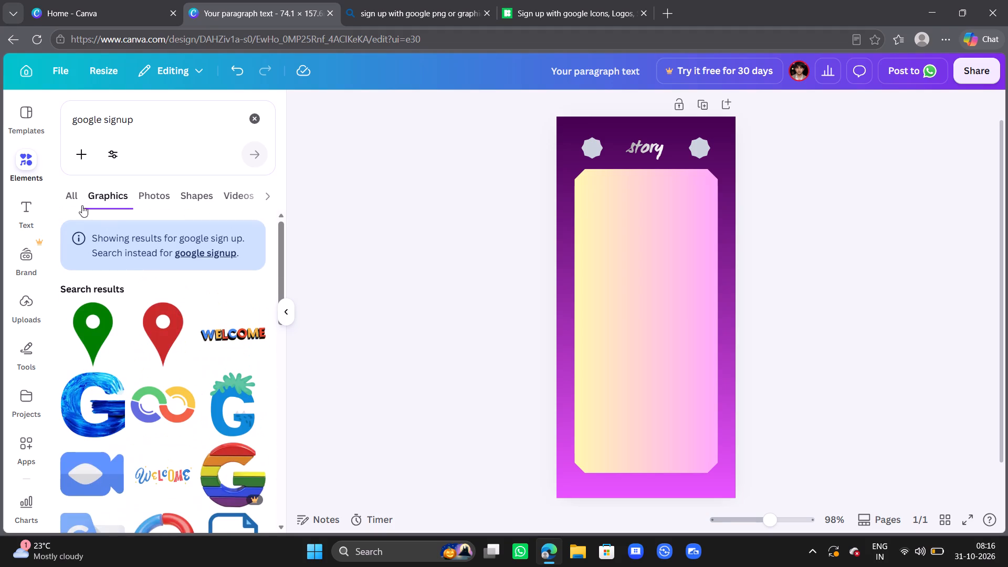
double_click(28, 162)
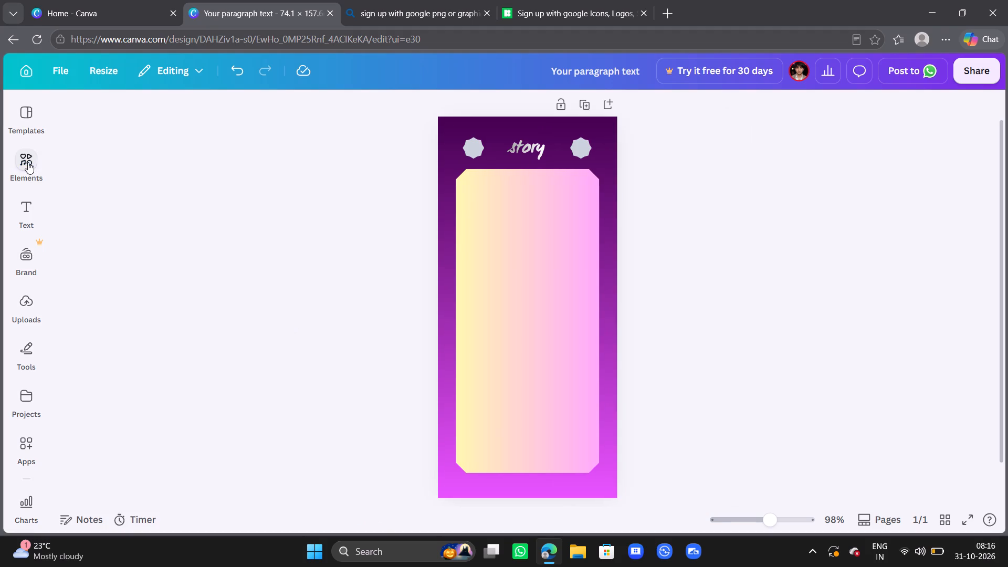
left_click(28, 162)
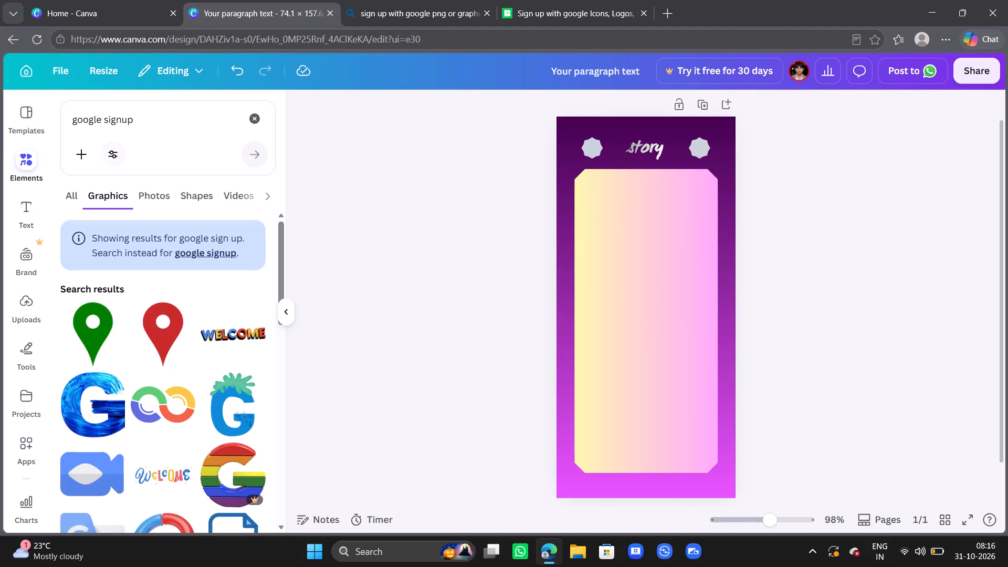
Clear the element search, add the recently used pill shape to the panel's centre, and stretch it wider at both ends.
left_click(256, 118)
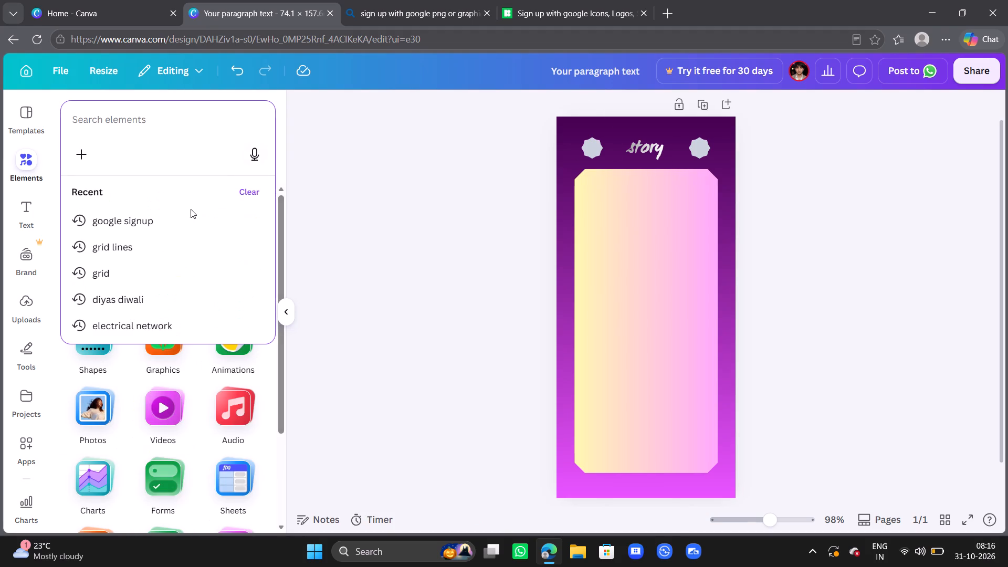
left_click(348, 354)
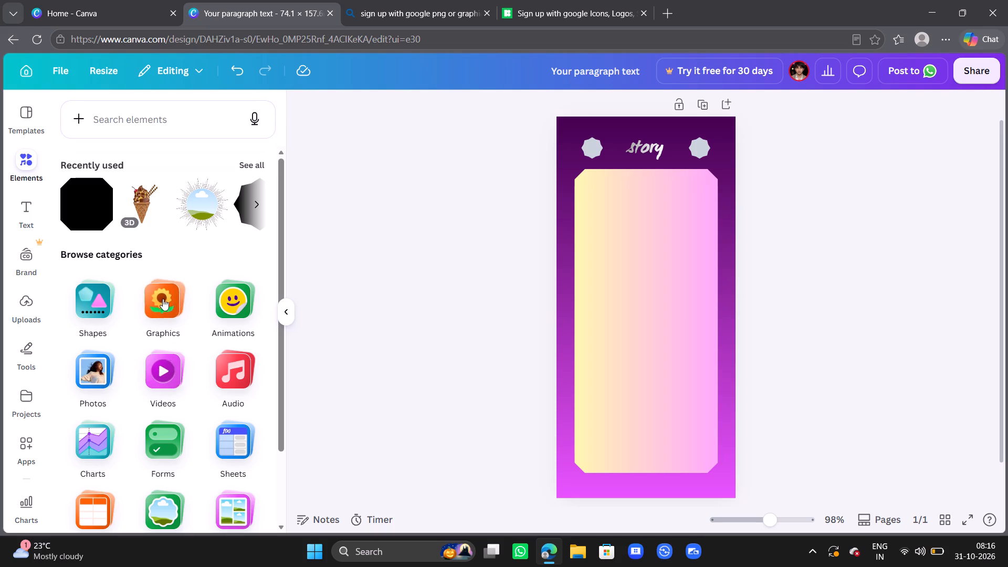
left_click(82, 310)
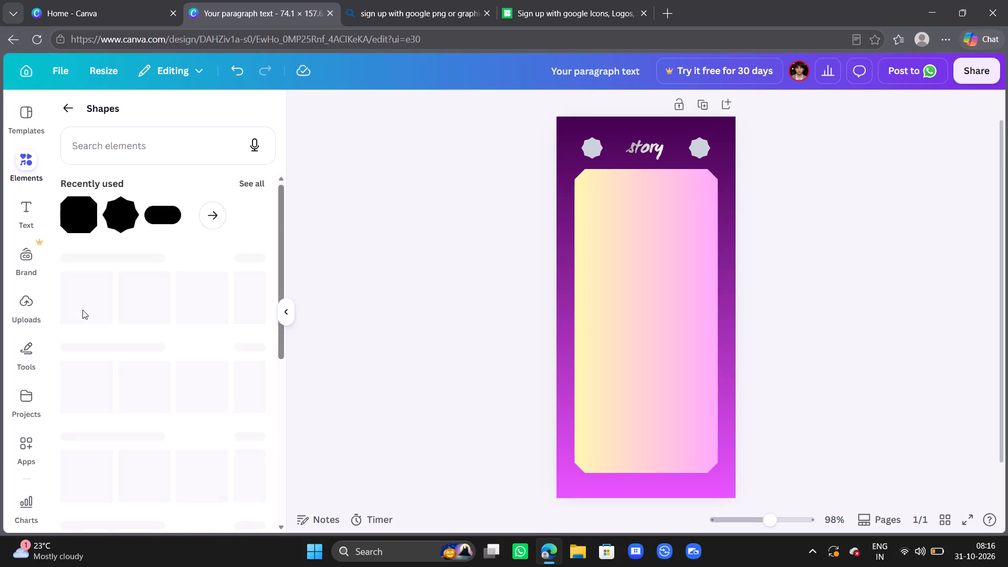
left_click(159, 211)
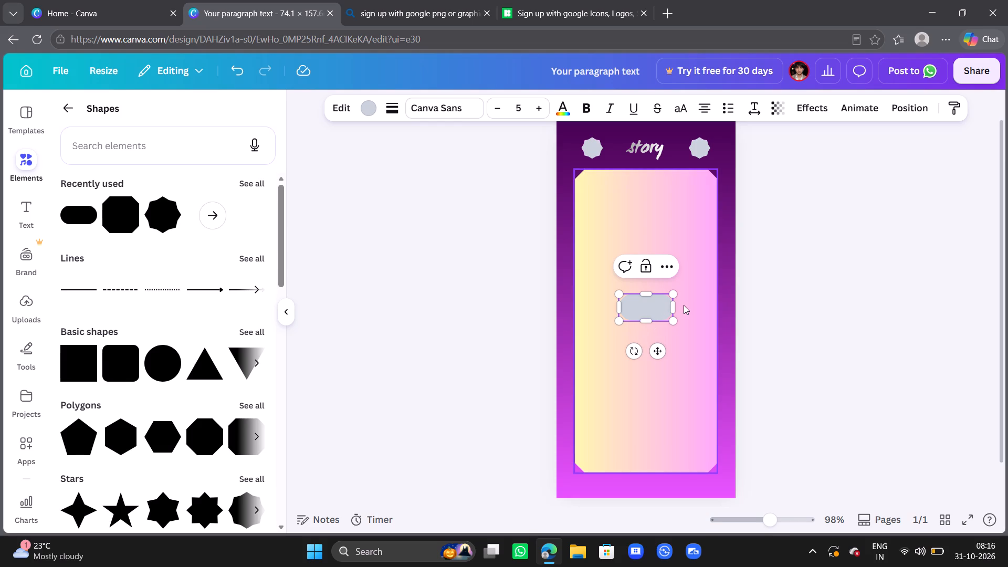
left_click_drag(675, 305, 699, 301)
left_click_drag(623, 308, 609, 310)
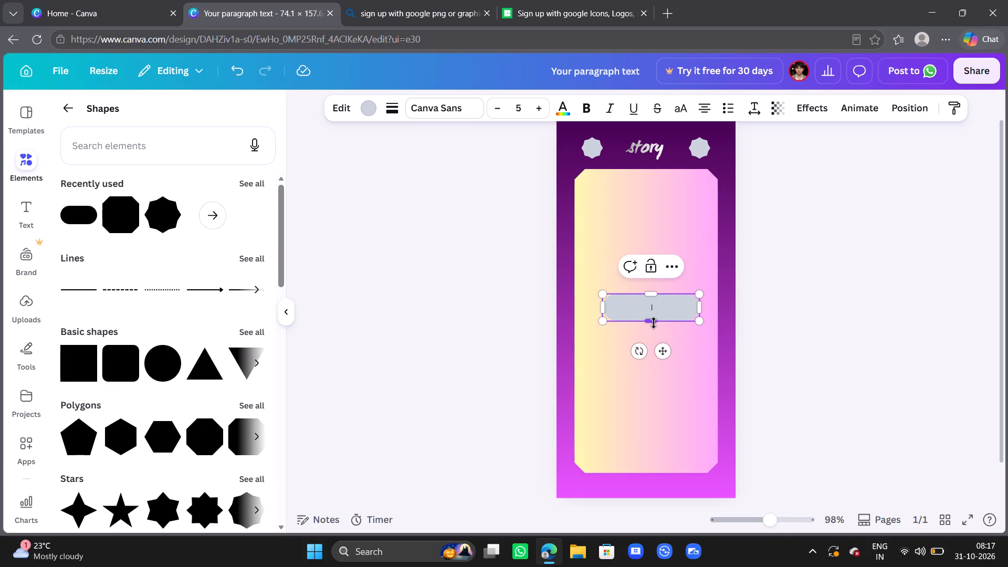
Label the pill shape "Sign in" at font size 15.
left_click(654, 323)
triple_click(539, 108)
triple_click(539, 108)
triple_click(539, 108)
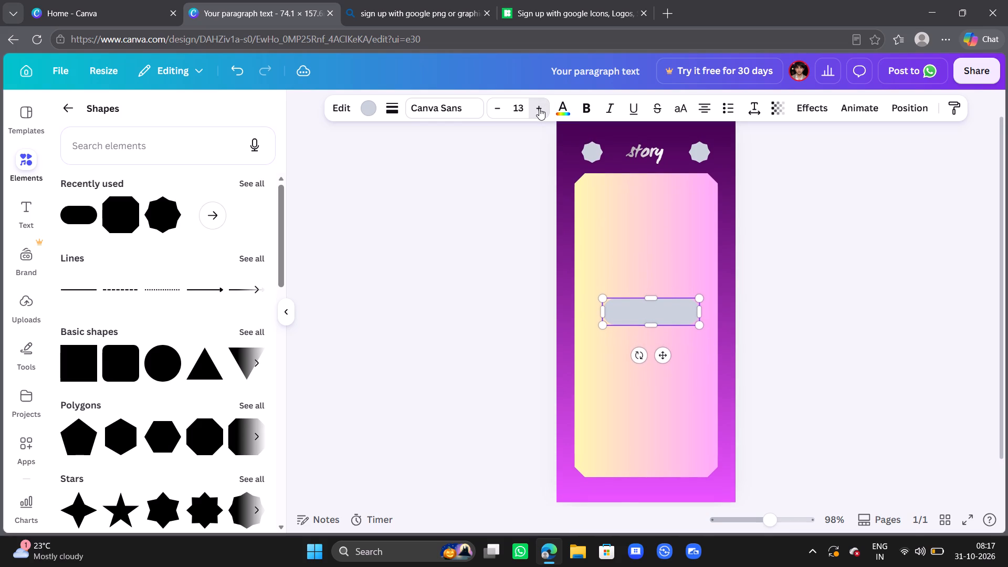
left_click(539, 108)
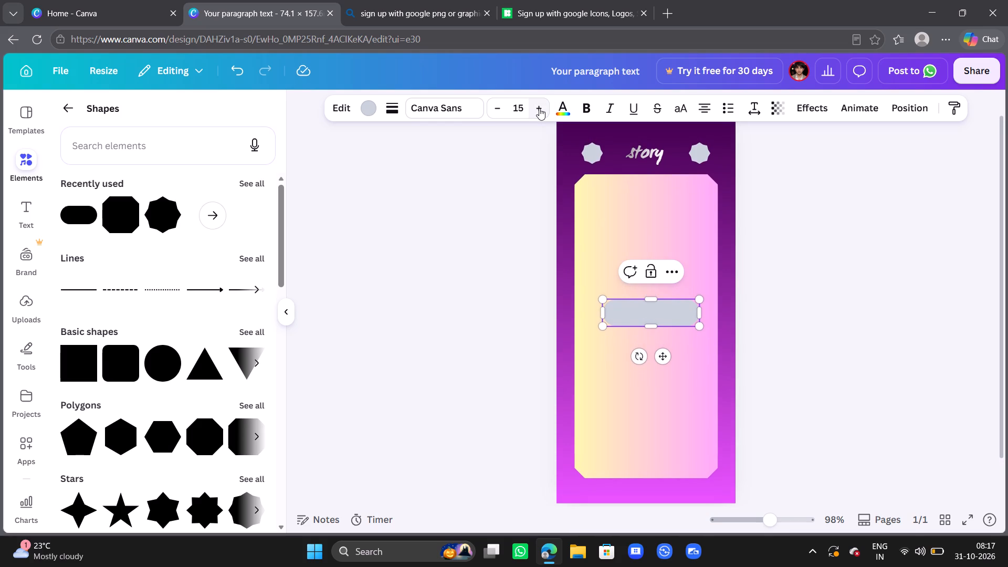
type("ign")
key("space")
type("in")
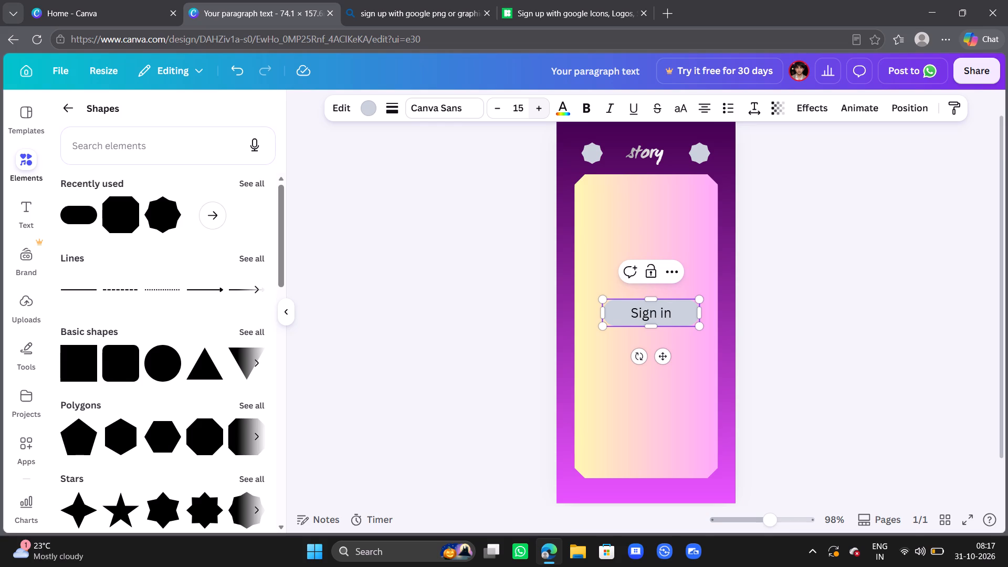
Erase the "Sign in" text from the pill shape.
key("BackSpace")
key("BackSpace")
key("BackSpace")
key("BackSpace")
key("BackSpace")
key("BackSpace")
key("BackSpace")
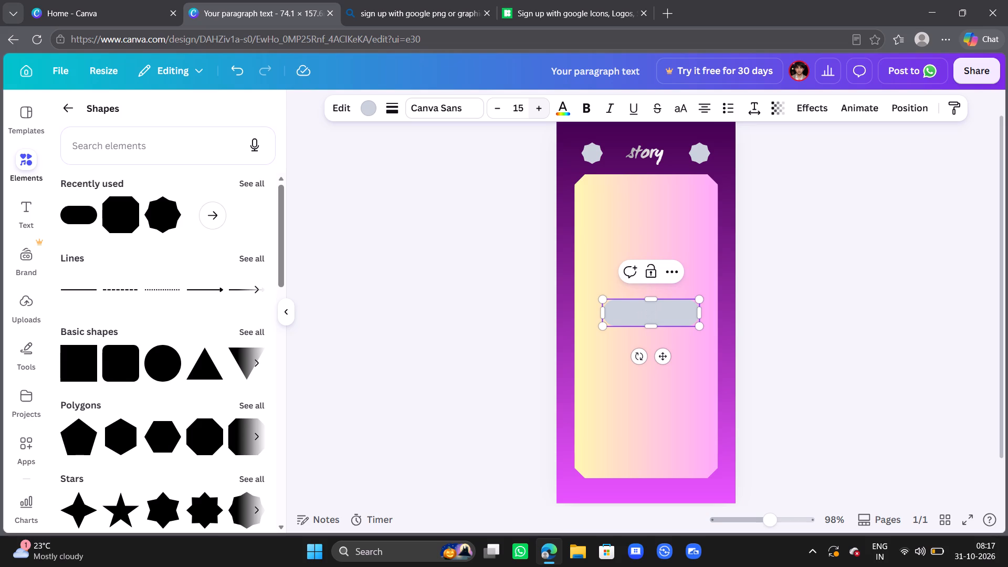
Label the pill shape "Sign In with" at font size 9.
triple_click(499, 102)
triple_click(499, 102)
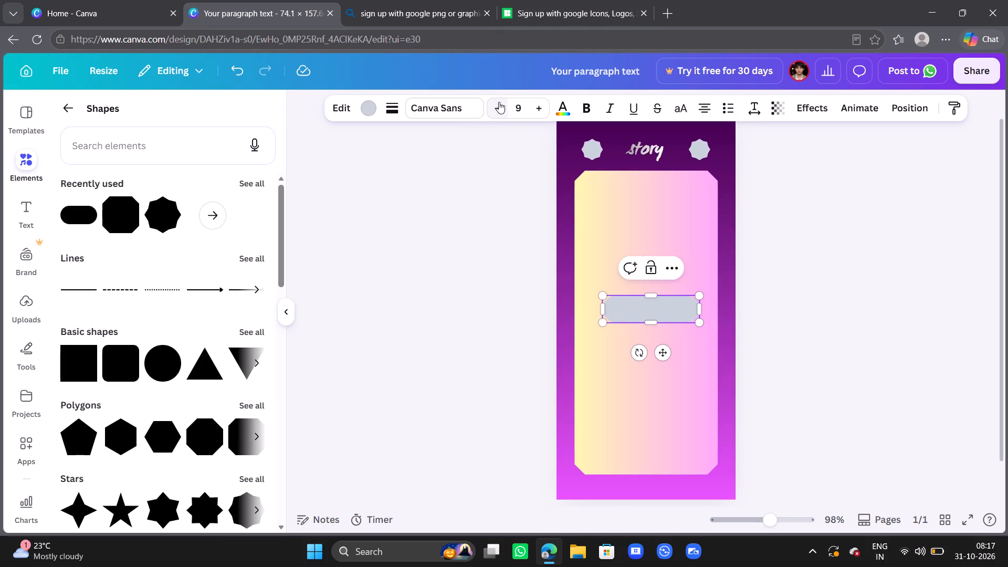
key("s")
key("space")
type("with")
key("space")
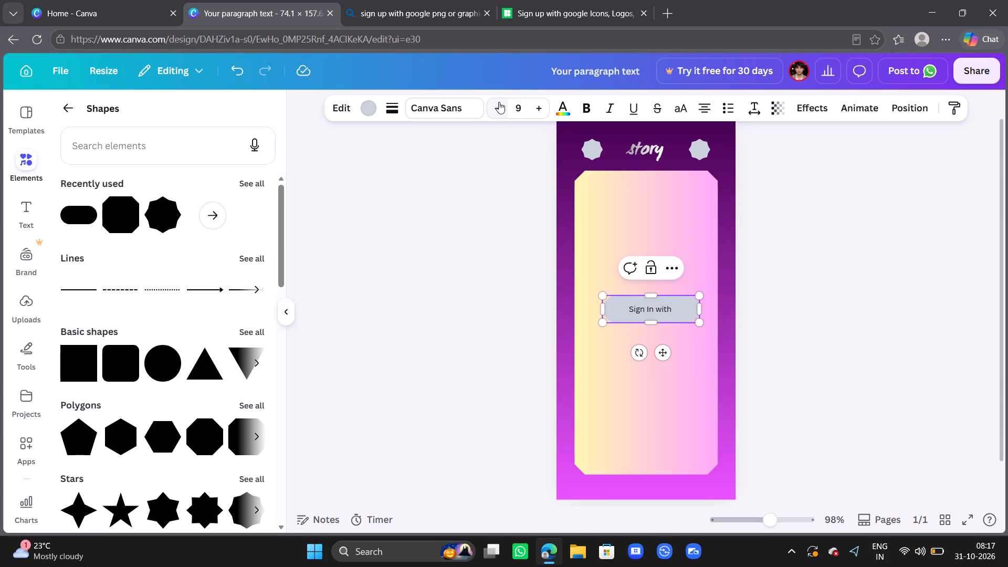
Add trailing spaces after "Sign In with" in the pill shape, shifting the label left to leave room for a logo.
key("ctrl+v")
key("space")
key("space")
key("space")
key("space")
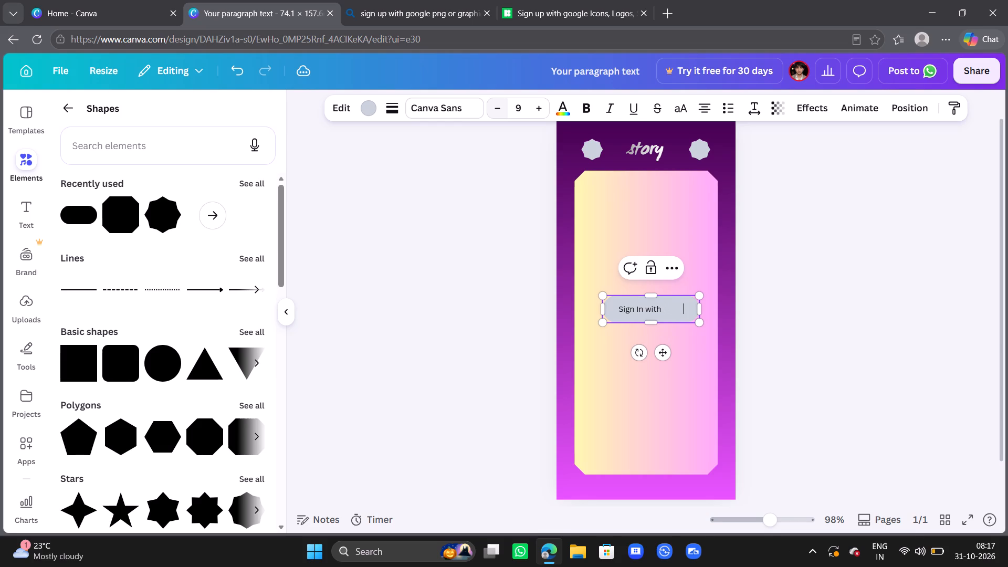
key("space")
key("space")
key("space")
key("space")
key("space")
key("space")
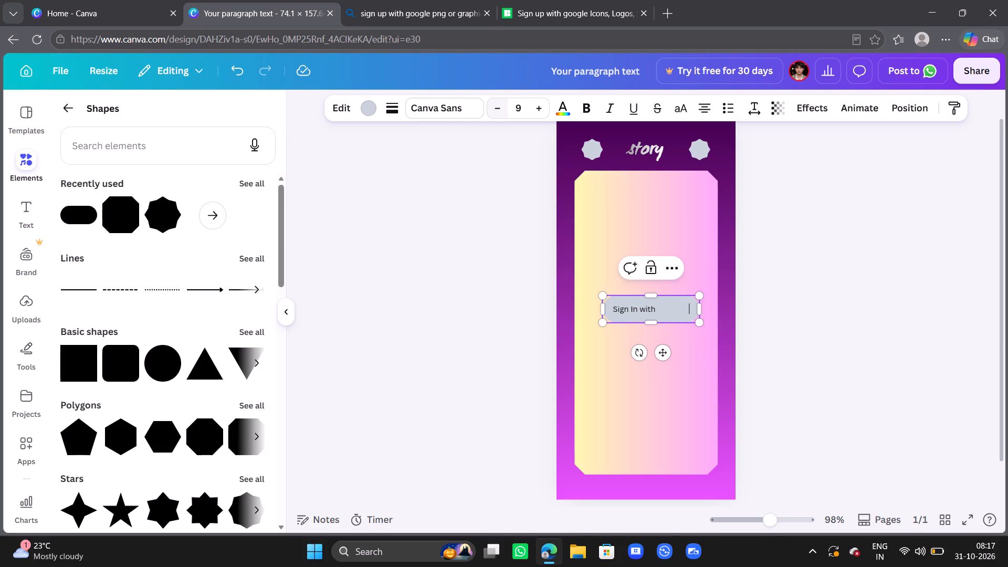
key("space")
key("BackSpace")
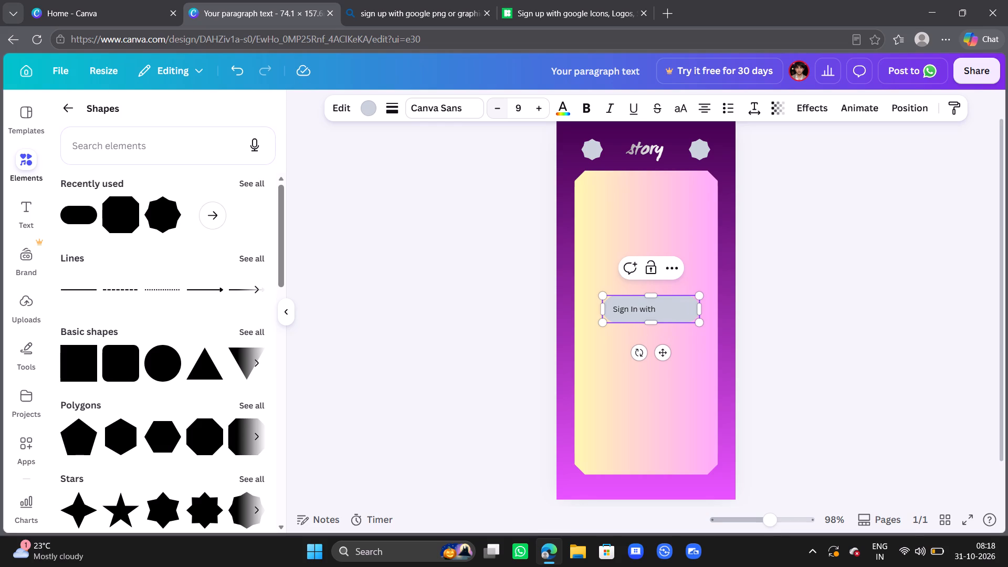
key("BackSpace")
Paste the copied Google logo and fit it at a small size inside the pill, just after the "Sign In with" text.
left_click(592, 439)
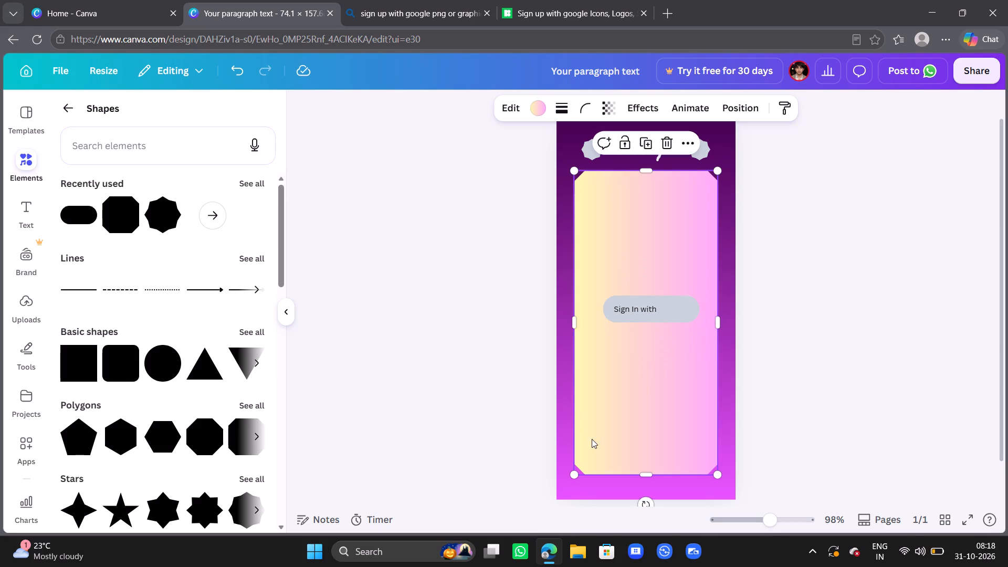
key("ctrl+v")
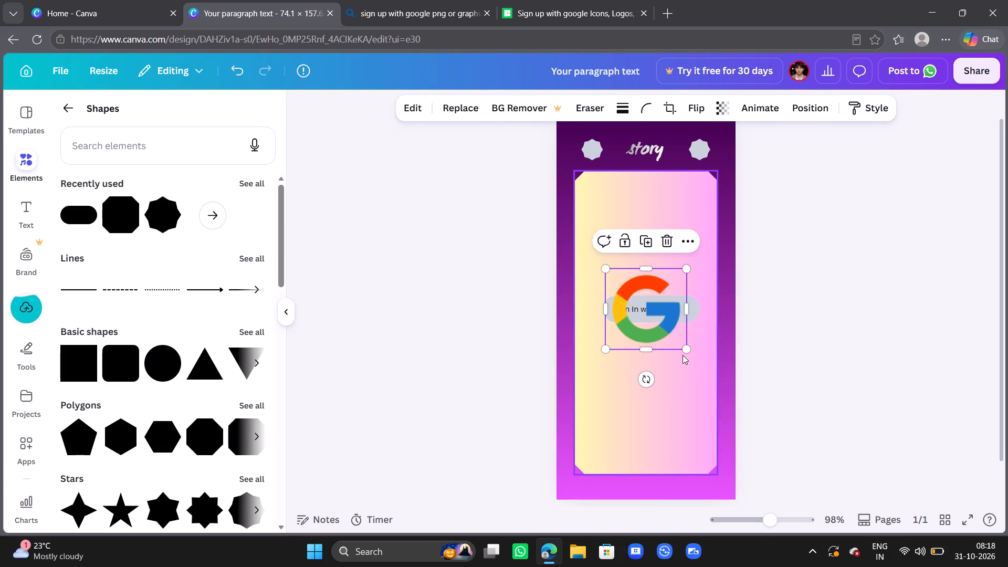
left_click_drag(686, 352, 618, 301)
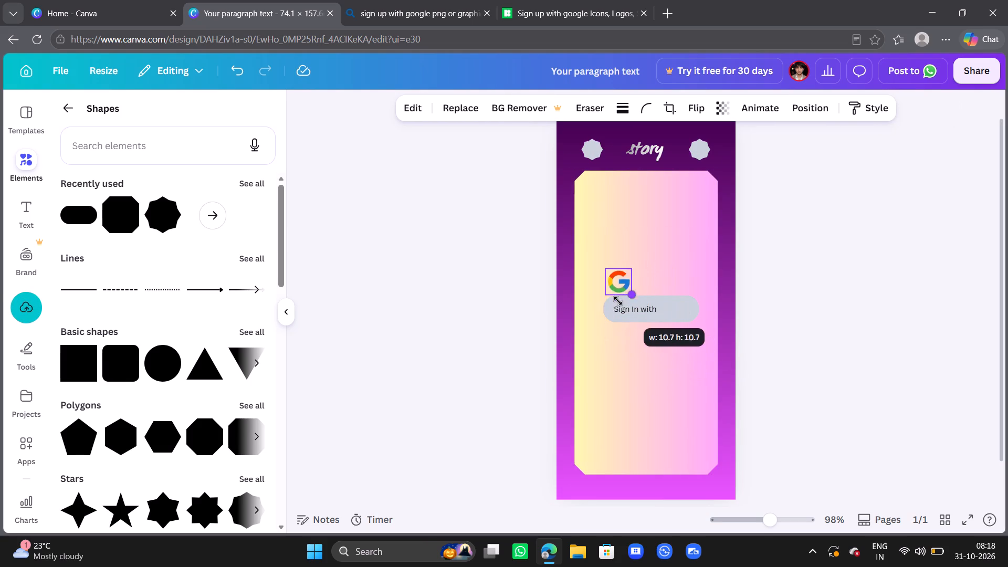
left_click_drag(618, 301, 616, 299)
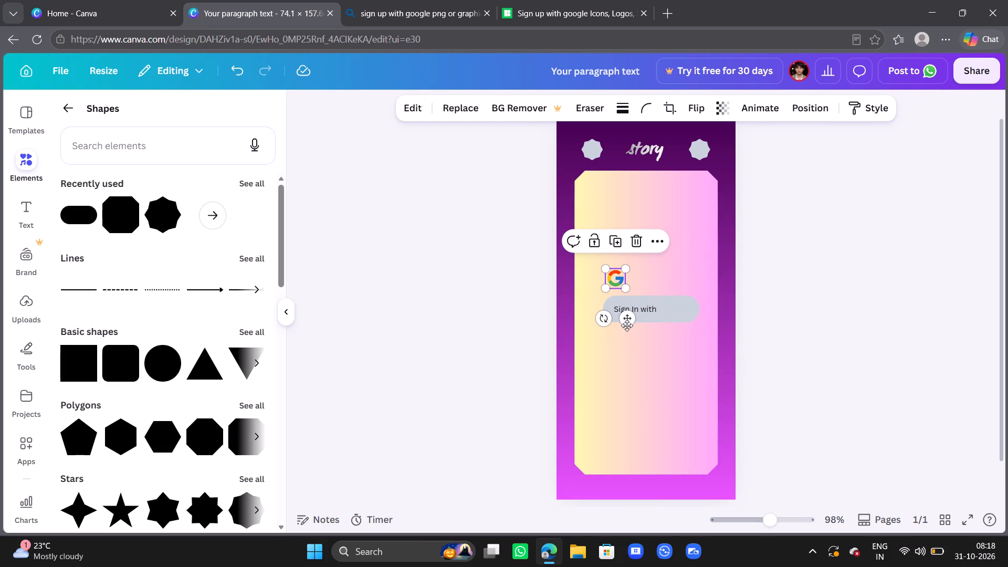
left_click_drag(627, 320, 687, 350)
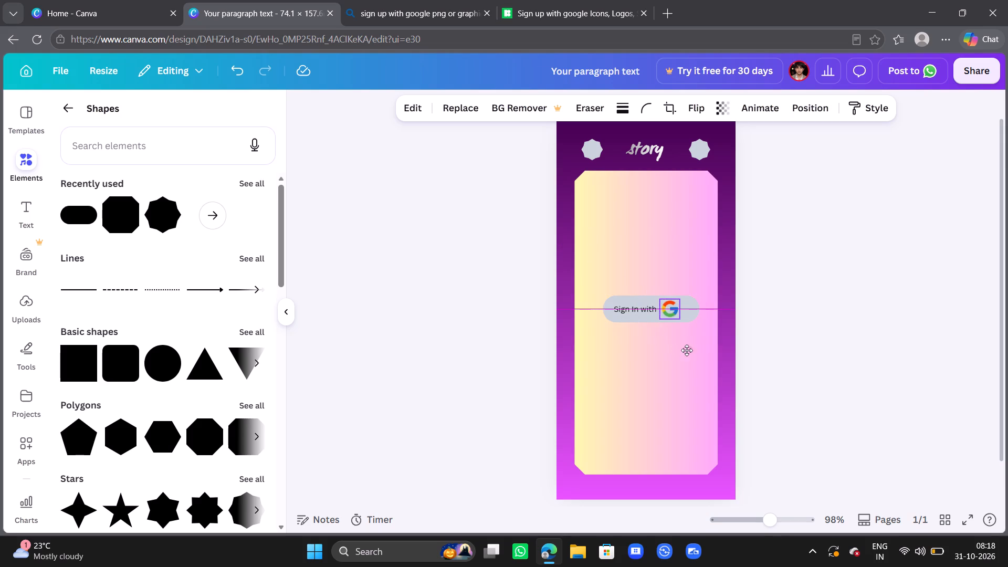
left_click_drag(687, 350, 684, 349)
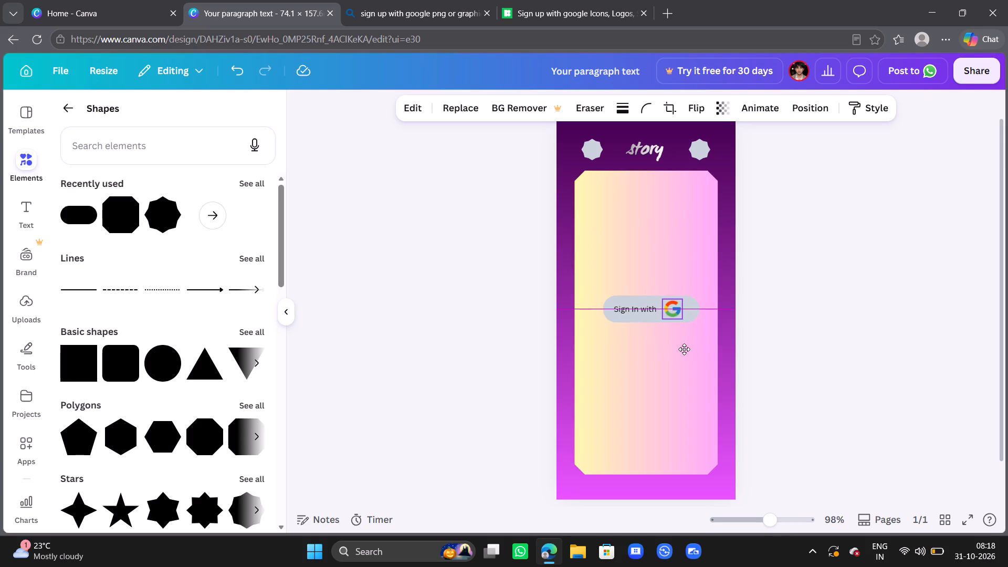
left_click_drag(684, 349, 685, 350)
left_click_drag(685, 350, 685, 351)
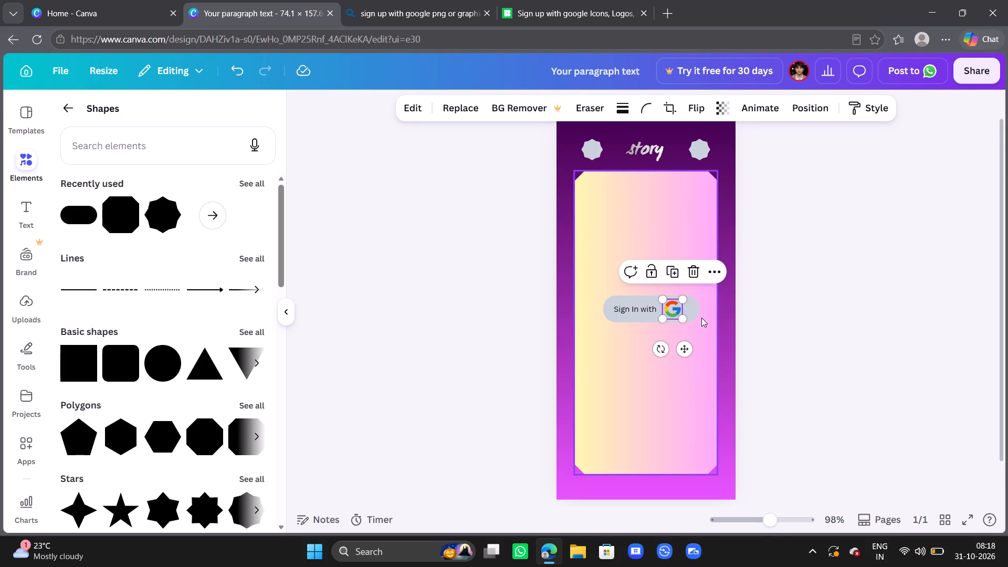
Set the font size of the whole "Sign In with" label to 11.
left_click(620, 308)
double_click(620, 308)
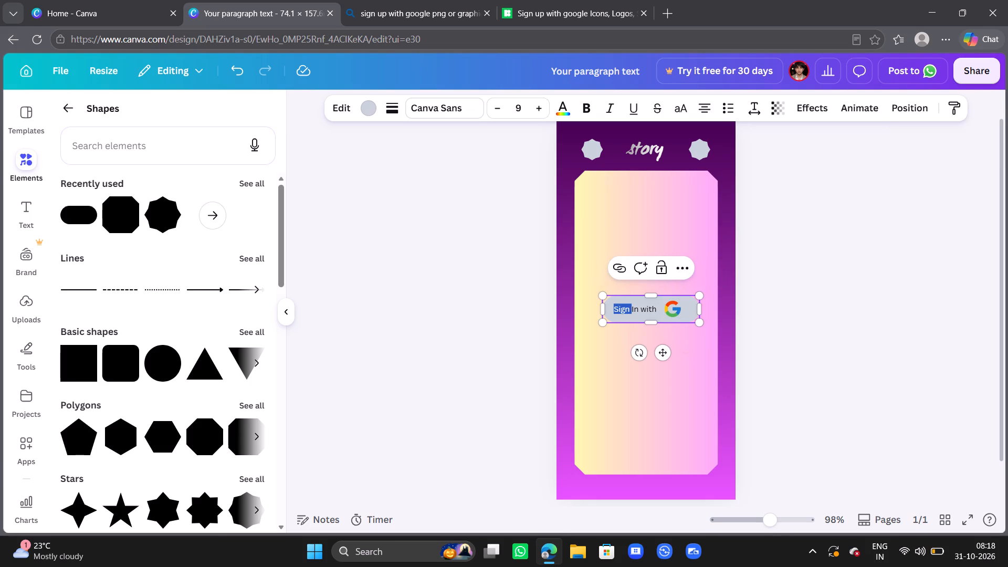
left_click_drag(611, 310, 658, 307)
left_click_drag(658, 307, 610, 309)
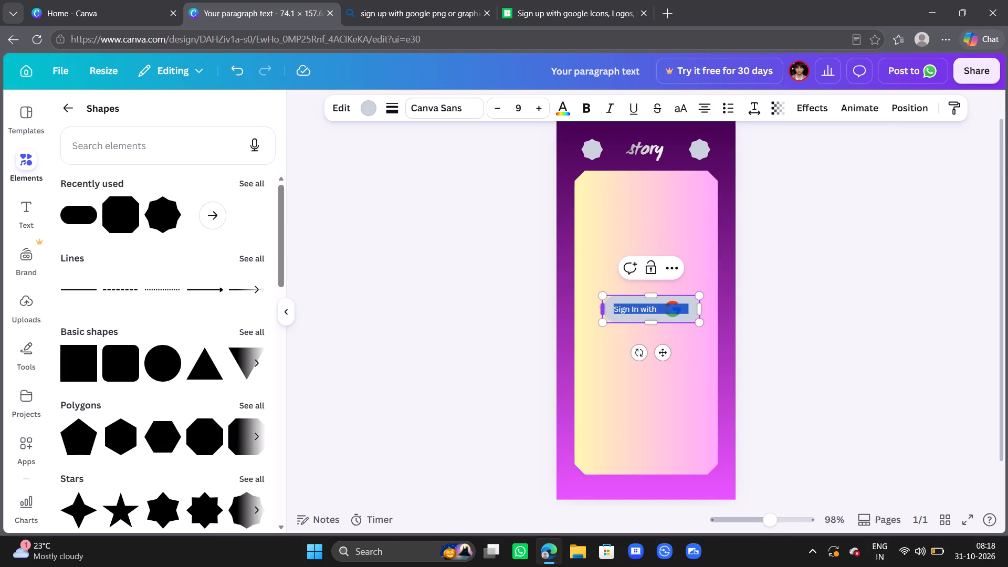
left_click_drag(610, 309, 614, 309)
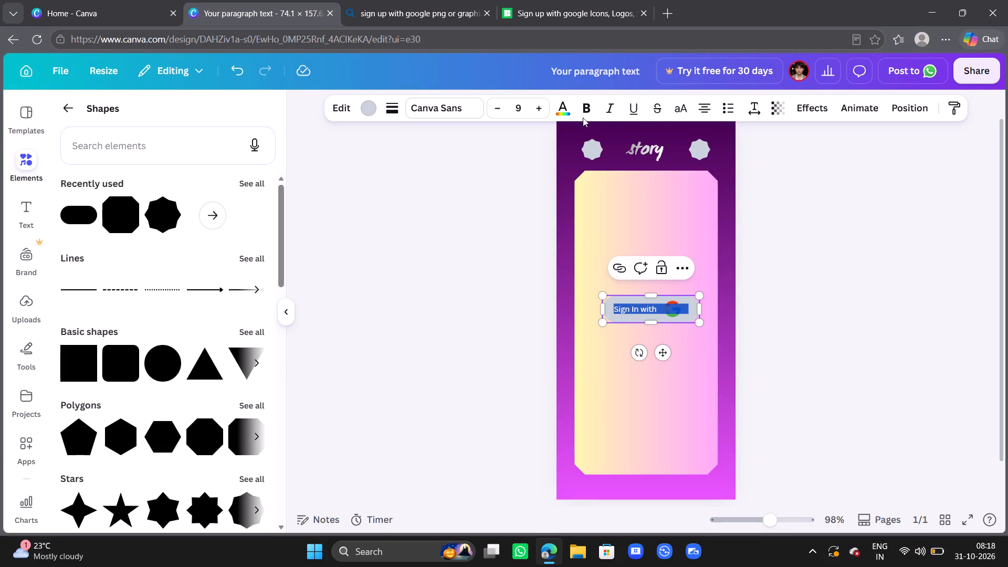
left_click(543, 104)
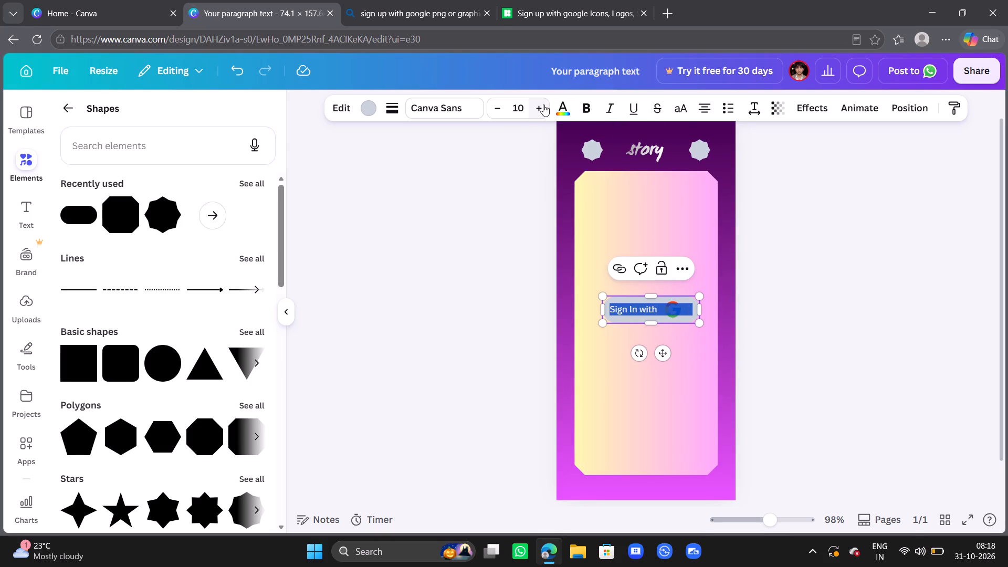
left_click(543, 104)
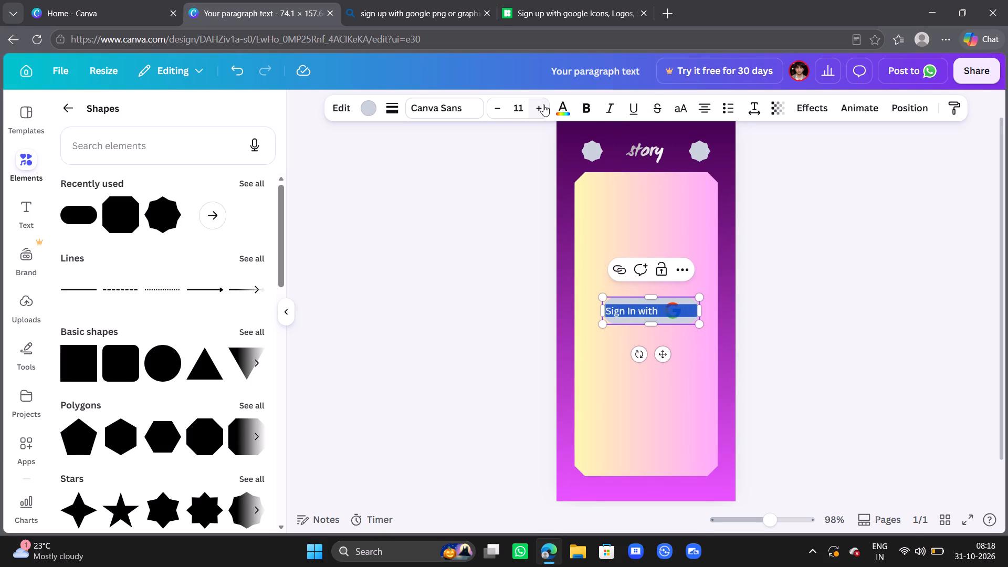
left_click(472, 340)
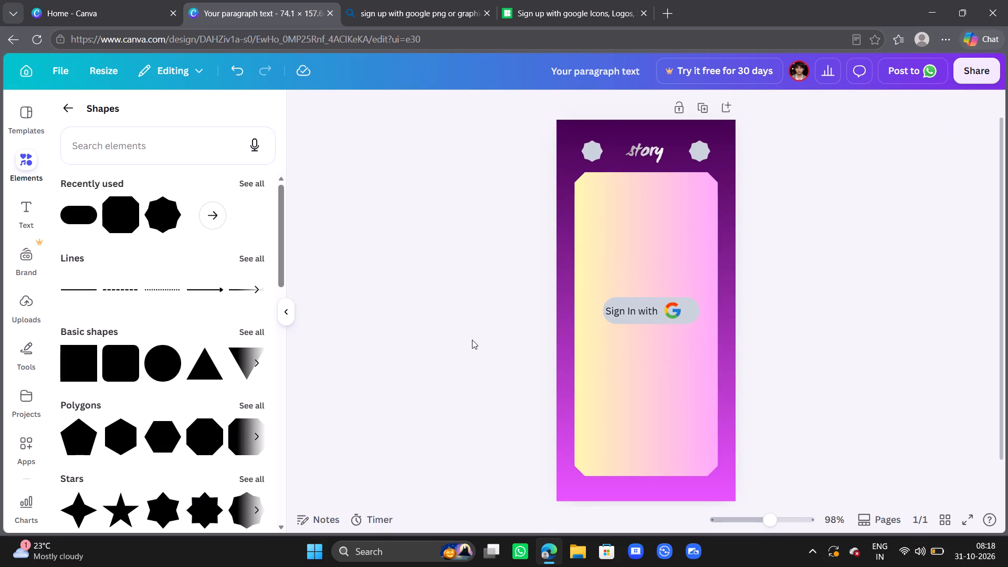
Stretch the pill's left end toward the panel's left edge and shift the Google logo slightly left within it.
left_click(618, 322)
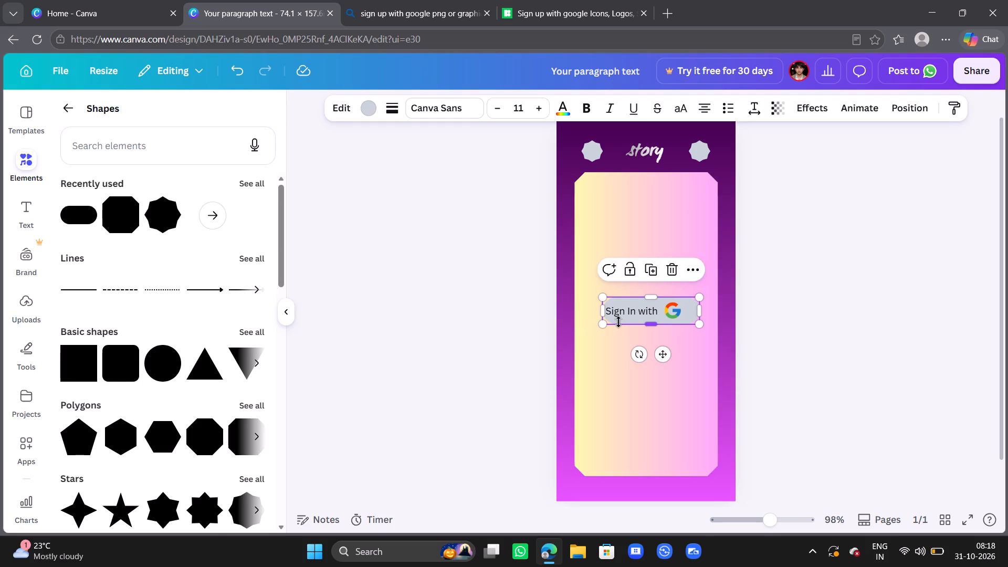
left_click_drag(606, 314, 588, 316)
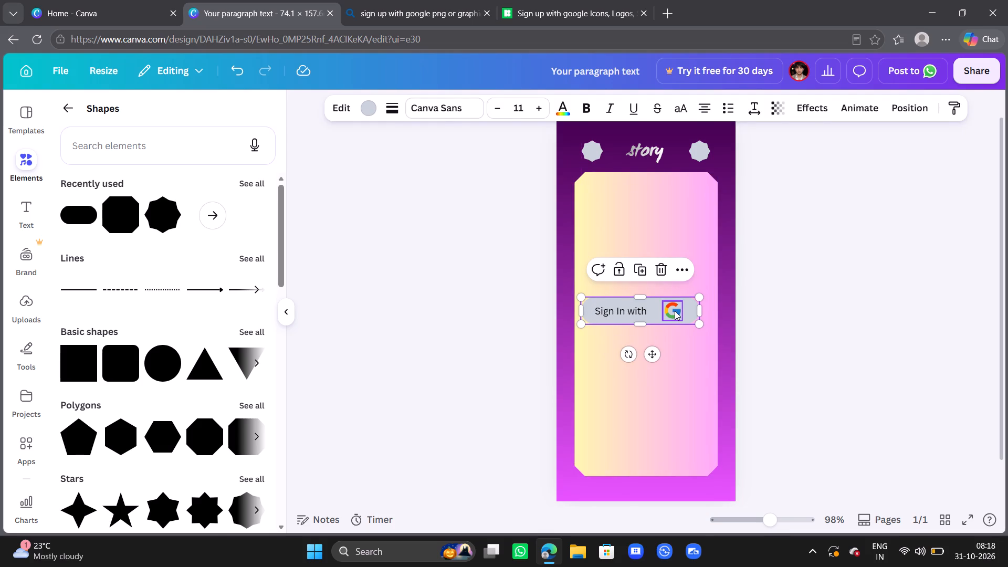
left_click_drag(675, 311, 669, 311)
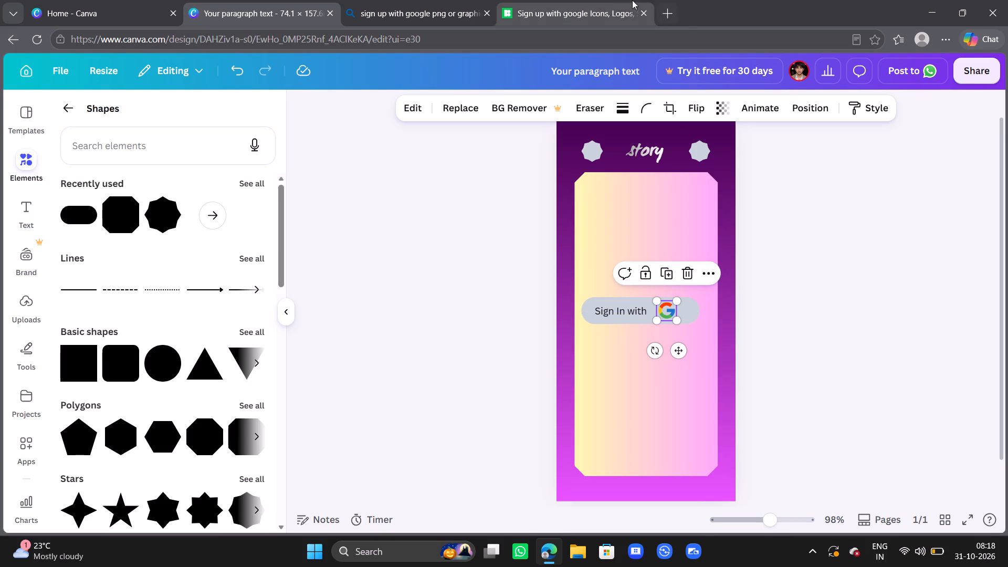
Close the Icons8 browser tab with the "Sign up with google" icons.
left_click(640, 13)
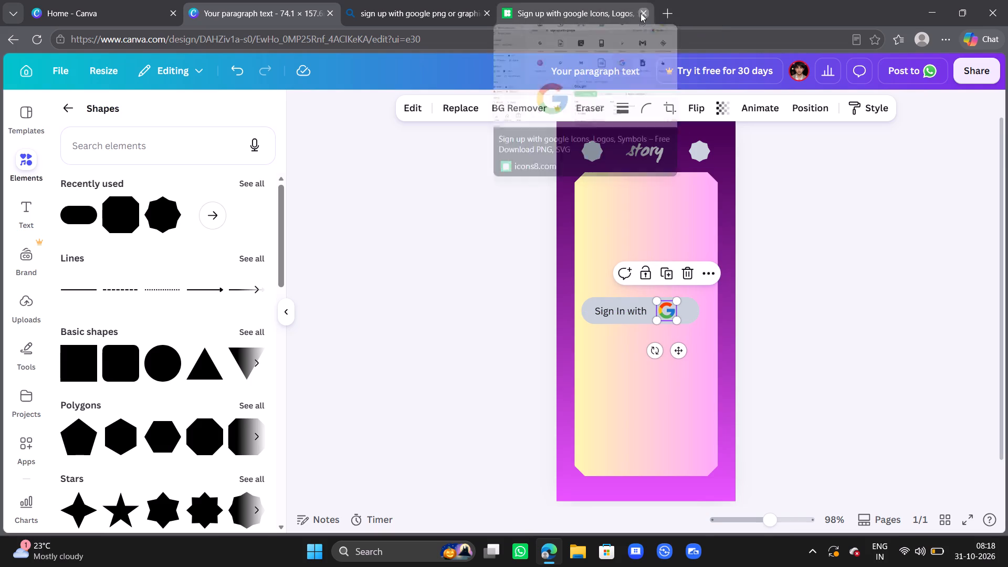
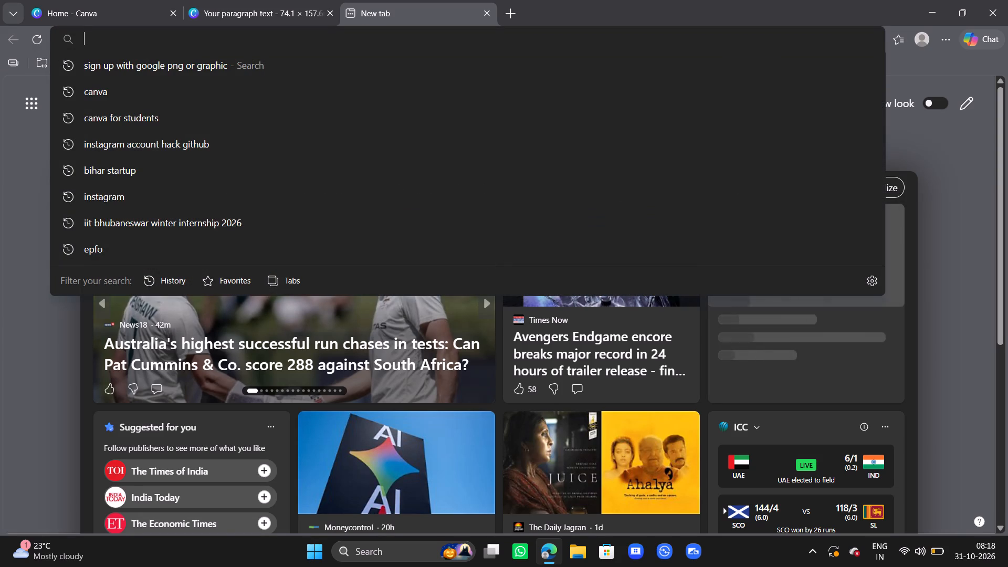
Search the web for "udemy" and open the Udemy website from the results.
type("udemy")
key("Return")
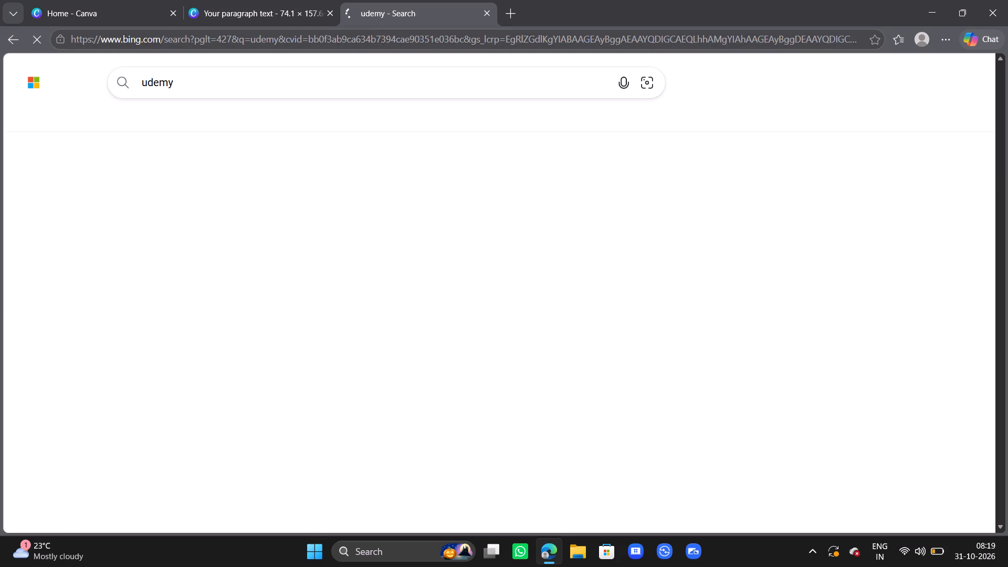
left_click(314, 216)
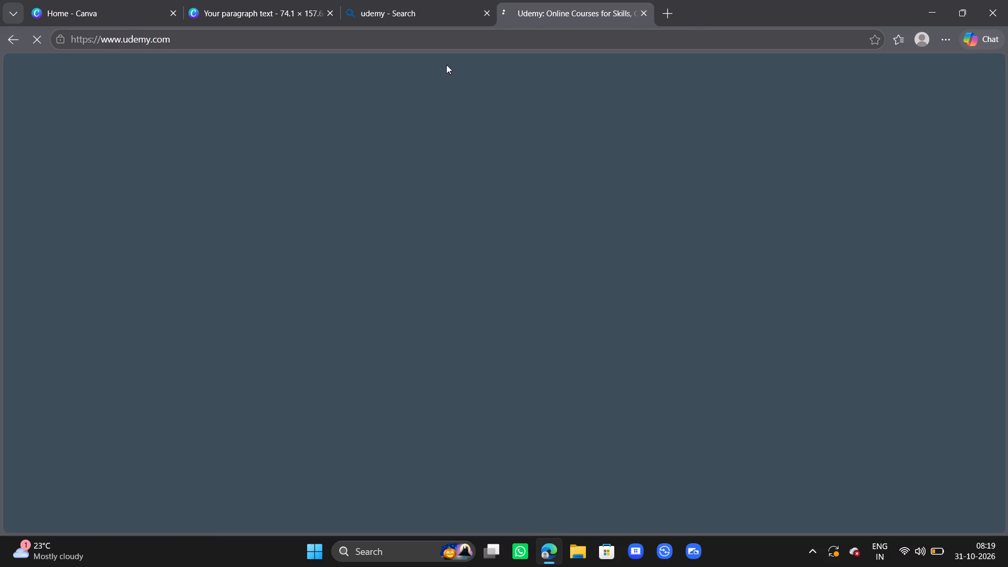
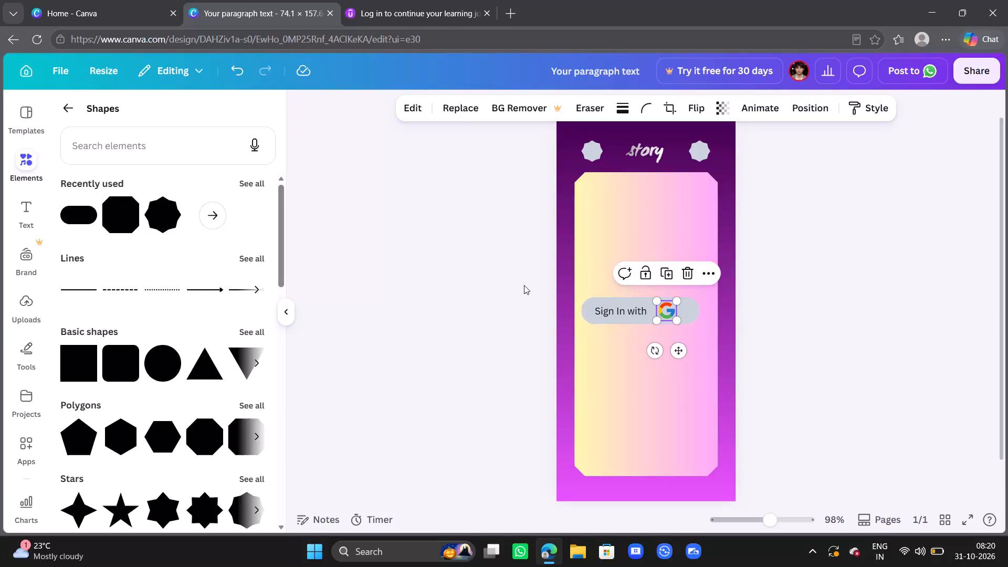
Delete the gradient cut-corner panel and the rounded "Sign In with" button shape from the page.
left_click(646, 212)
key("BackSpace")
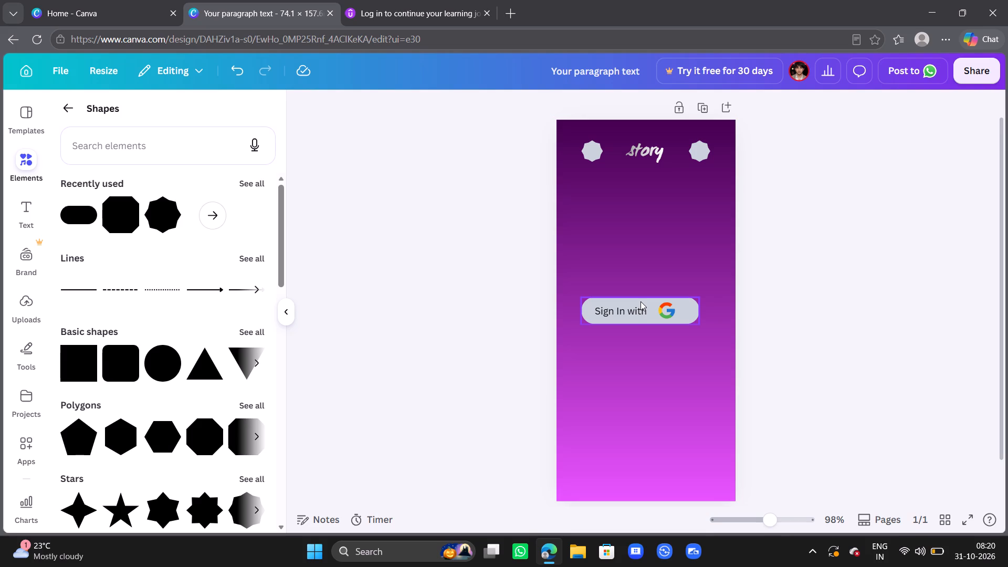
left_click(640, 301)
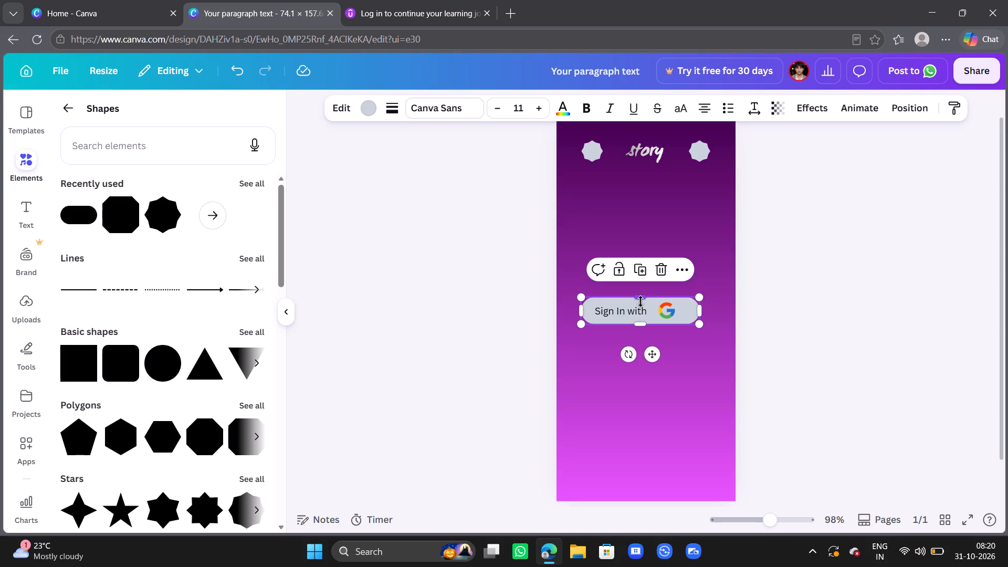
key("BackSpace")
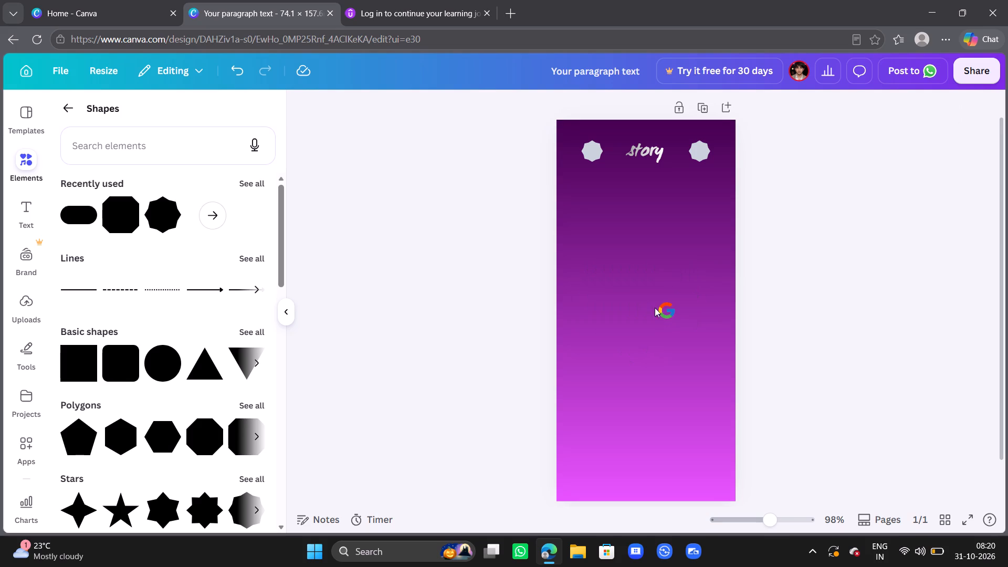
Add a basic circle shape to the page and shrink it to a small icon-sized badge.
left_click(153, 369)
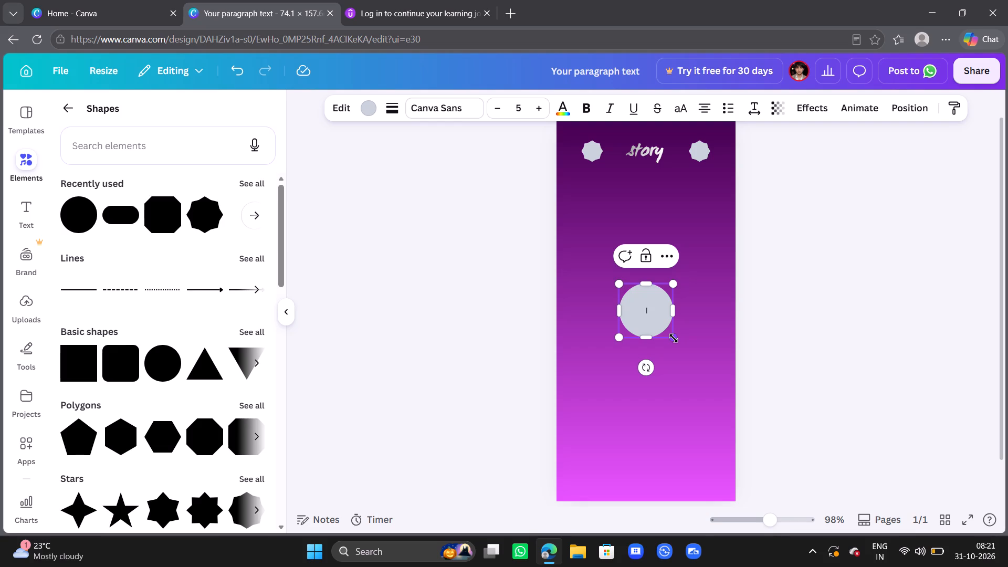
left_click_drag(674, 338, 660, 332)
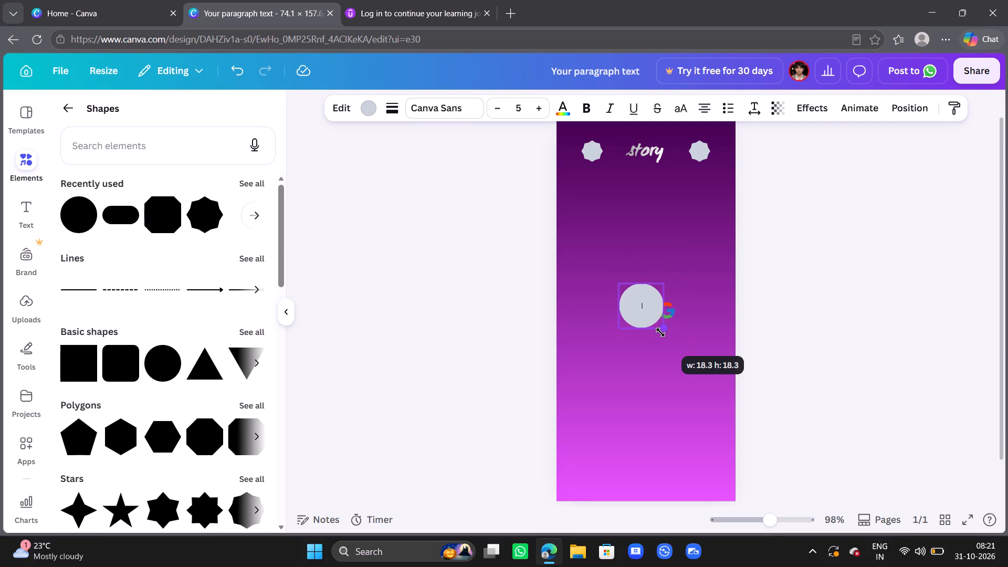
left_click_drag(660, 332, 655, 327)
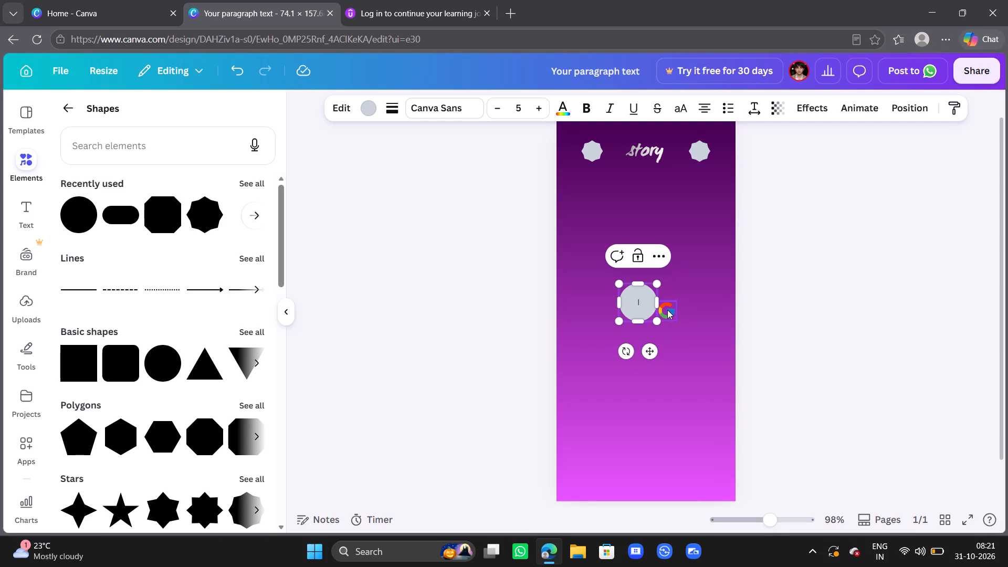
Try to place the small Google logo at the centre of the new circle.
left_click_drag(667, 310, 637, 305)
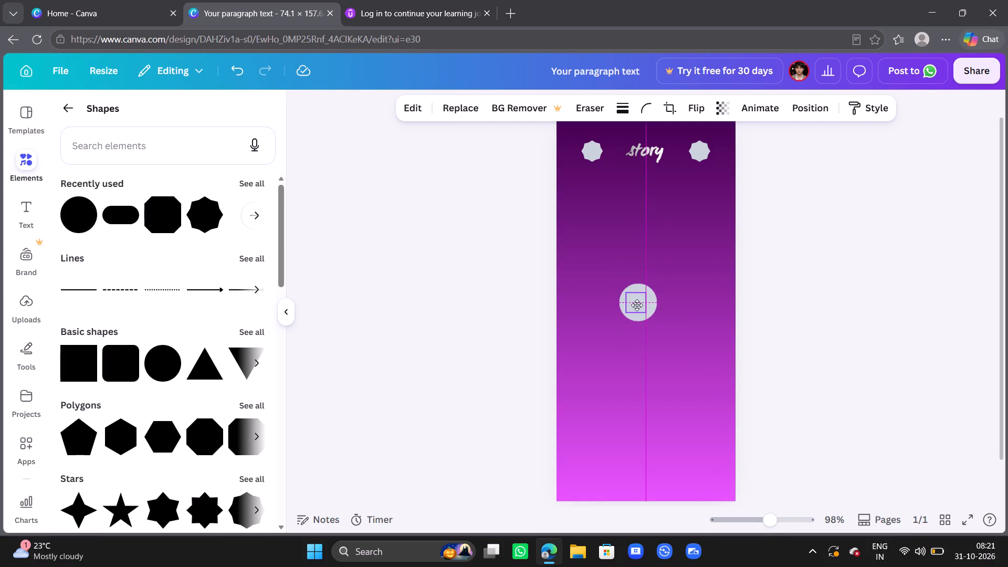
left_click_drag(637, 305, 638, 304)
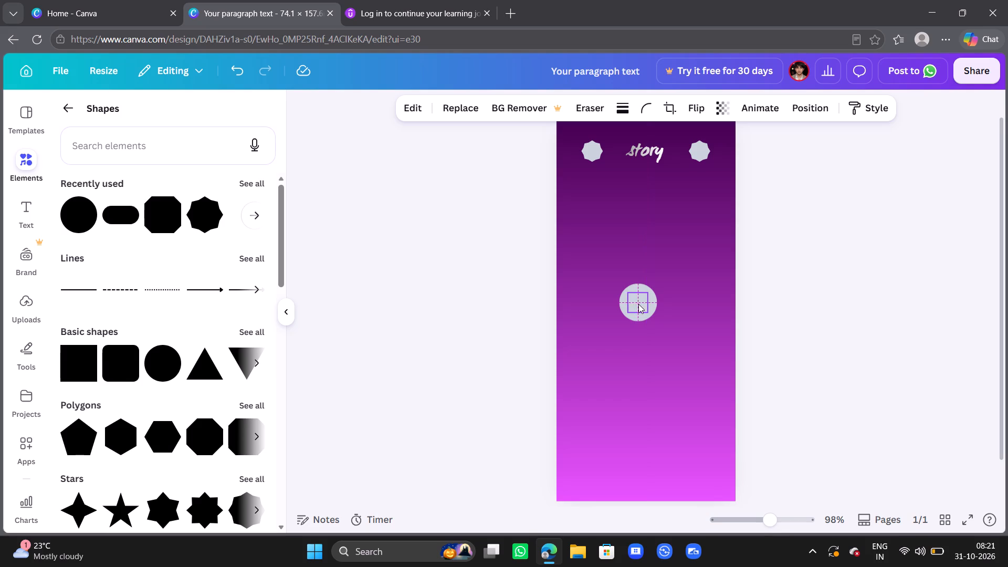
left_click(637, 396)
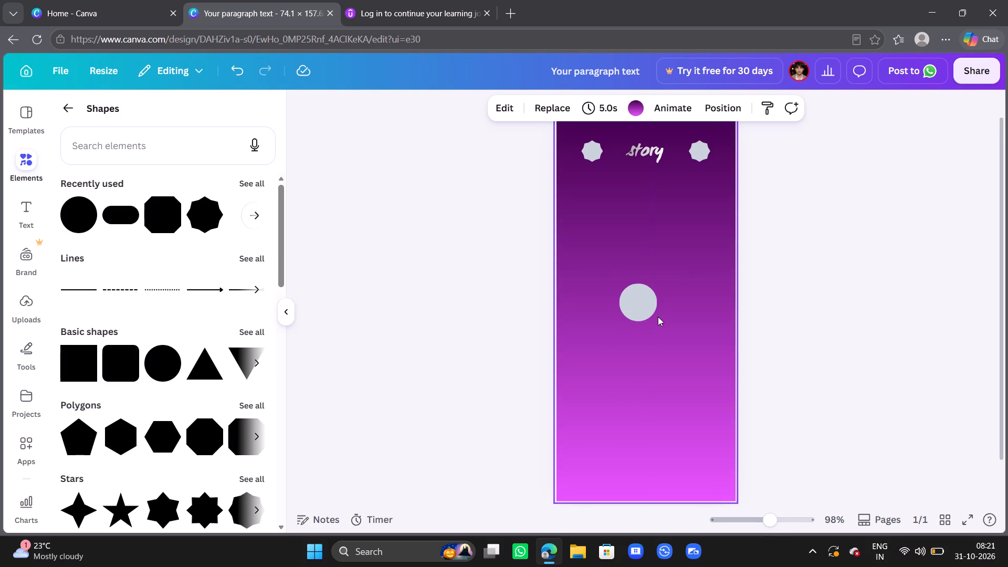
Move the circle up and away from the small Google logo, and delete the logo.
left_click_drag(639, 312, 613, 266)
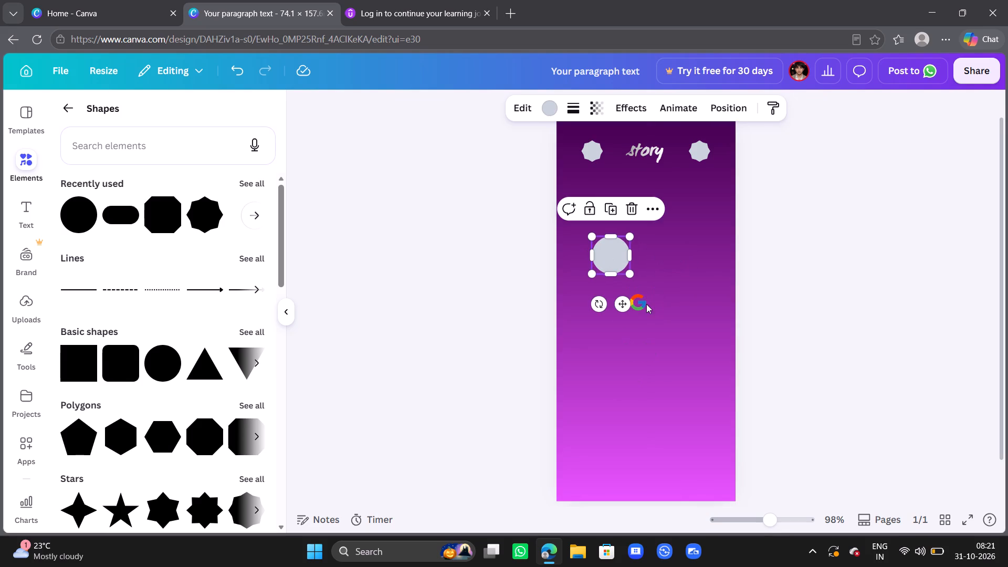
left_click(643, 302)
key("BackSpace")
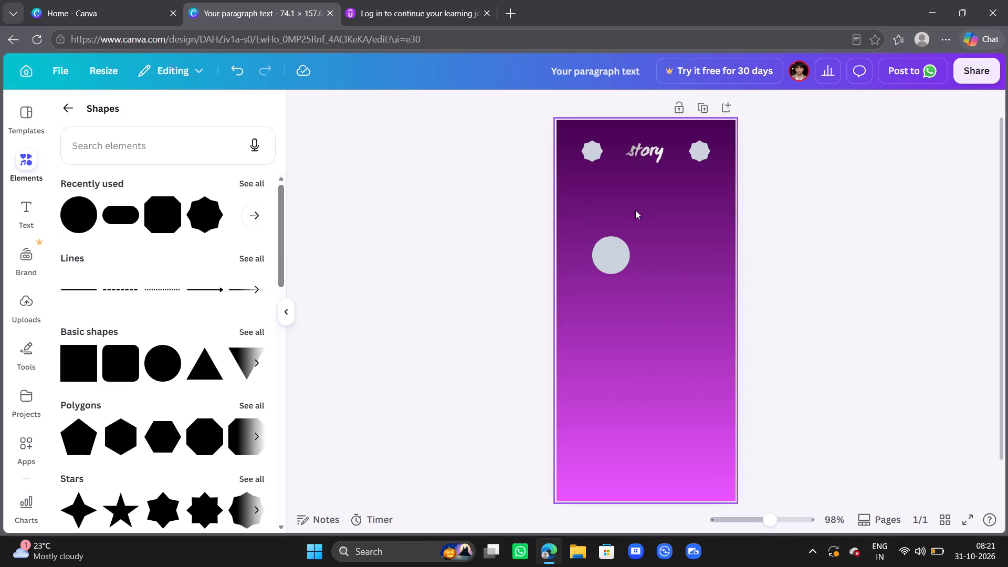
Position the grey circle near the horizontal centre of the page, in its lower part well below the story title.
left_click_drag(603, 259, 618, 271)
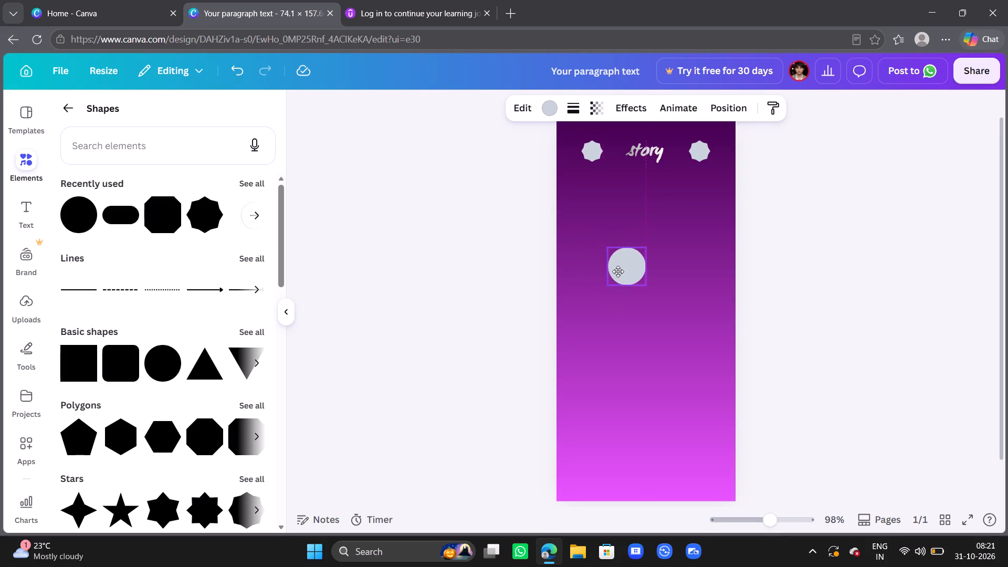
left_click_drag(618, 271, 631, 280)
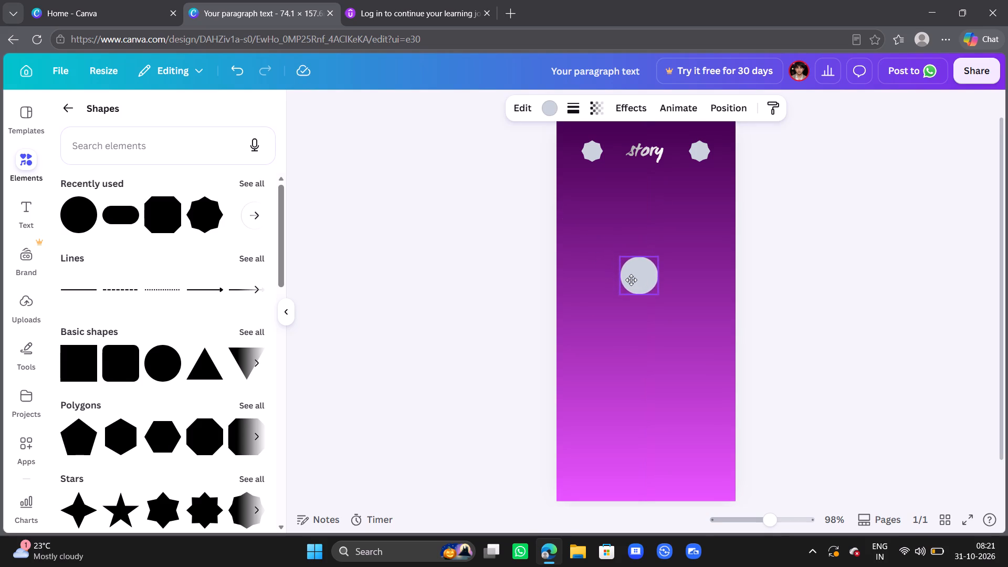
left_click_drag(631, 280, 596, 396)
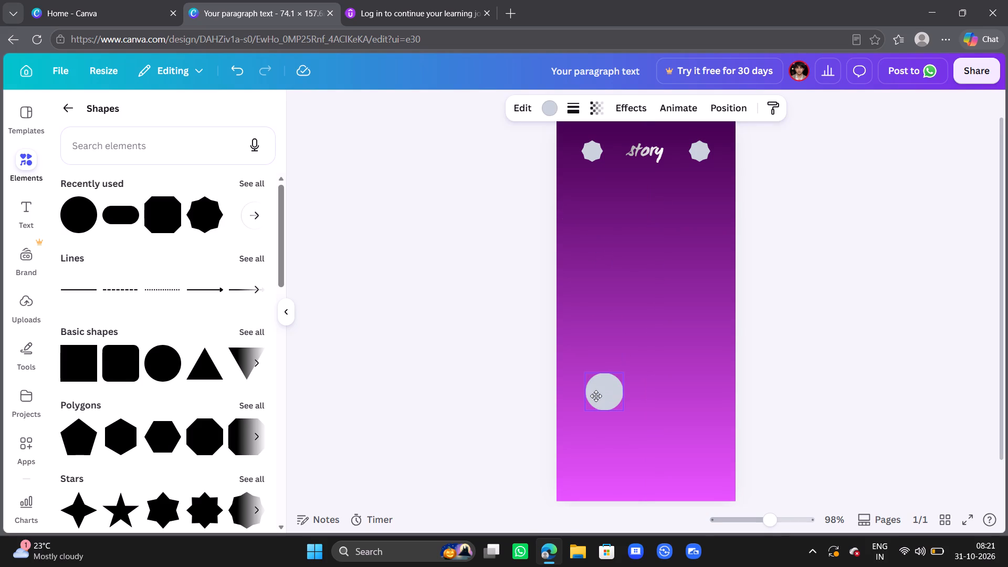
left_click_drag(596, 396, 596, 394)
left_click_drag(596, 394, 638, 394)
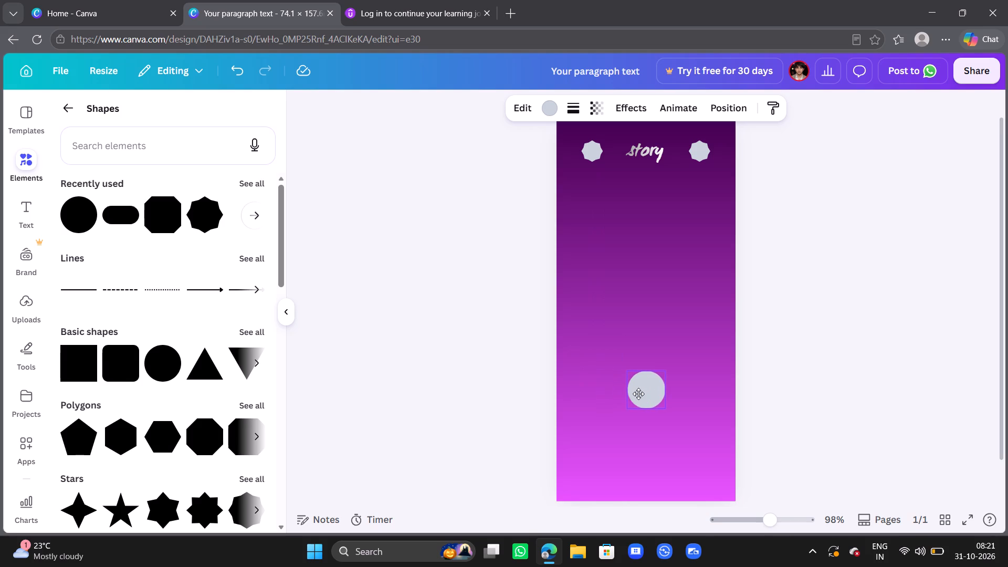
left_click_drag(638, 394, 631, 397)
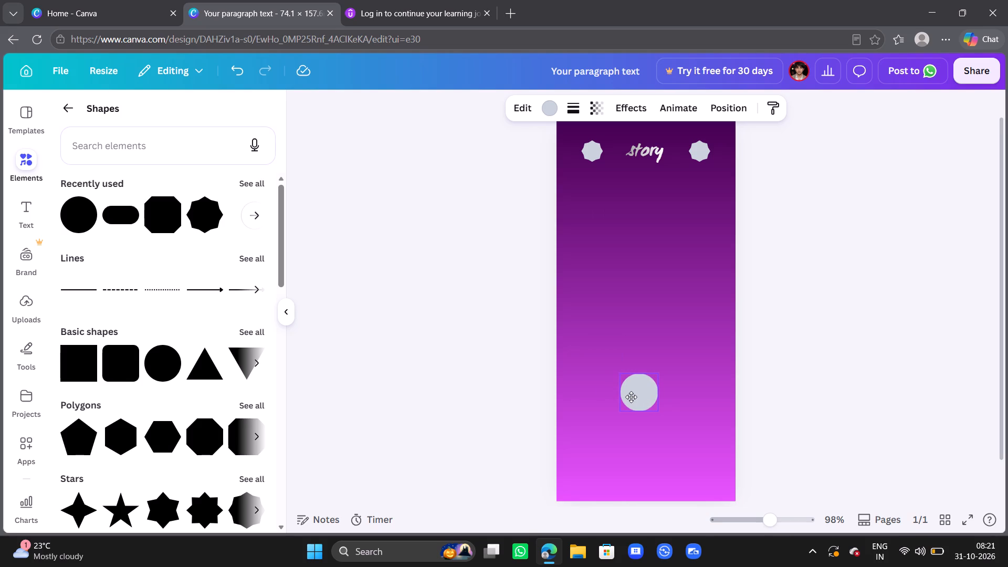
left_click_drag(631, 397, 632, 397)
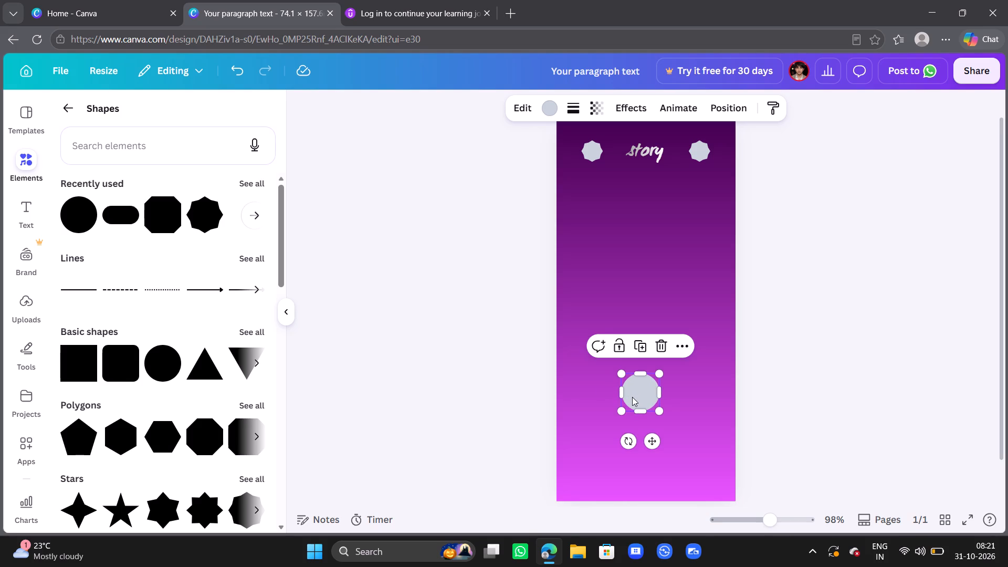
left_click(675, 444)
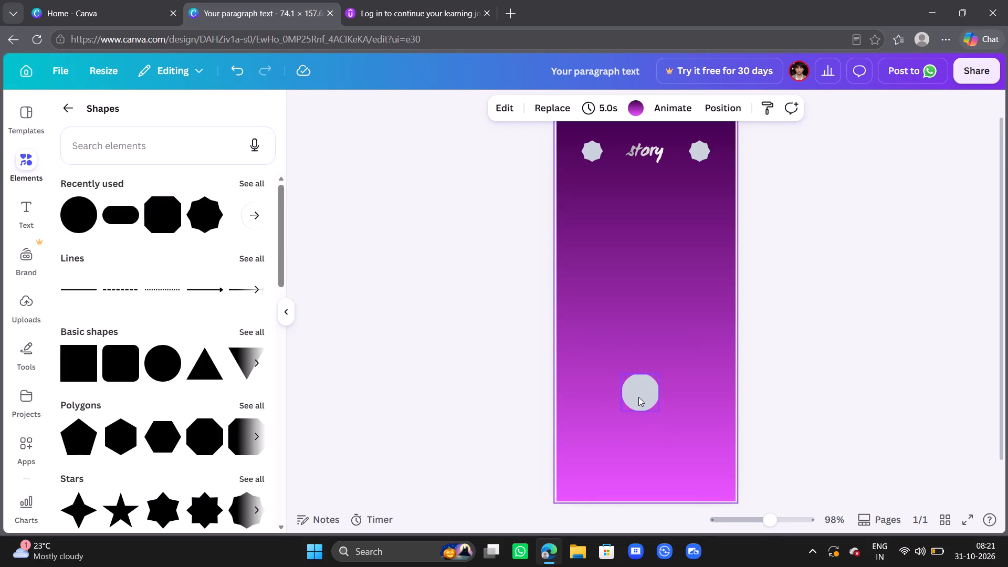
Fill the circle with the default light purple colour #e2a9f1.
left_click(638, 396)
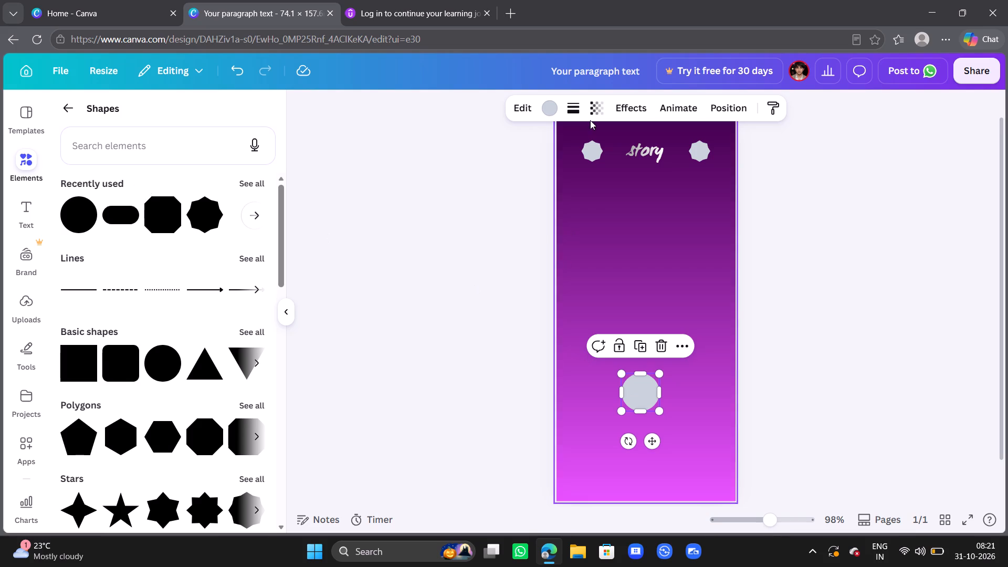
left_click(541, 104)
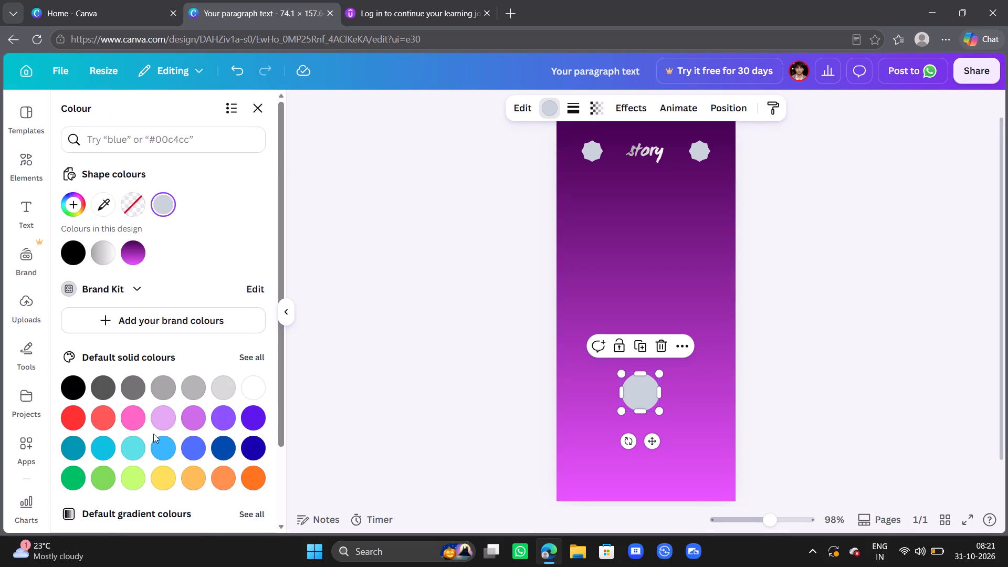
scroll(153, 432, "down", 1)
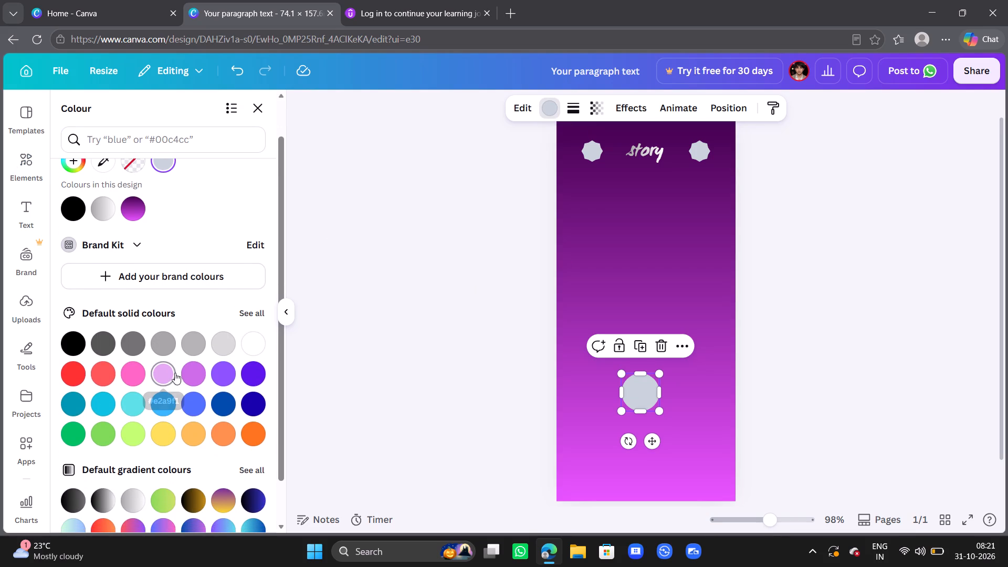
left_click(167, 374)
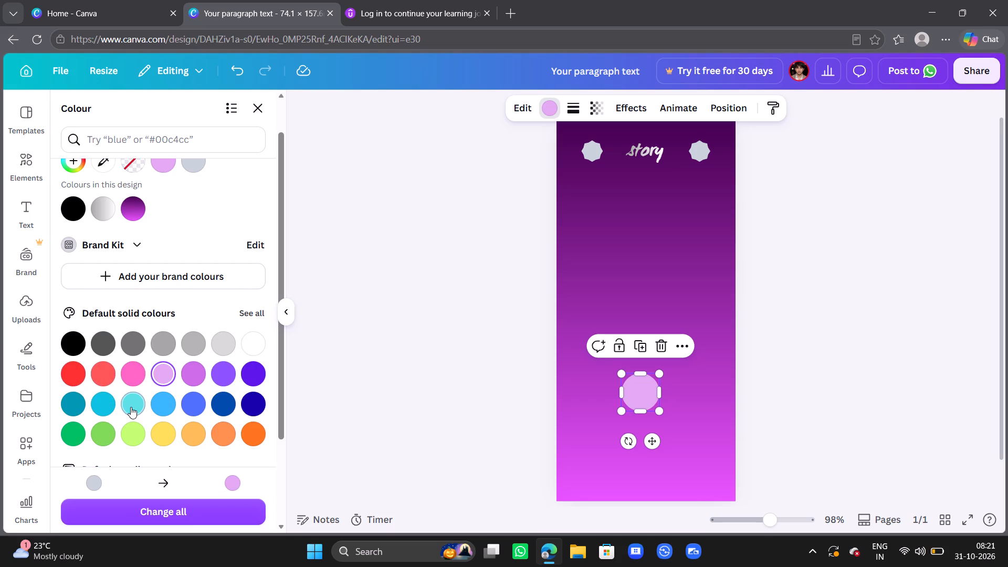
left_click(373, 397)
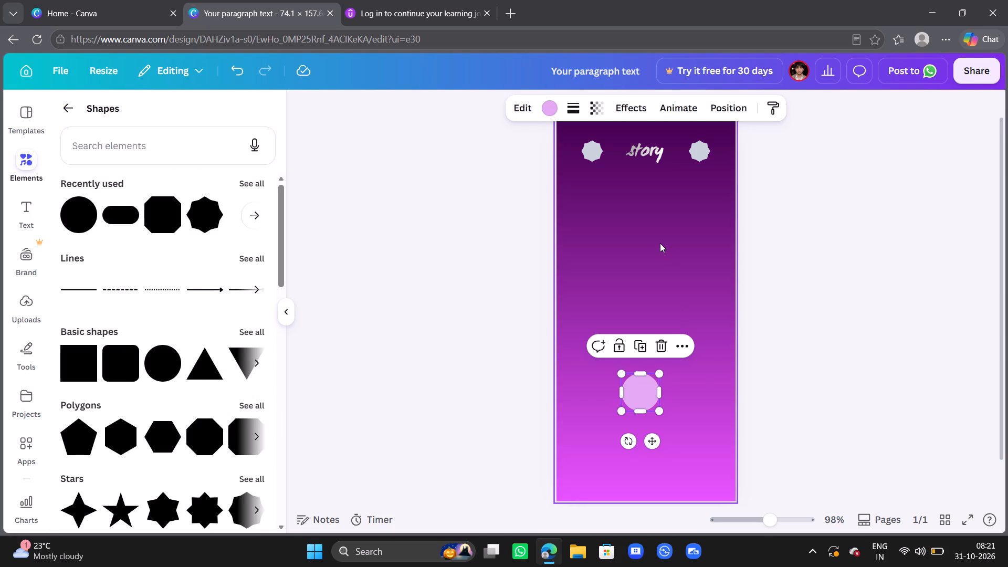
Paste the Google logo onto the page, shrink it to about the circle's size and place it over the circle.
left_click(660, 243)
key("ctrl+v")
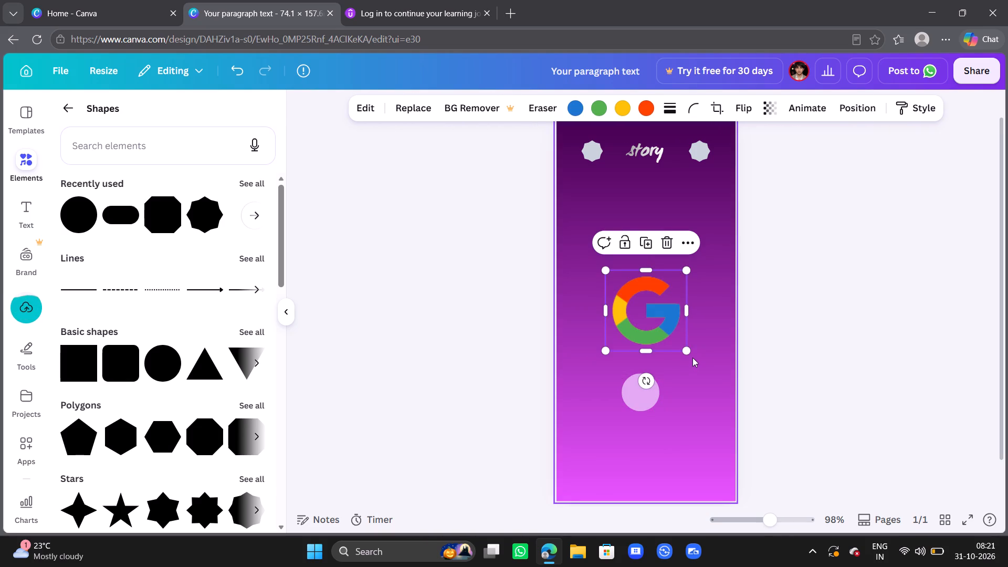
left_click_drag(654, 293, 653, 385)
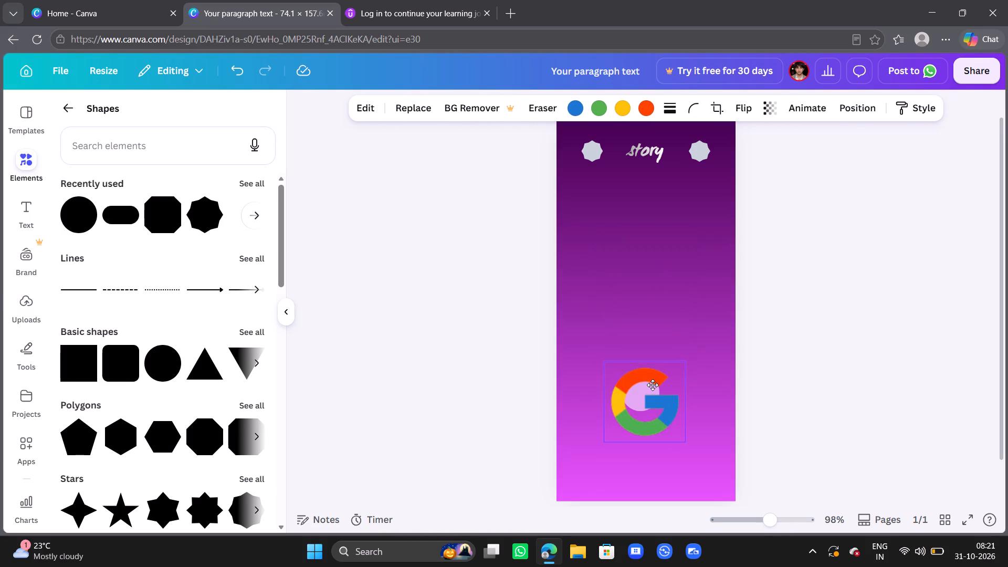
left_click_drag(653, 385, 652, 379)
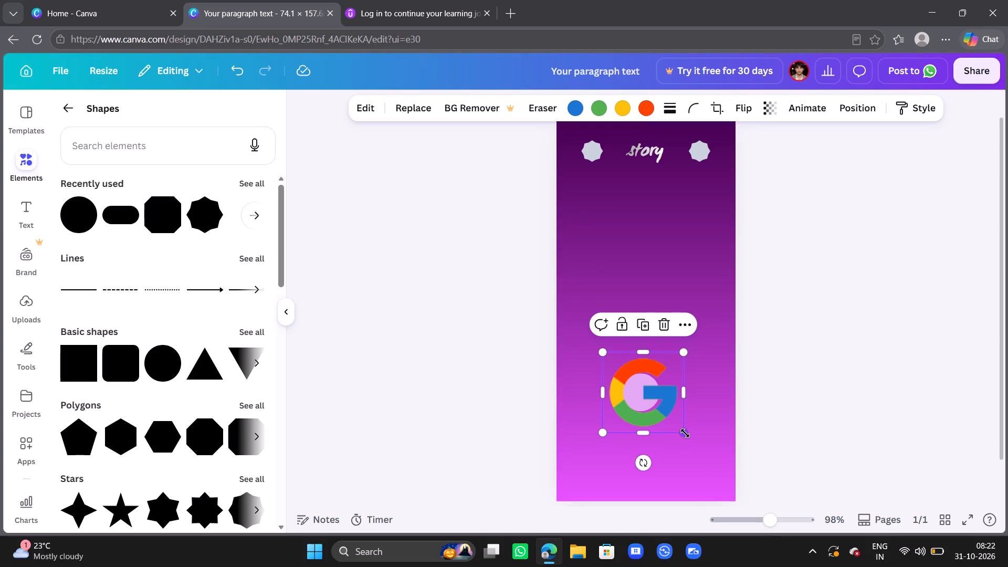
left_click_drag(685, 433, 637, 394)
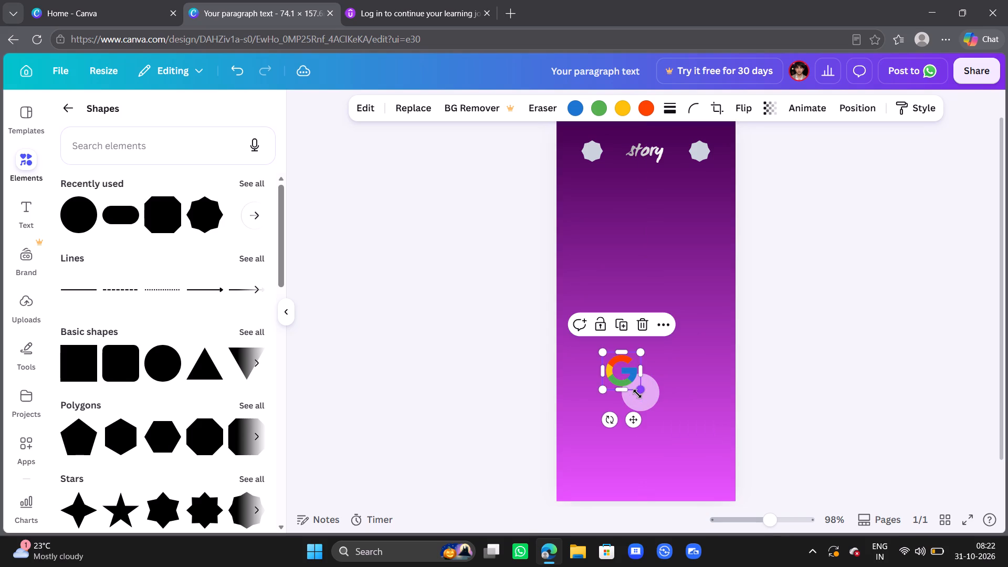
left_click_drag(618, 369, 638, 388)
left_click(500, 388)
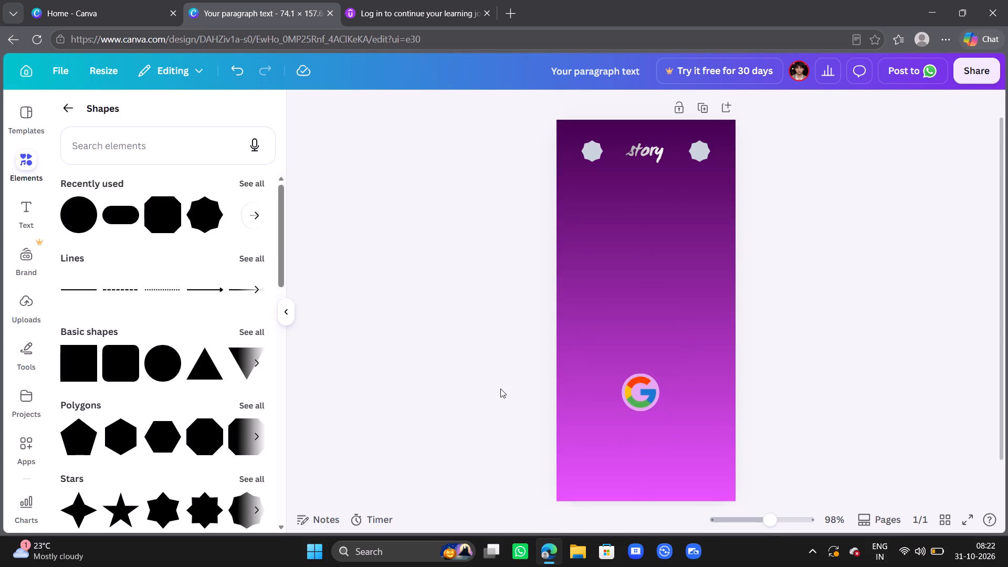
Reduce the Google logo slightly and centre it so the light purple circle frames it as a border.
left_click(639, 395)
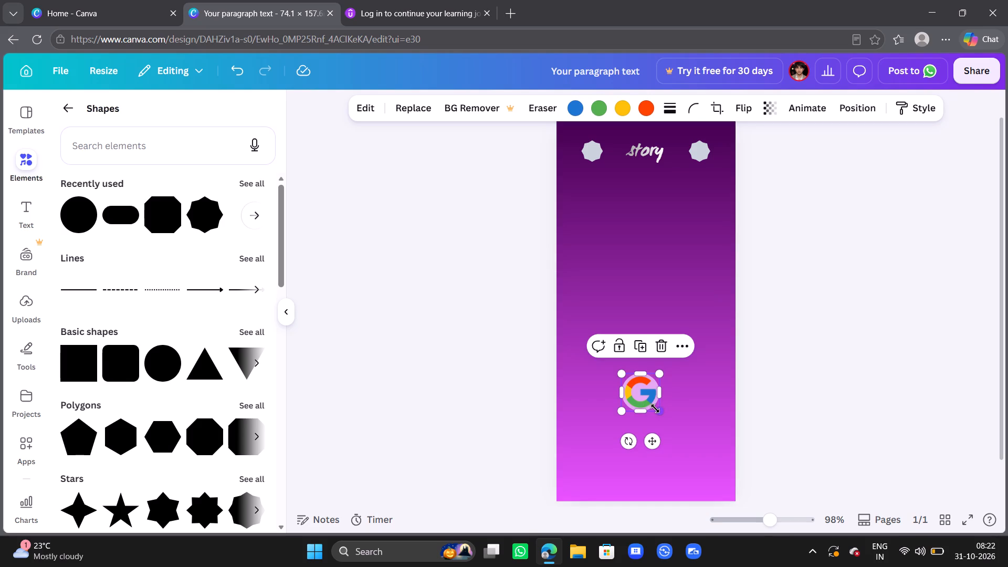
left_click_drag(659, 411, 655, 406)
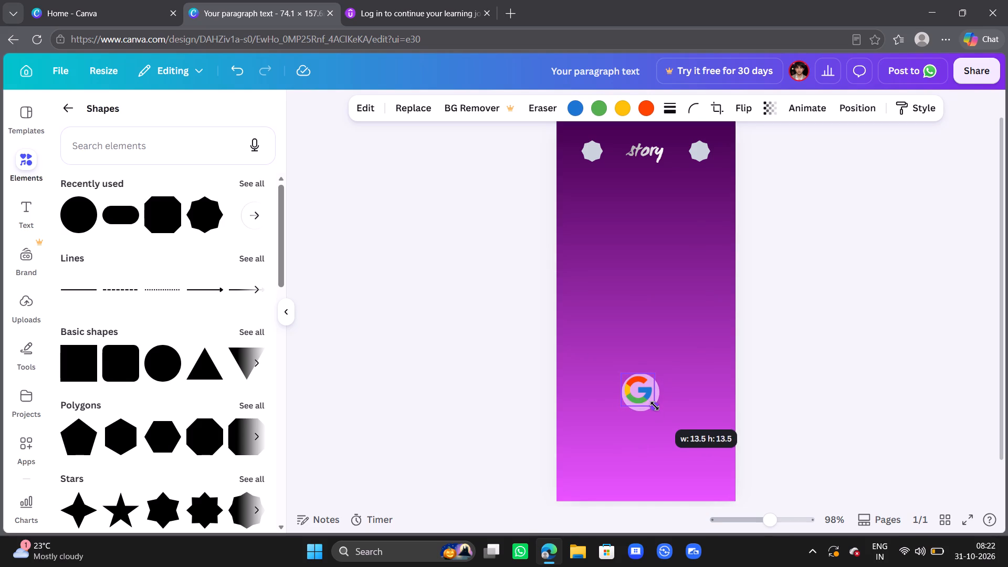
left_click_drag(655, 406, 652, 405)
left_click(636, 381)
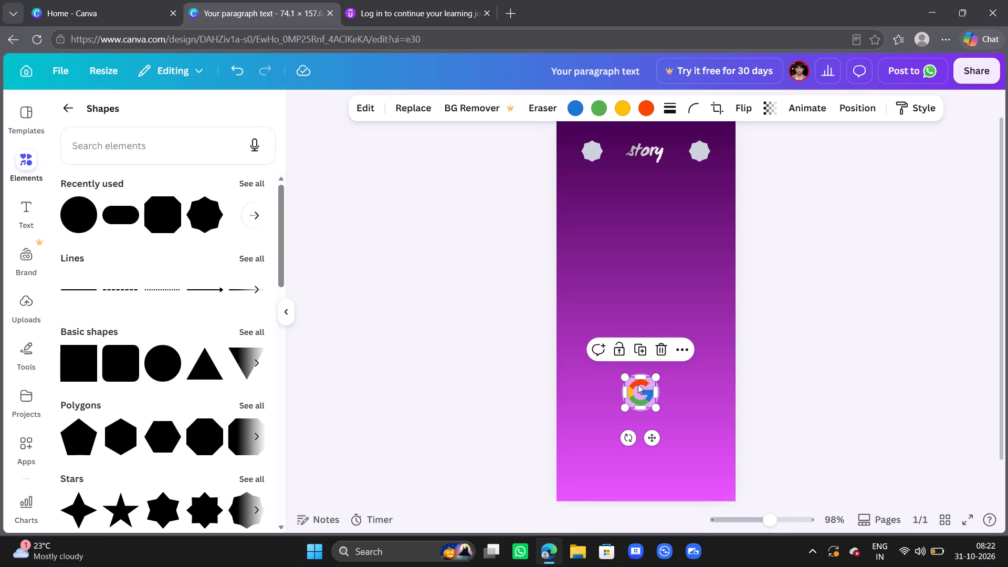
left_click(496, 367)
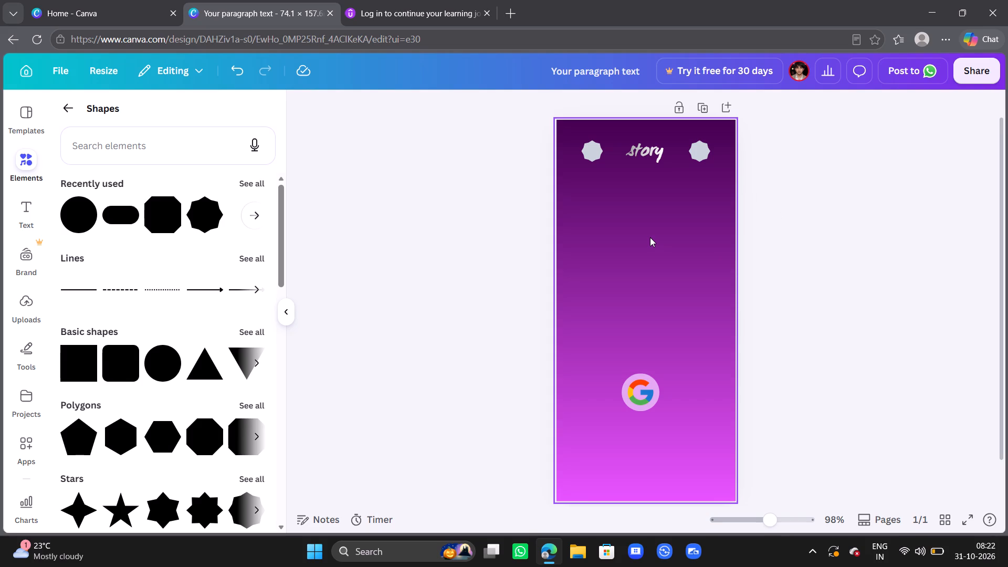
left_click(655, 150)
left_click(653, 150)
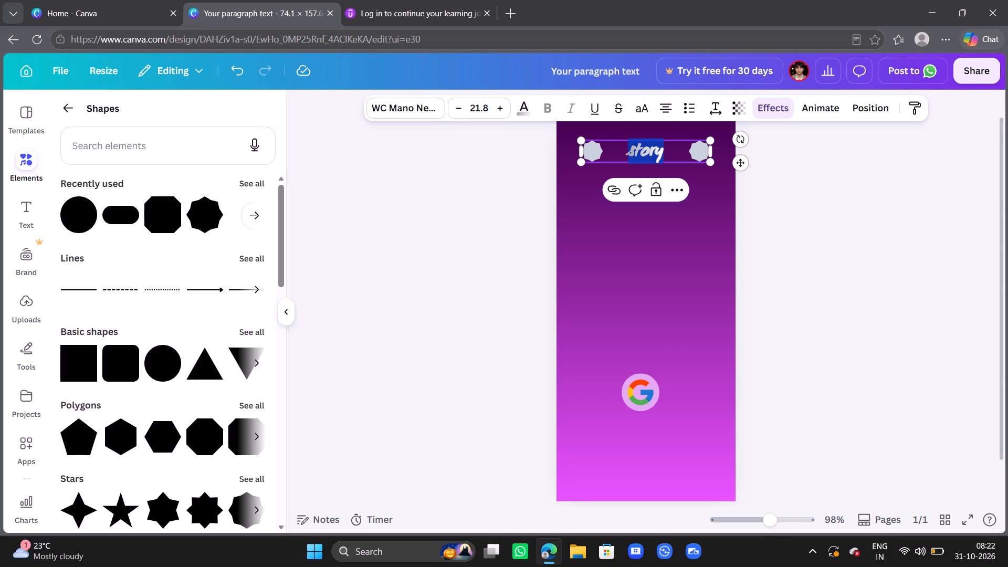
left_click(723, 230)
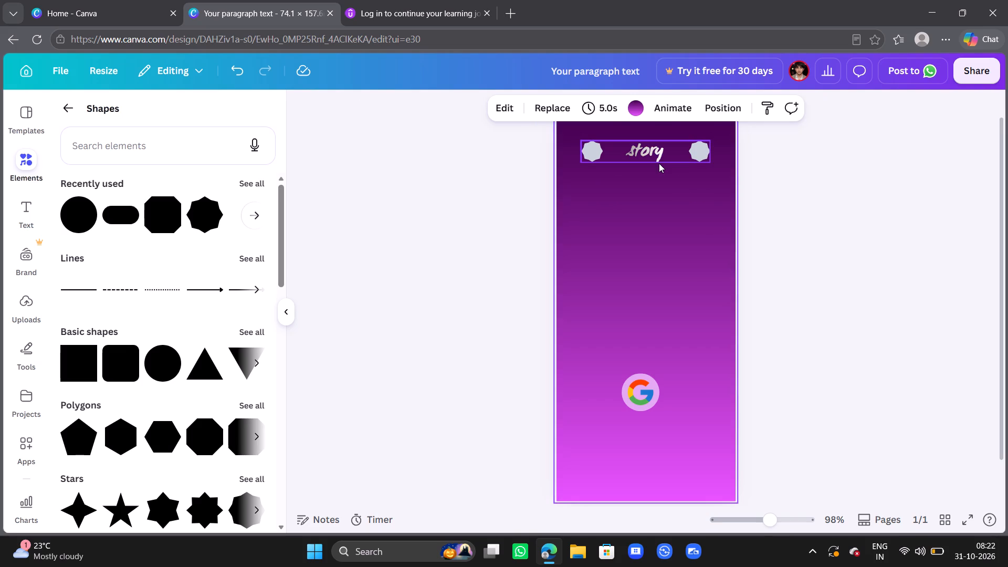
Duplicate the story title and place the copy near the middle of the page, between the title and the Google icon.
left_click(658, 161)
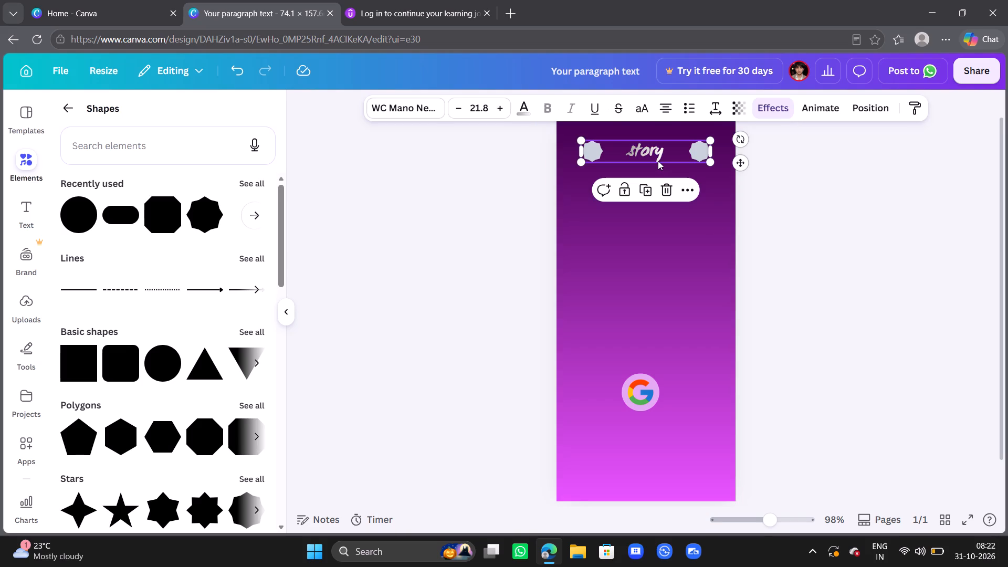
key("ctrl+c")
left_click(663, 256)
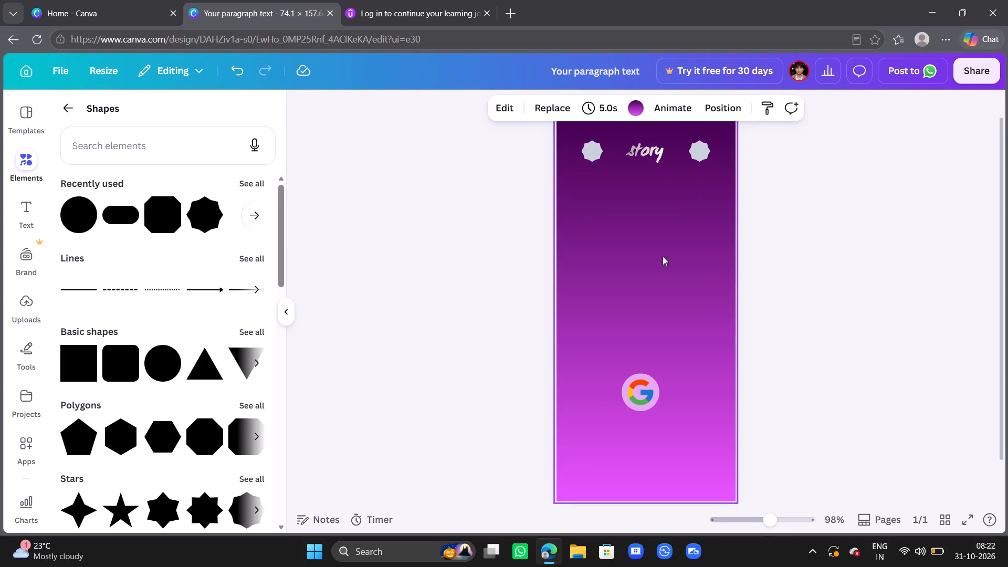
key("ctrl+v")
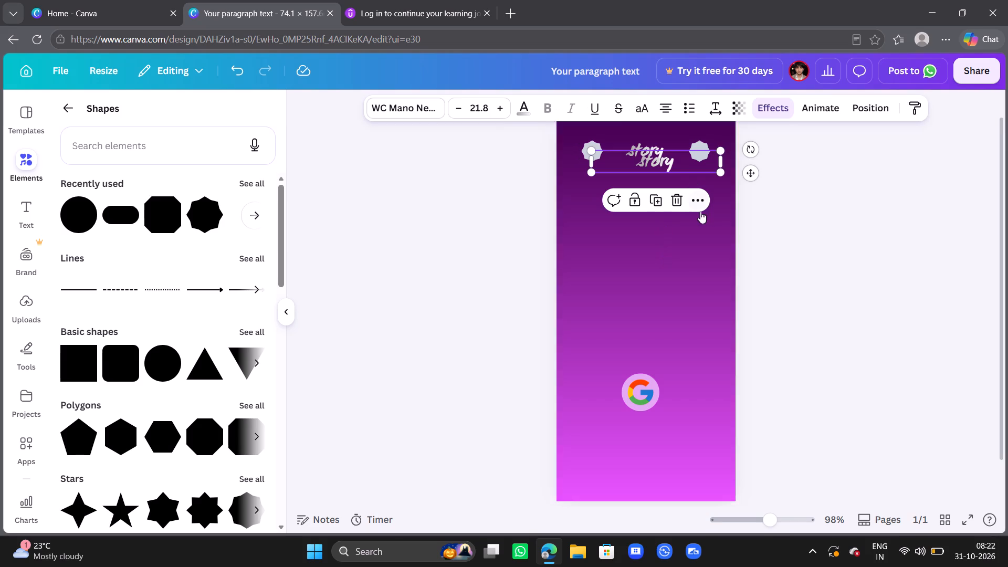
left_click_drag(682, 171, 684, 230)
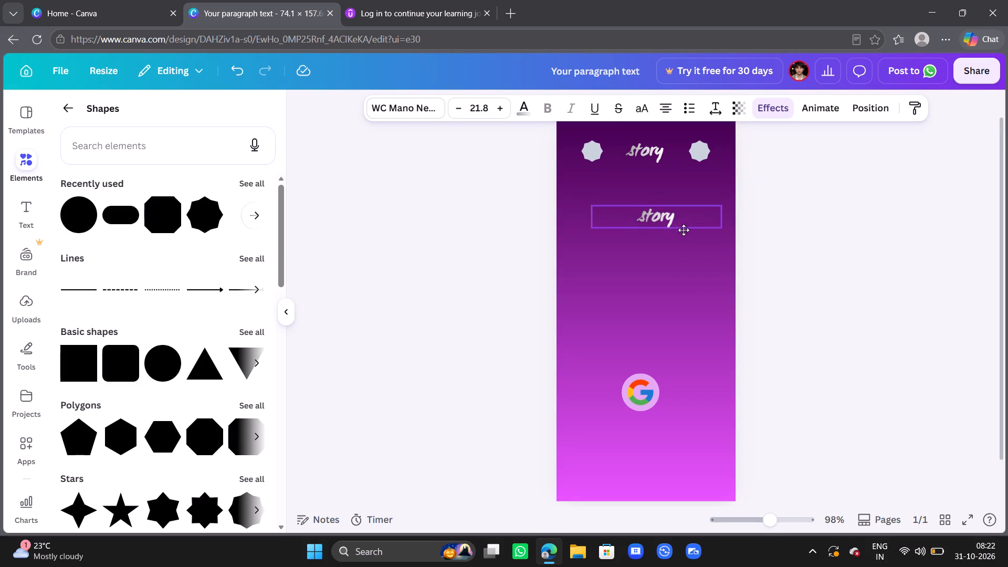
left_click_drag(684, 230, 669, 274)
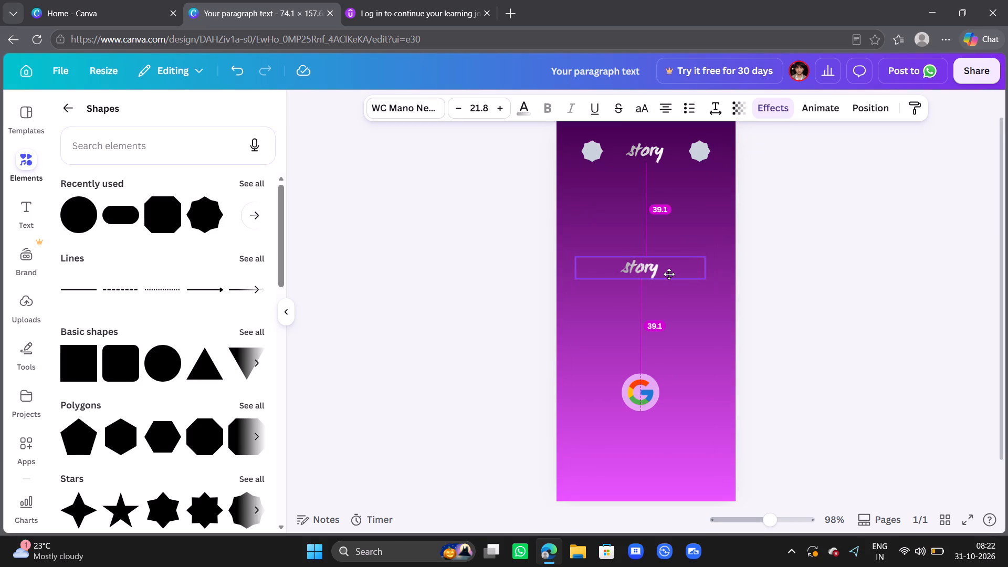
left_click_drag(669, 274, 667, 269)
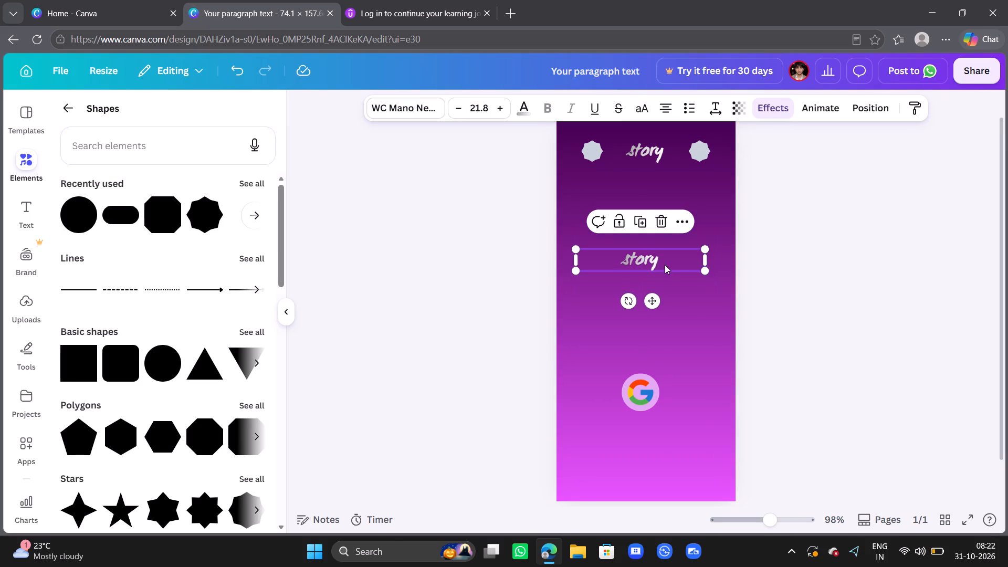
Replace the copied title's text with "Dating made simple".
double_click(659, 261)
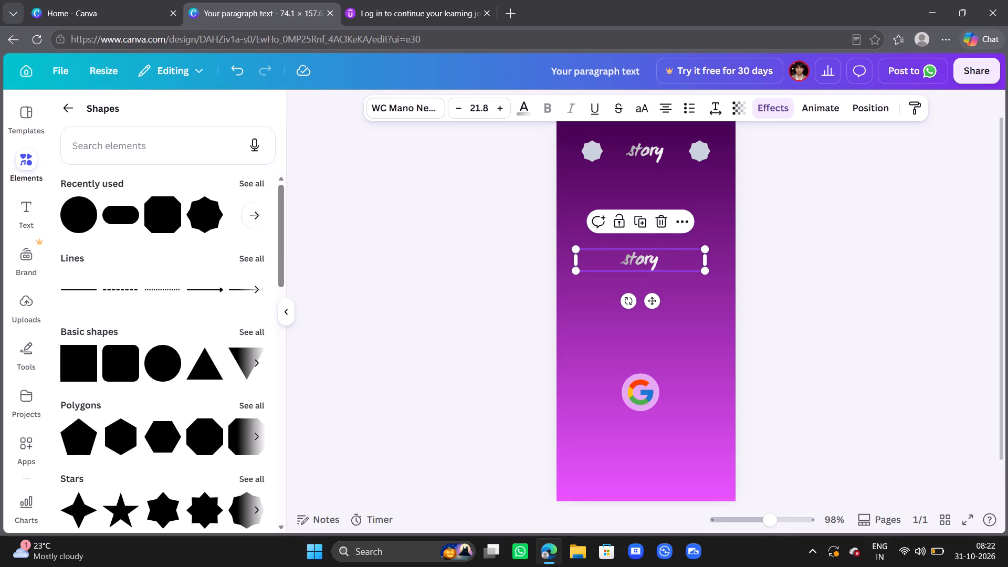
key("BackSpace")
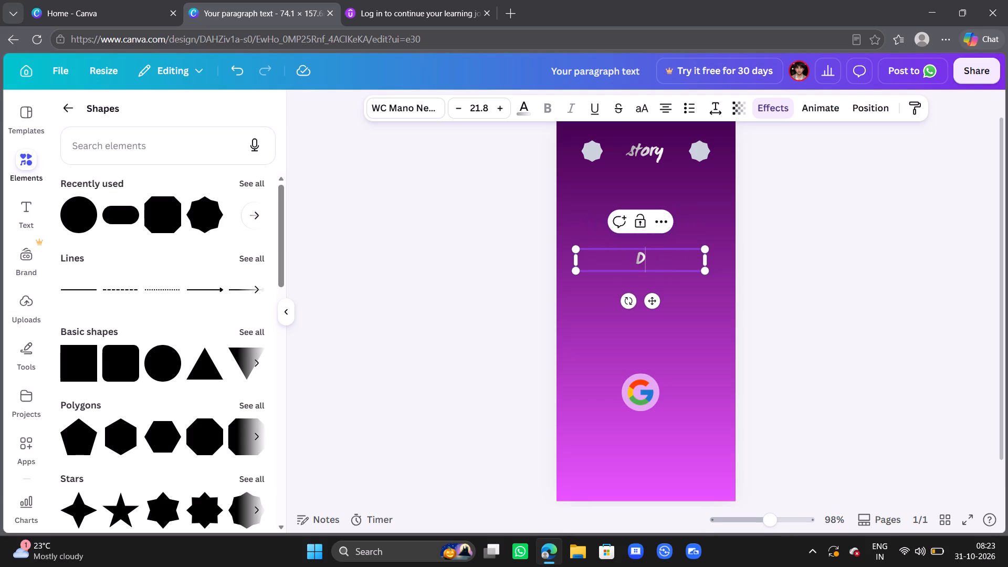
type("ating")
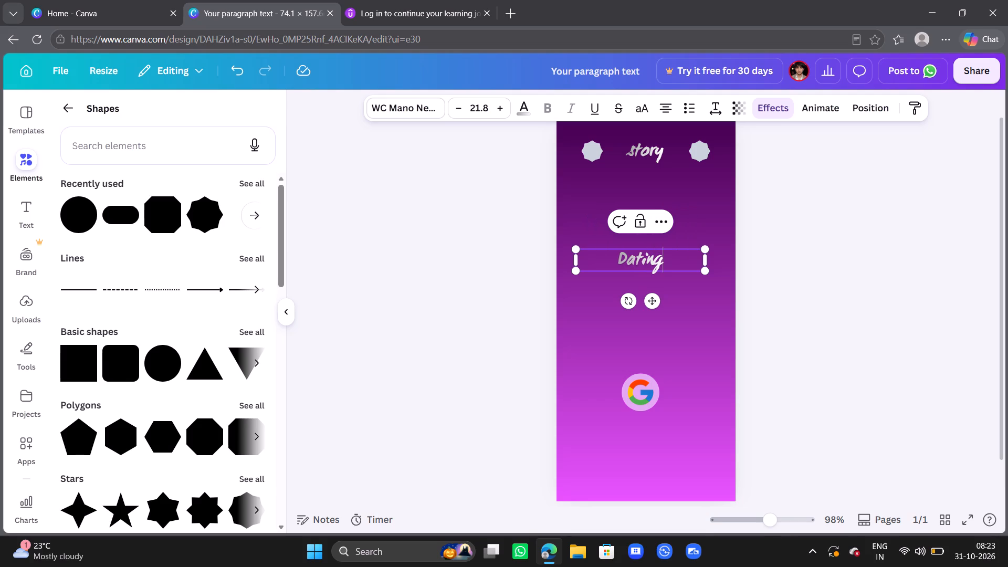
key("space")
type("made")
key("space")
type("simple")
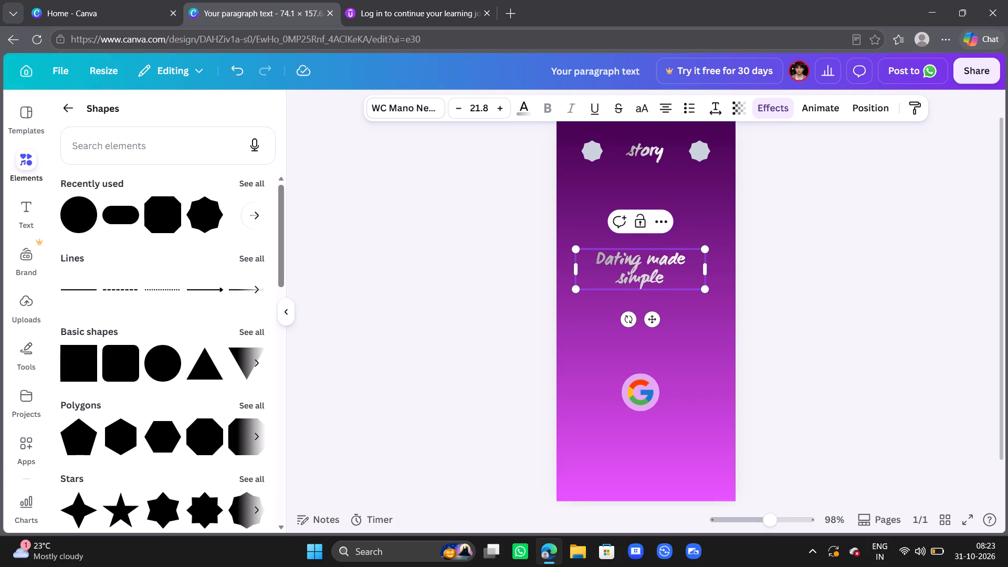
Widen the "Dating made simple" text box so it fits on one line, and move it slightly up, centred on the page.
left_click_drag(708, 271, 723, 272)
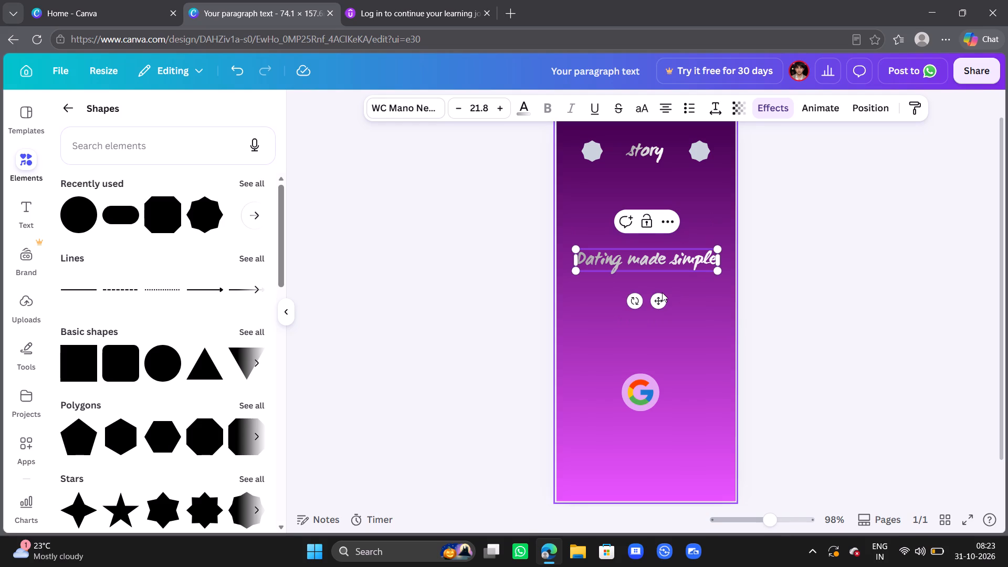
left_click_drag(659, 298, 659, 282)
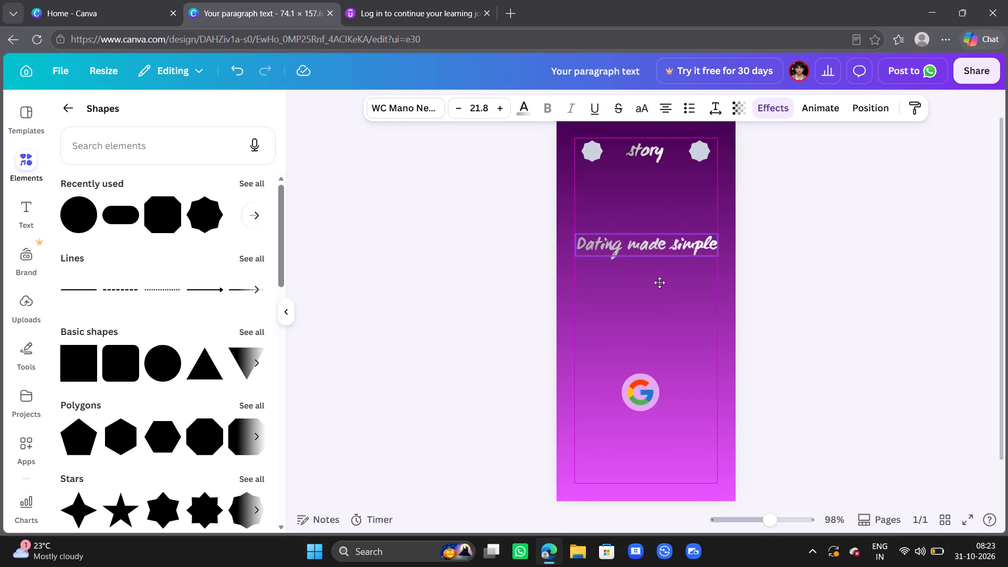
left_click_drag(659, 282, 659, 275)
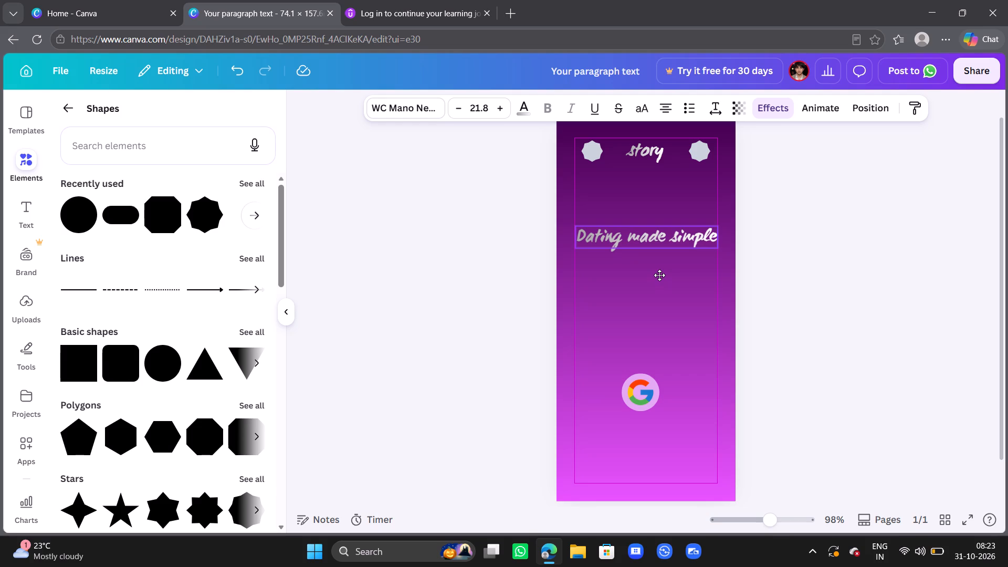
left_click_drag(659, 275, 659, 280)
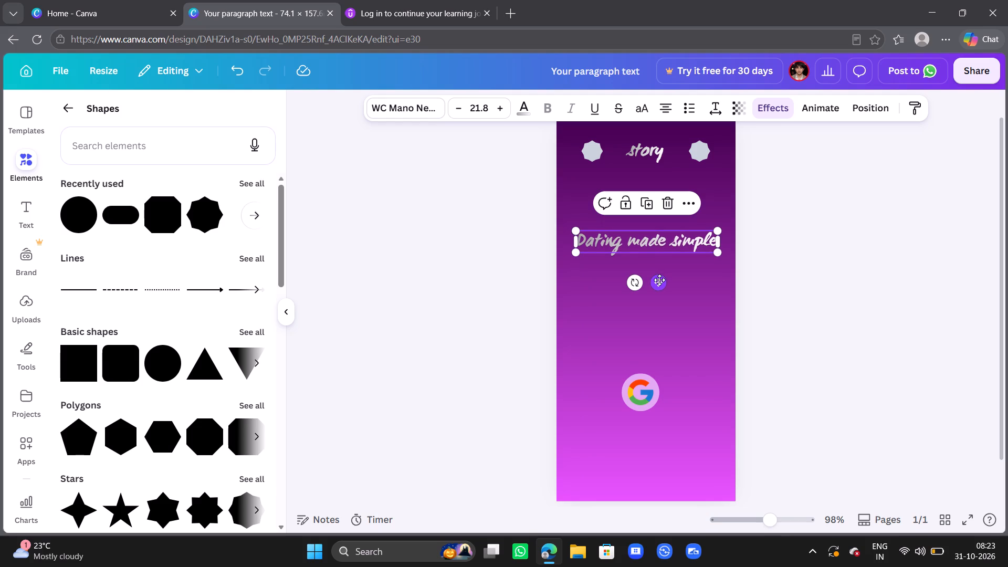
left_click(809, 313)
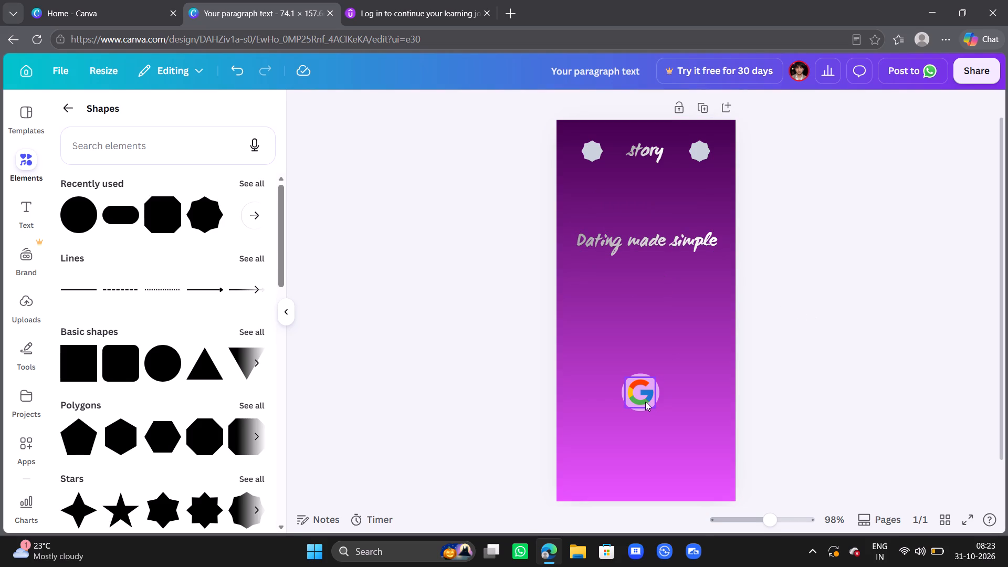
Select the badge on the left side of the story title.
left_click(592, 154)
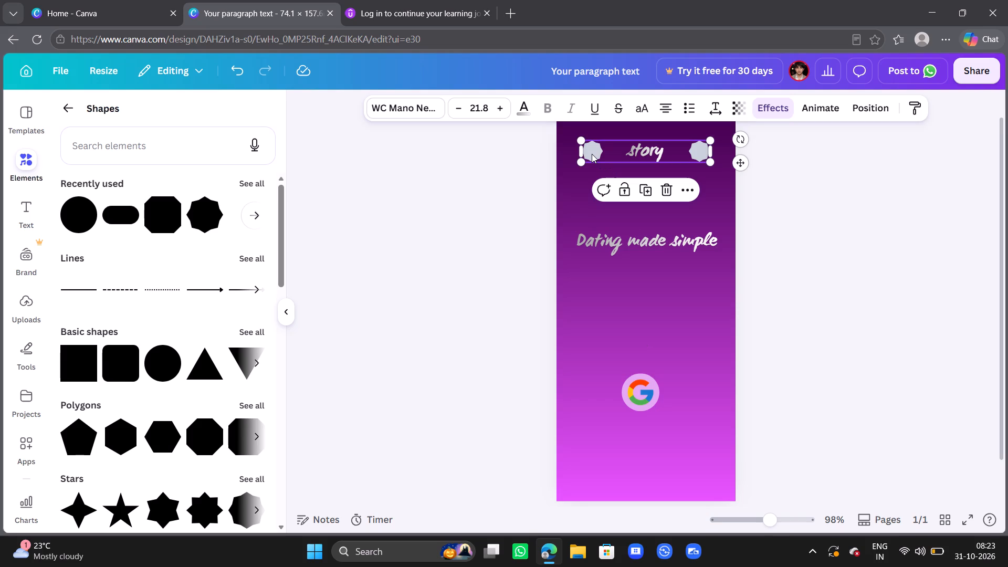
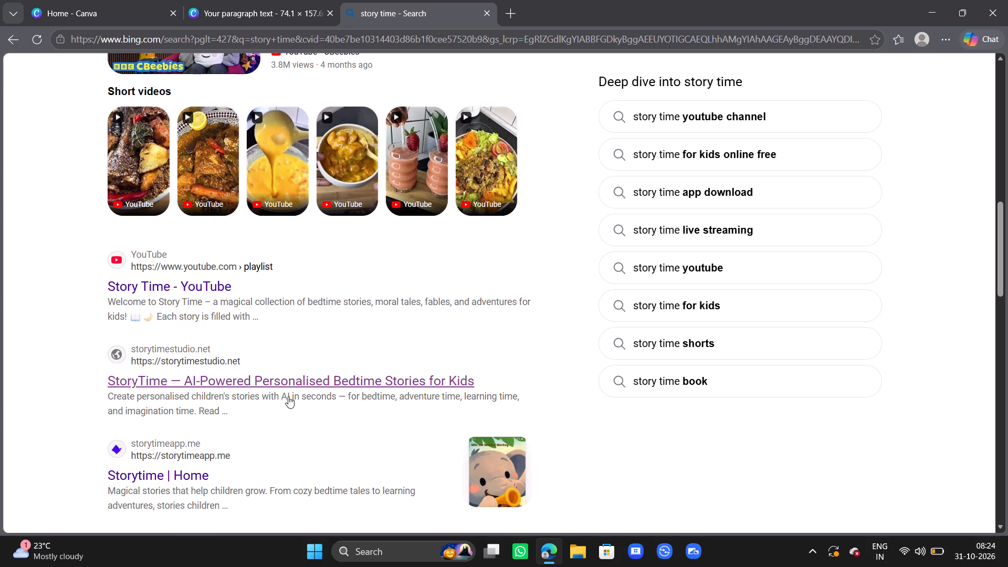
Close the "story time" web search and return to the Canva design.
left_click(490, 14)
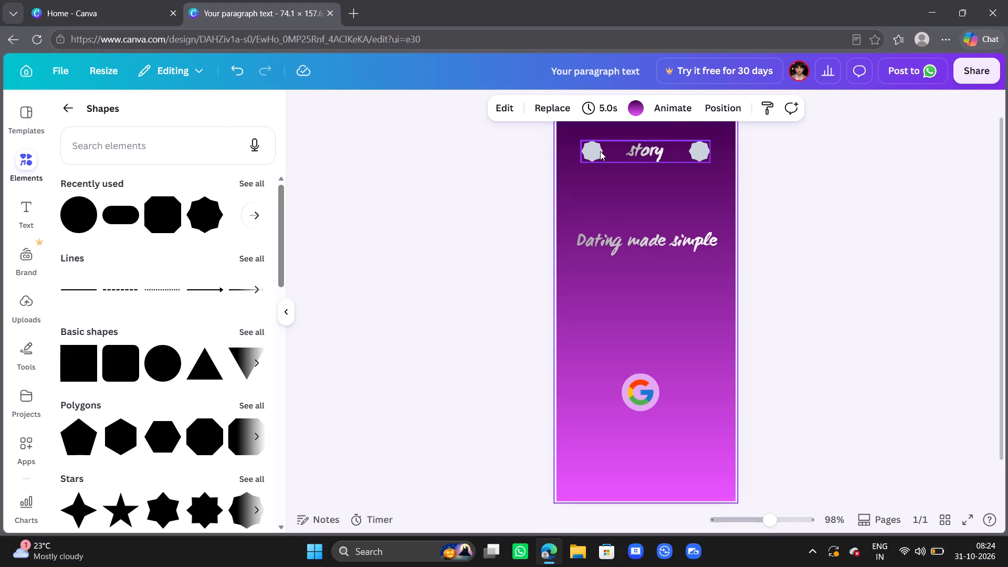
Duplicate the "story" title and place the copy directly below the original.
left_click(636, 152)
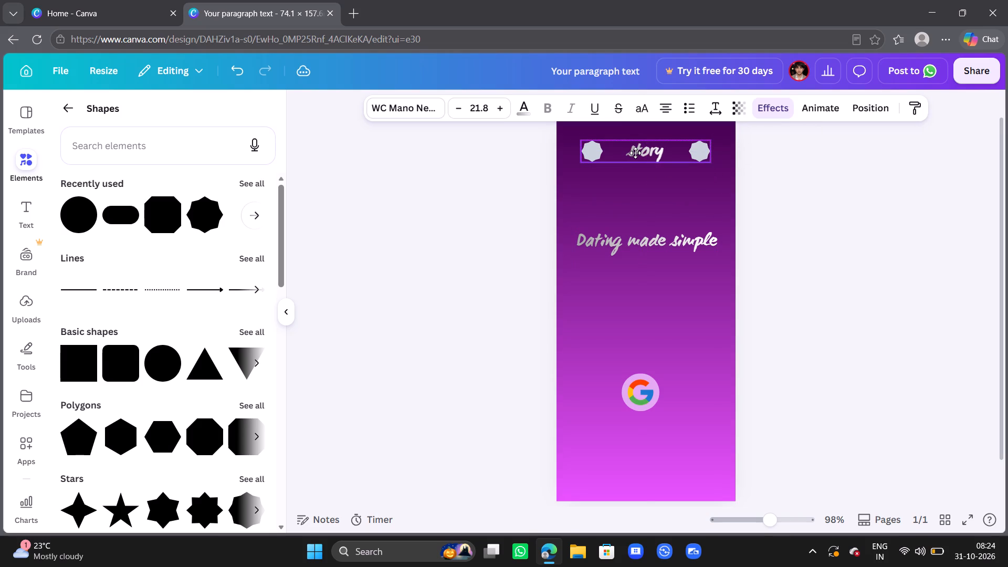
left_click(622, 215)
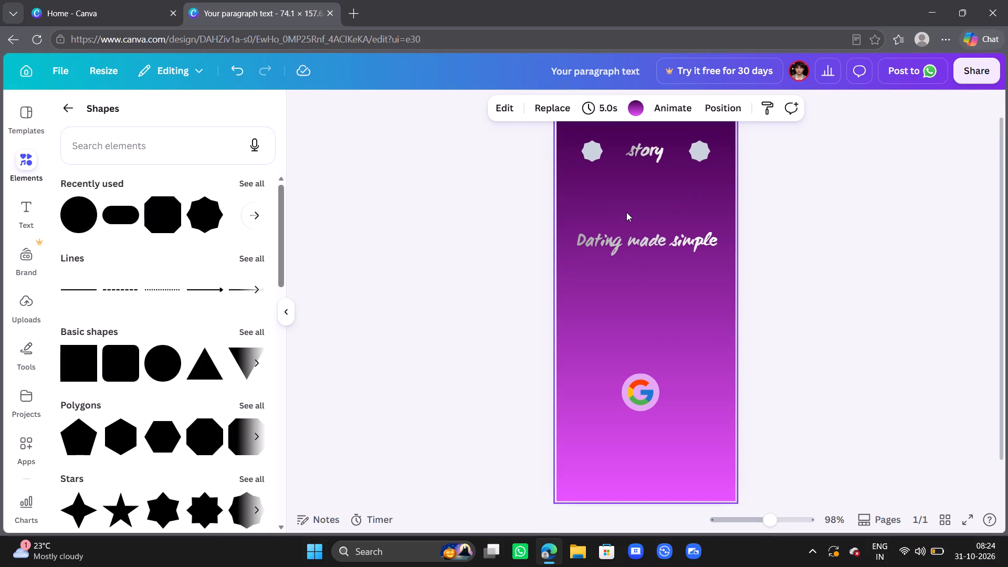
left_click(646, 194)
key("ctrl+v")
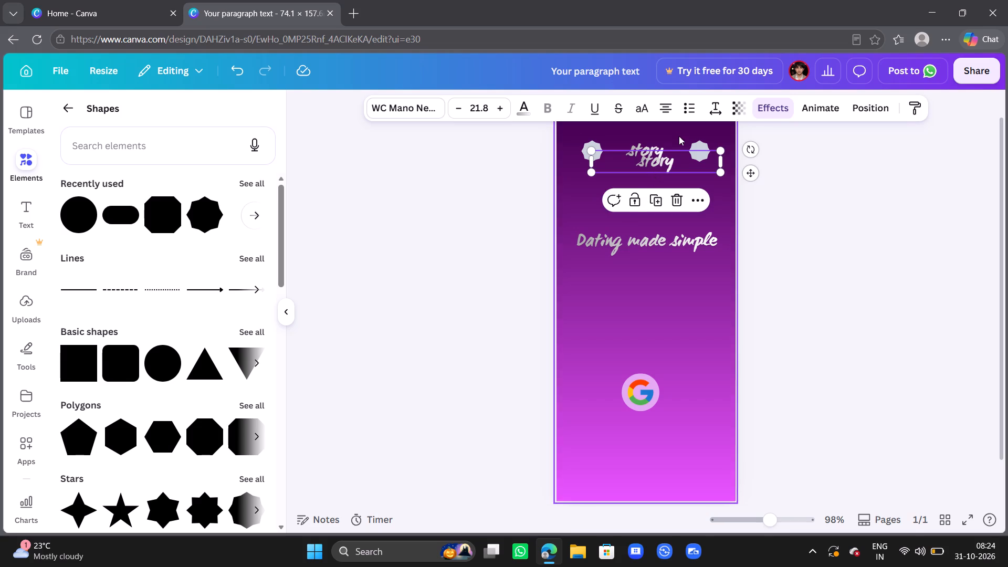
left_click_drag(677, 162, 674, 179)
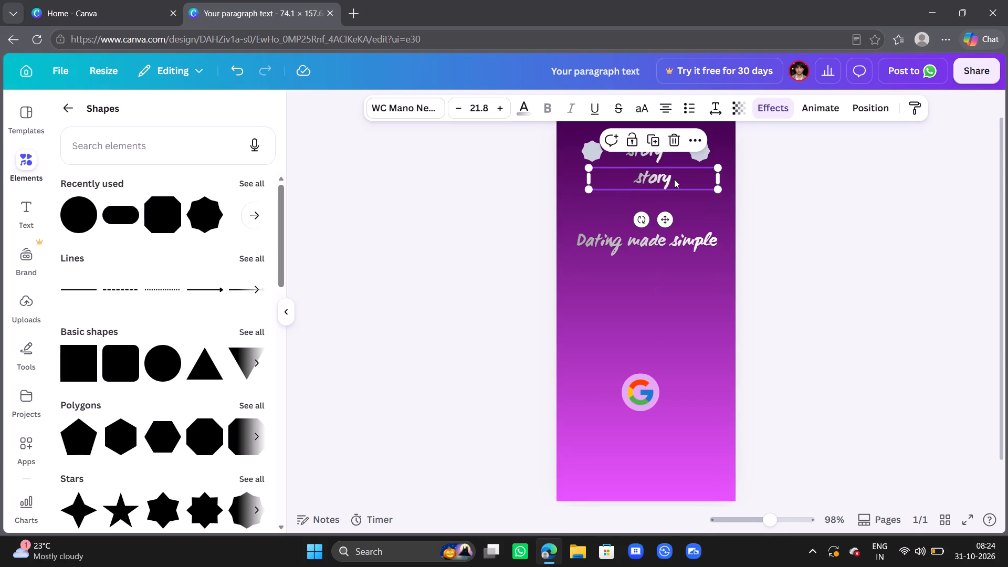
Replace the copied title's text with "Crafting".
left_click(673, 181)
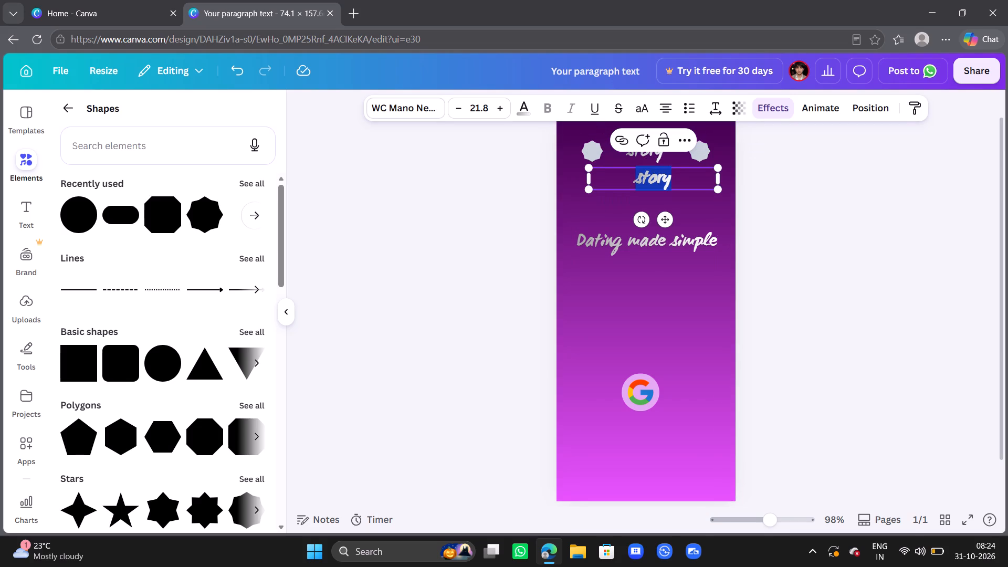
key("BackSpace")
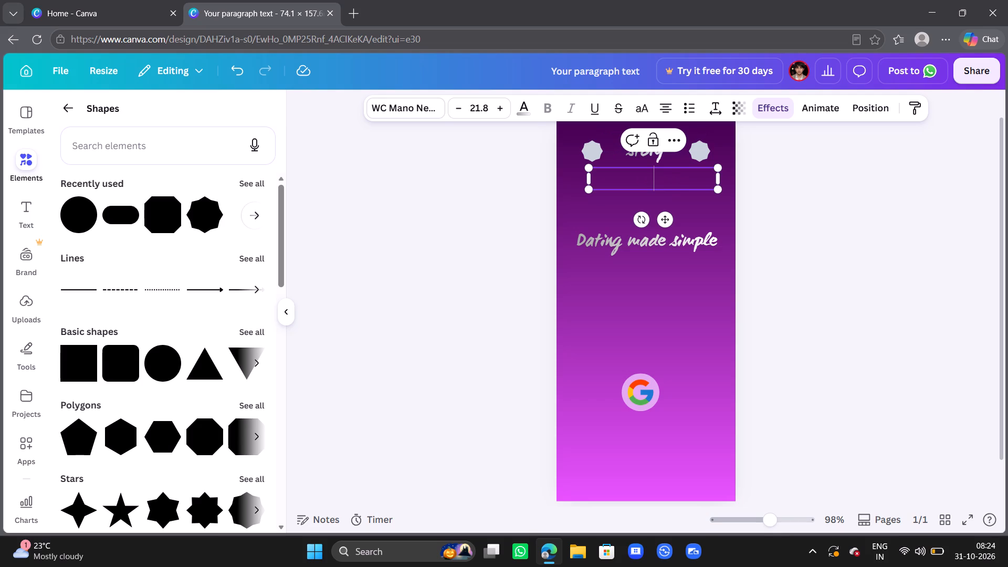
type("aar")
type("vi")
type("ng")
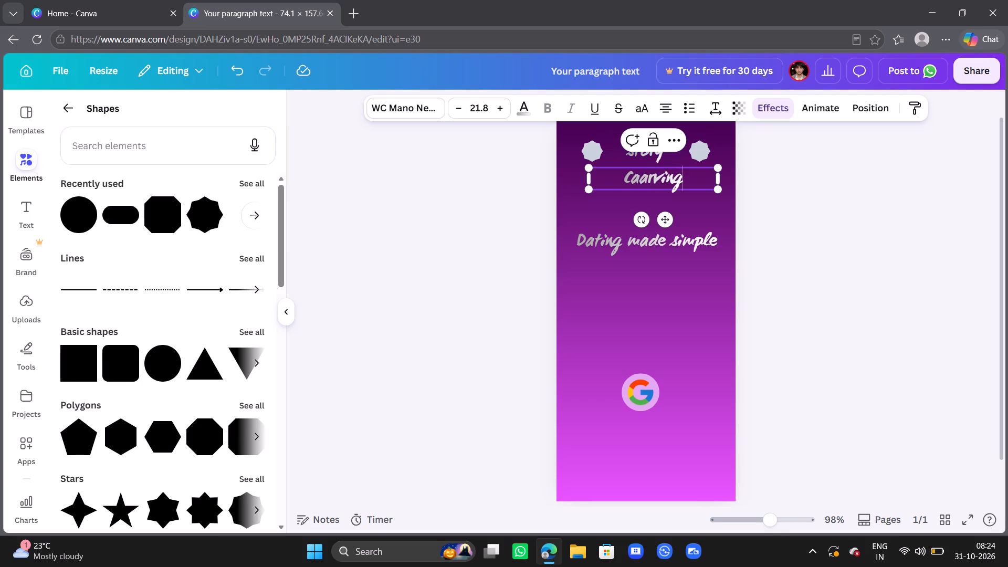
key("BackSpace")
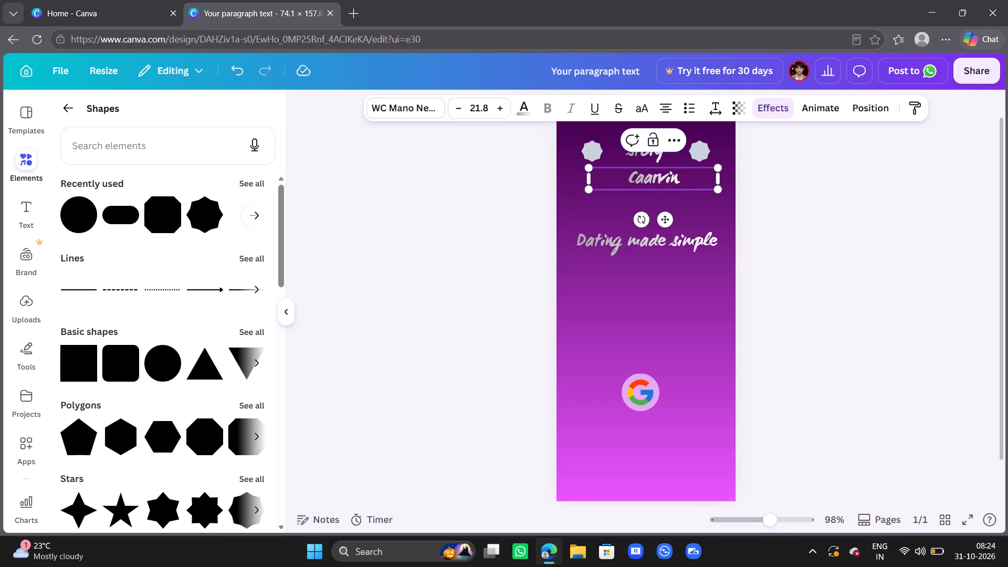
key("BackSpace")
key("BackSpace")
key("BackSpace")
key("BackSpace")
key("BackSpace")
key("BackSpace")
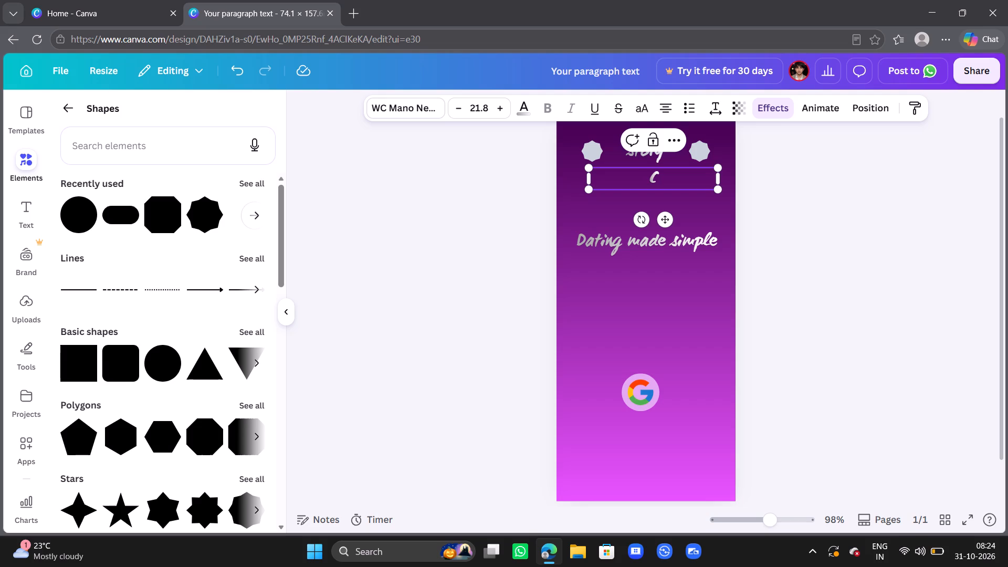
type("rafti")
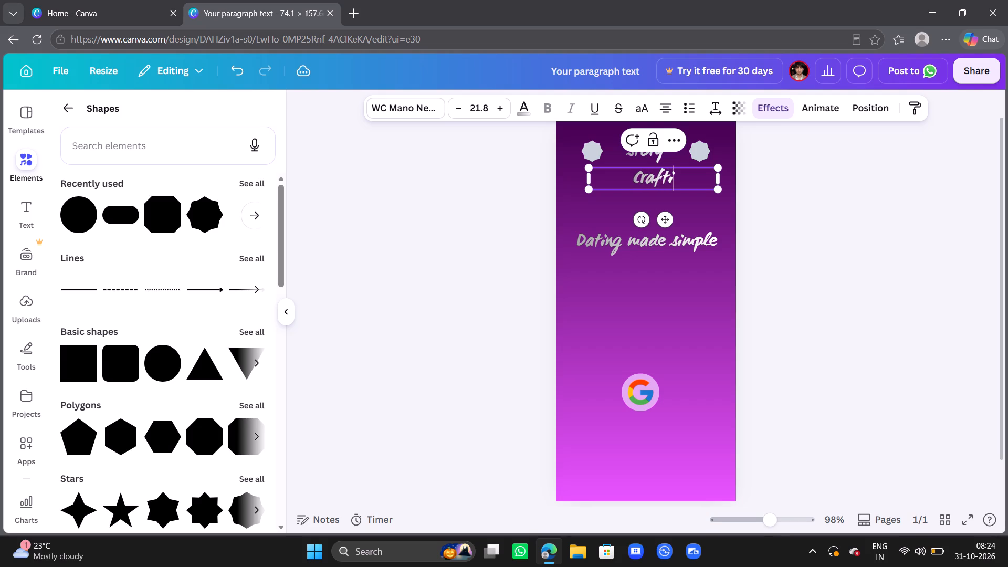
type("ng")
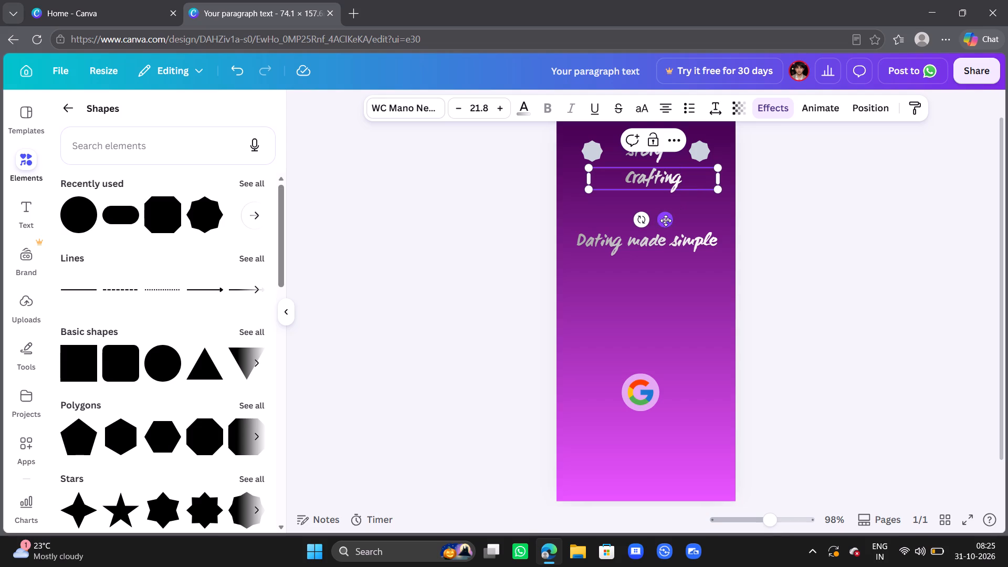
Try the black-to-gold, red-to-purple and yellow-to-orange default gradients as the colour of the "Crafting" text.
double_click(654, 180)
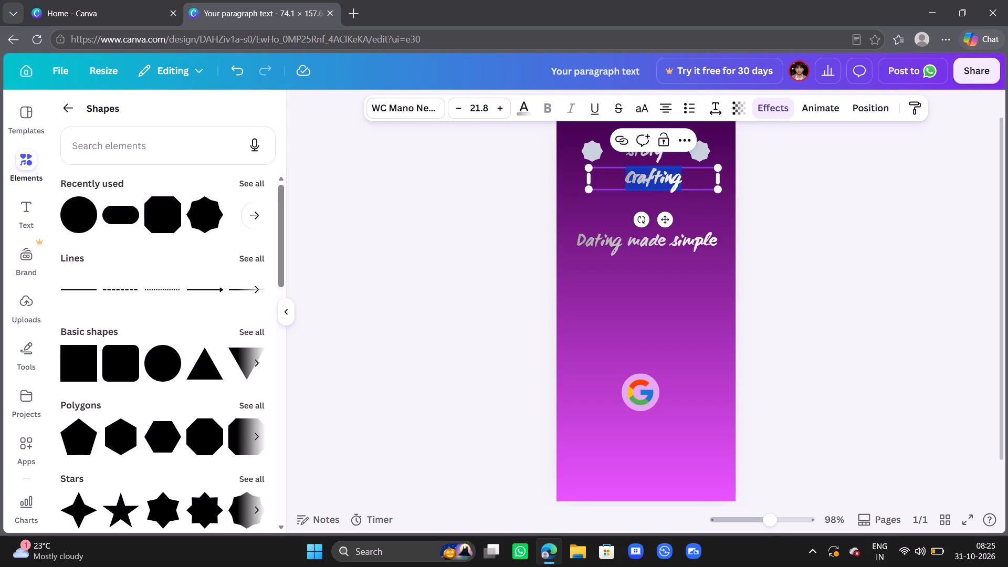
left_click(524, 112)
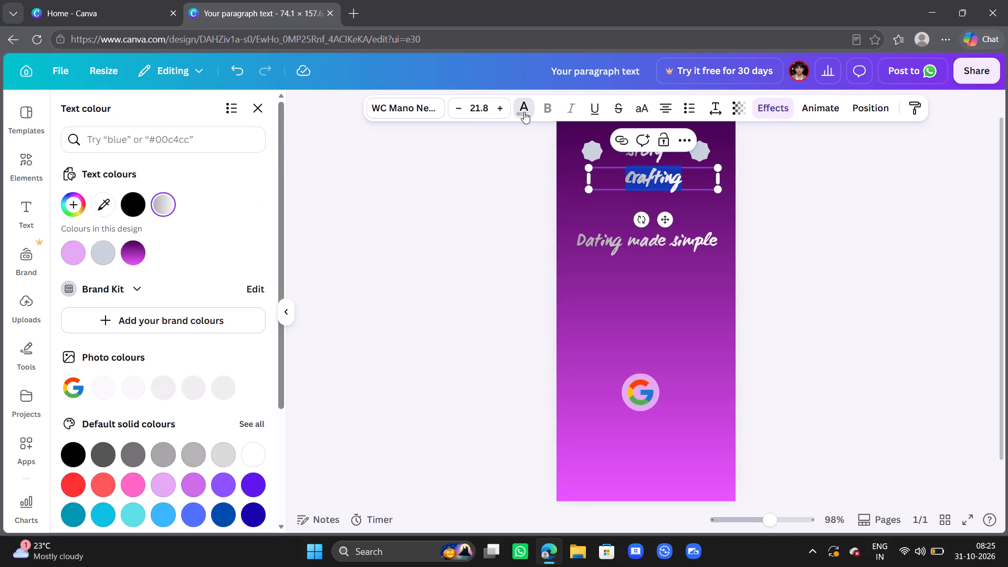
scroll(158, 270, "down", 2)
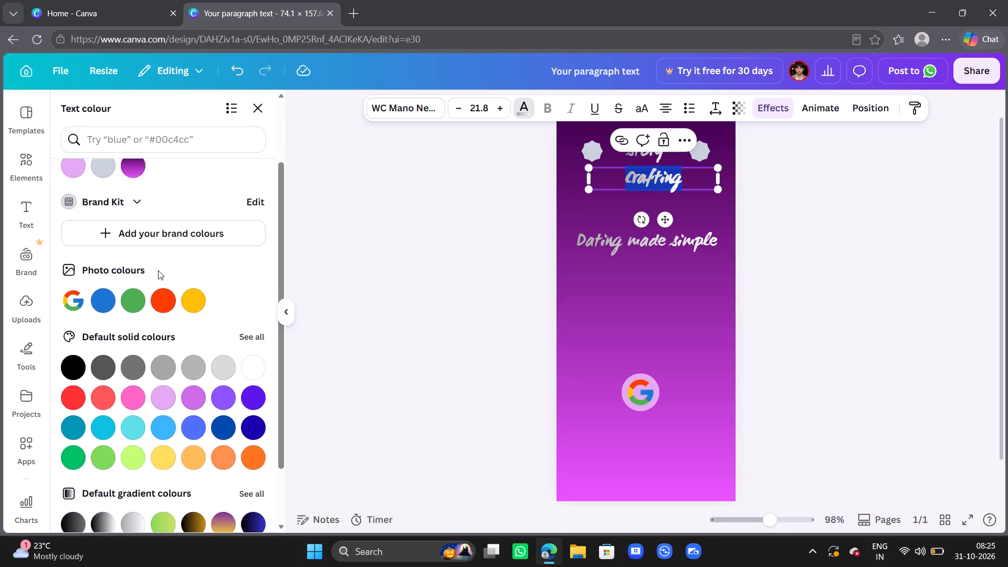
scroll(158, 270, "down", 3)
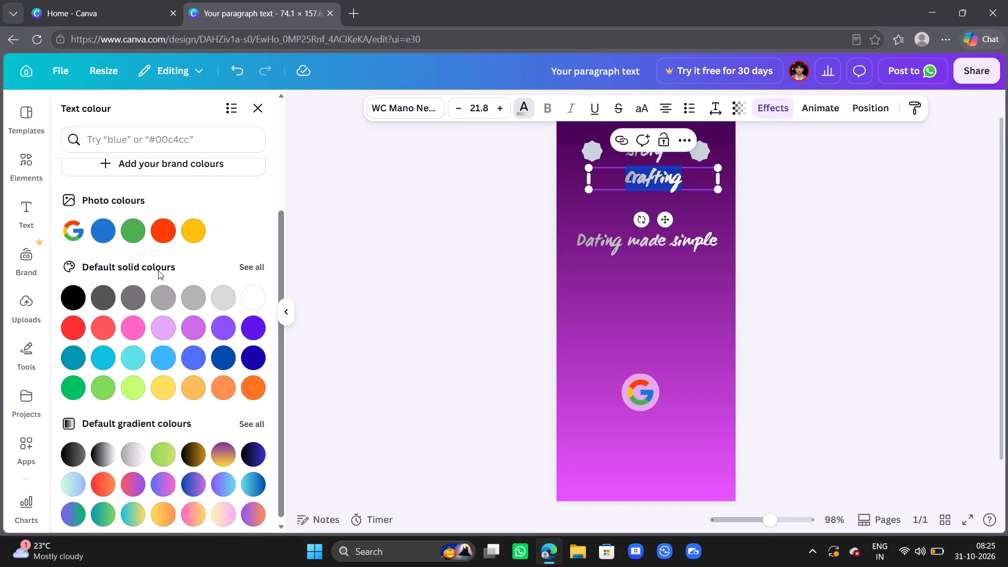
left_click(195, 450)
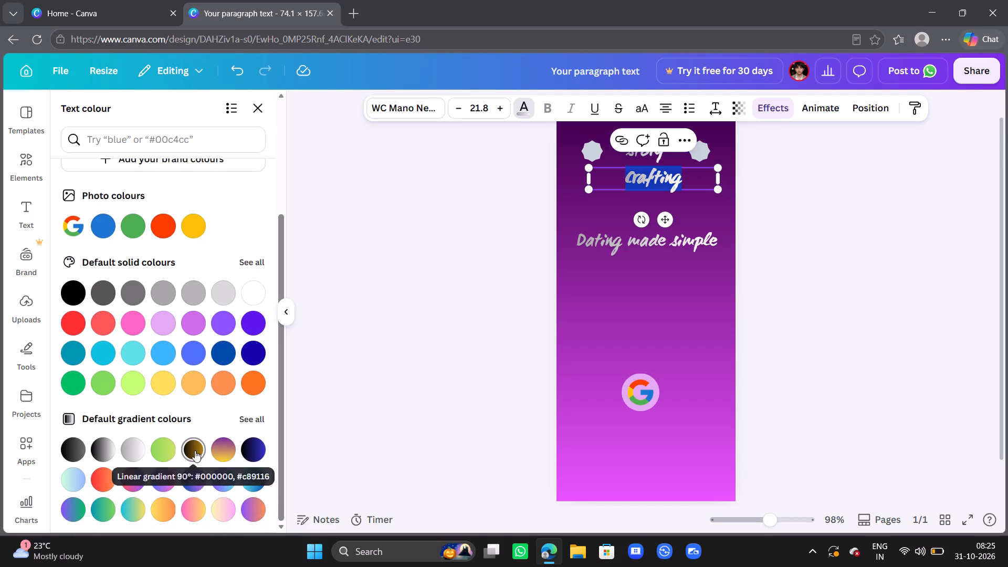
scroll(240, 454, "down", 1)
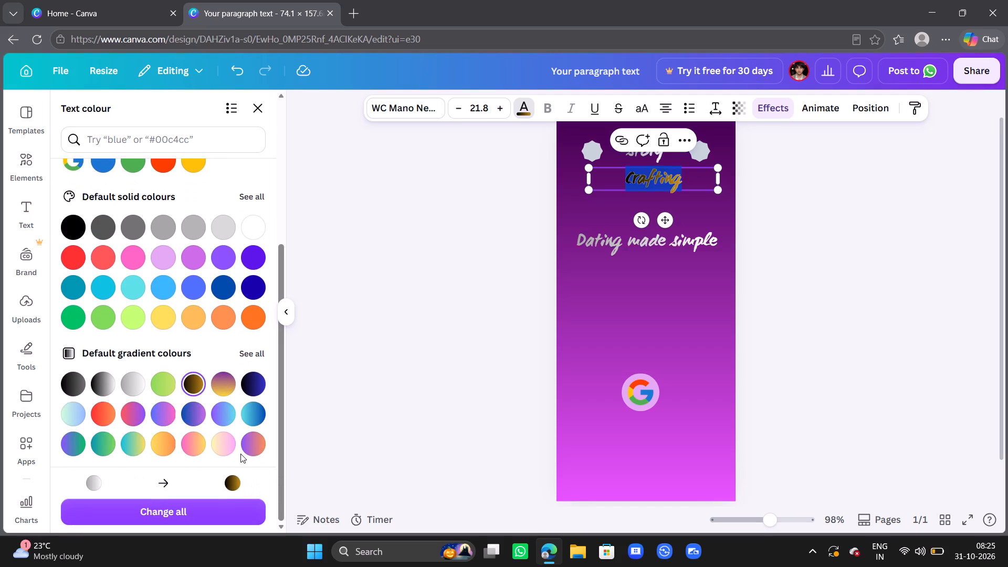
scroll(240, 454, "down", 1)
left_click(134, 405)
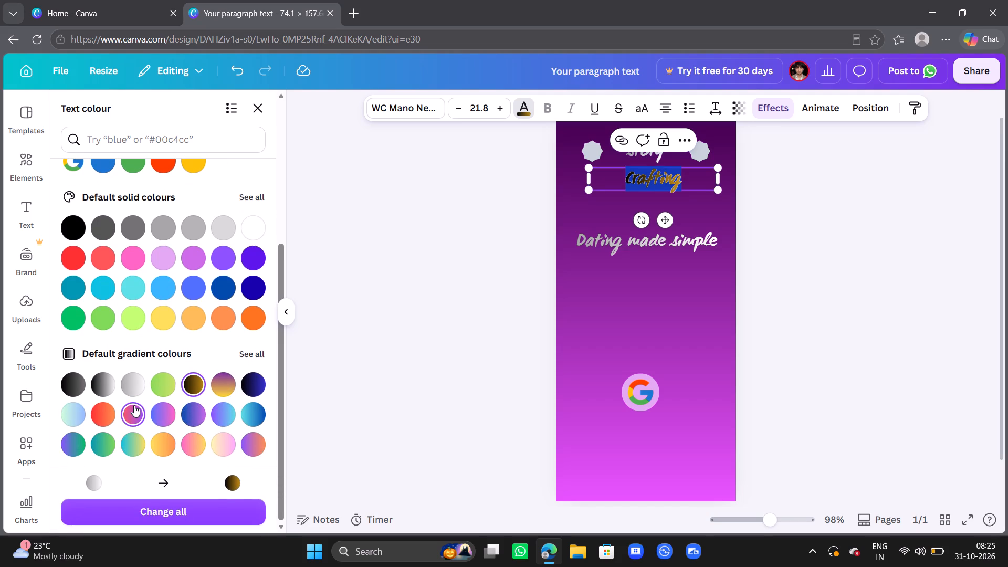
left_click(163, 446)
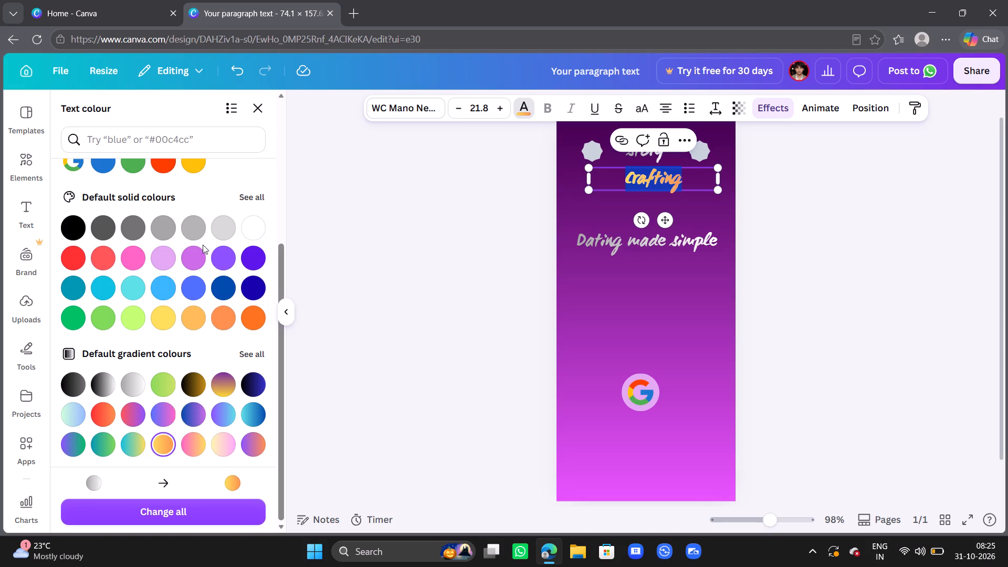
Set the "Crafting" text to the solid red #ff5757 from the full range of default solid colours.
left_click(251, 196)
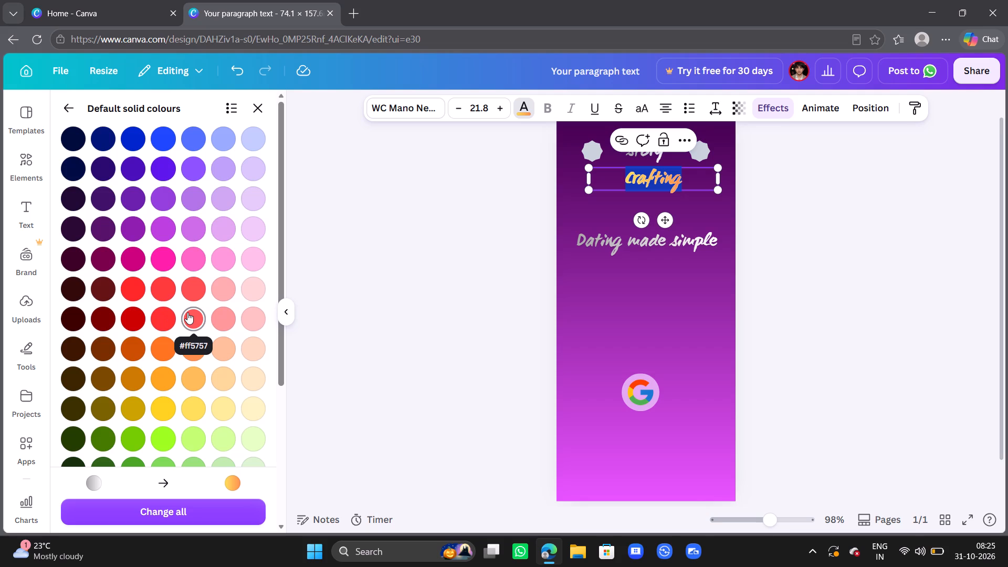
left_click(187, 312)
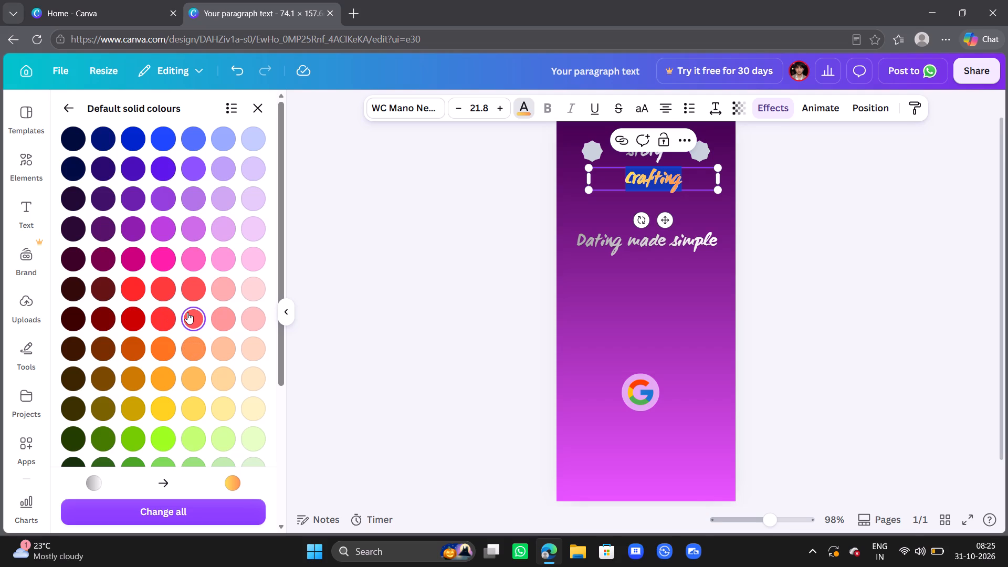
left_click(407, 230)
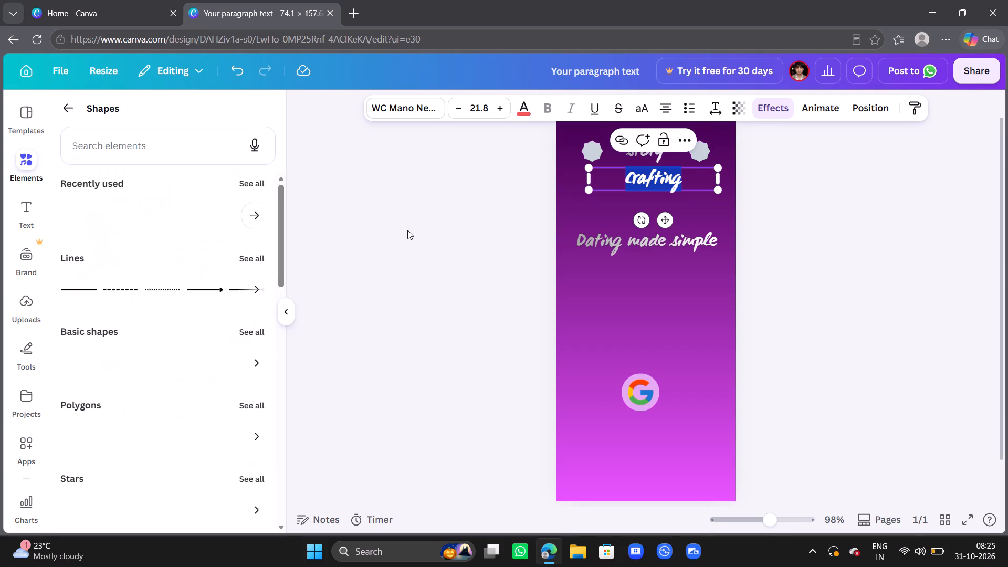
left_click(407, 230)
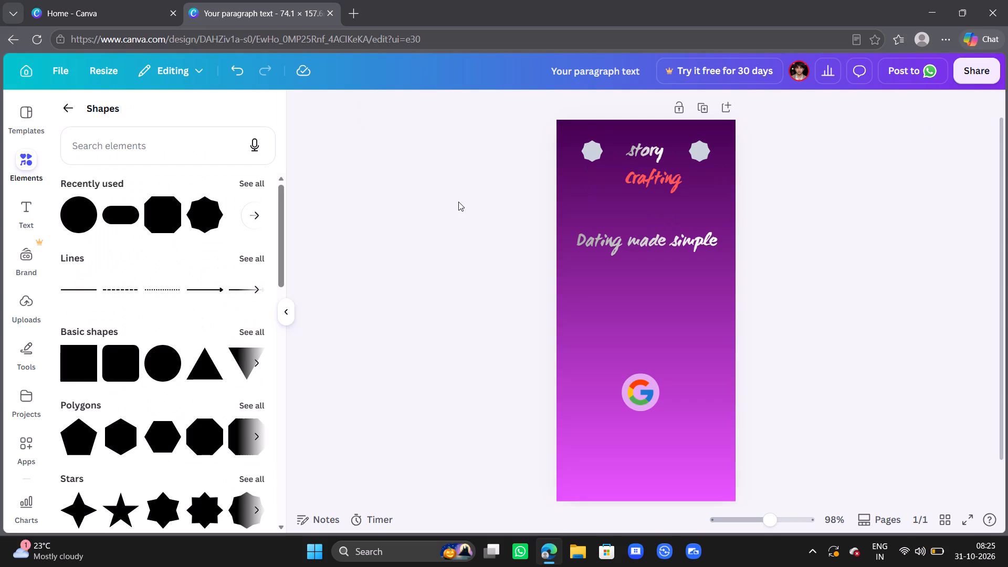
Arrange the title on two lines, with "Crafting" between the two badges and "story" just below it, offset to the right.
left_click(636, 184)
left_click_drag(668, 220, 650, 190)
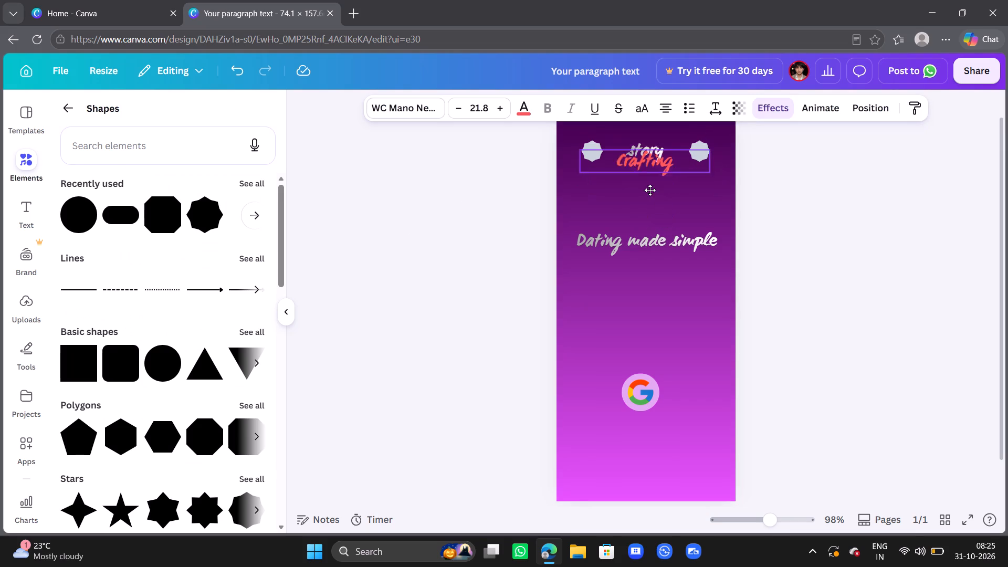
left_click_drag(650, 190, 642, 177)
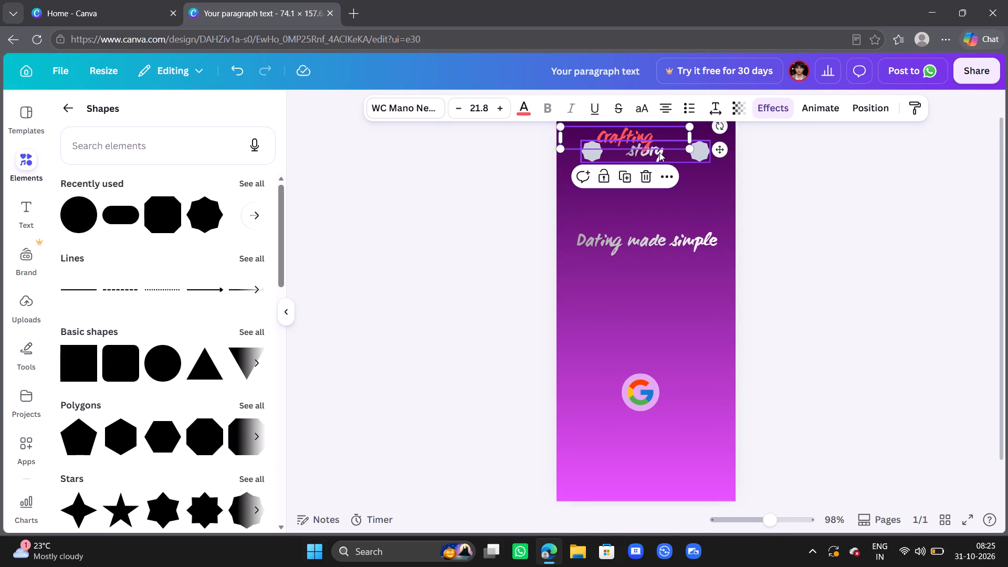
left_click(659, 152)
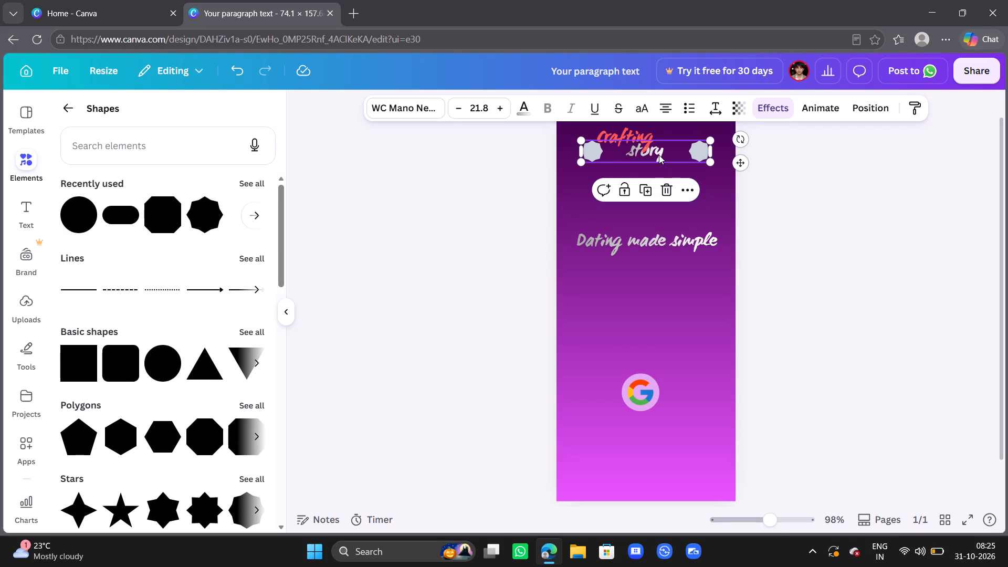
left_click_drag(740, 165, 747, 176)
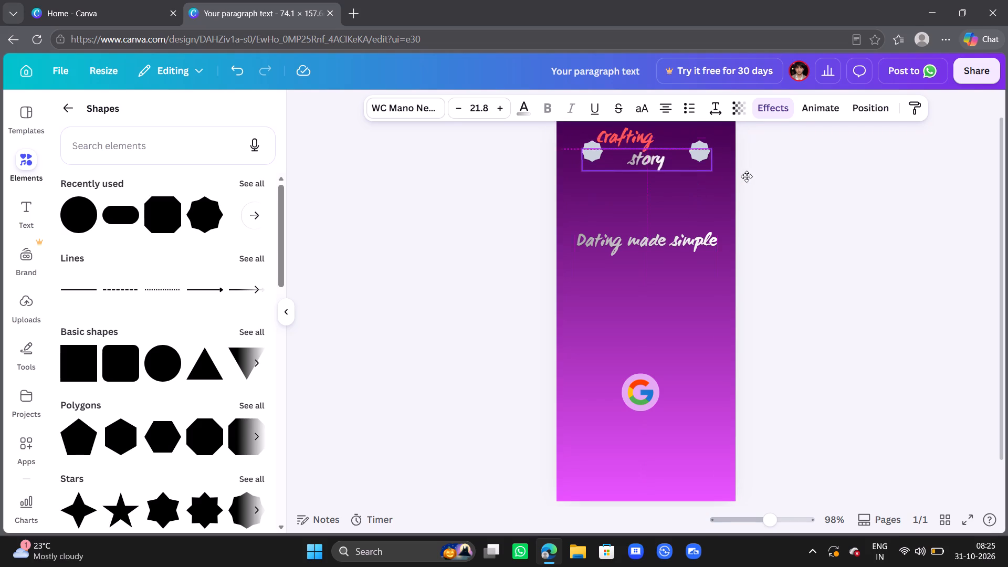
left_click_drag(747, 176, 748, 177)
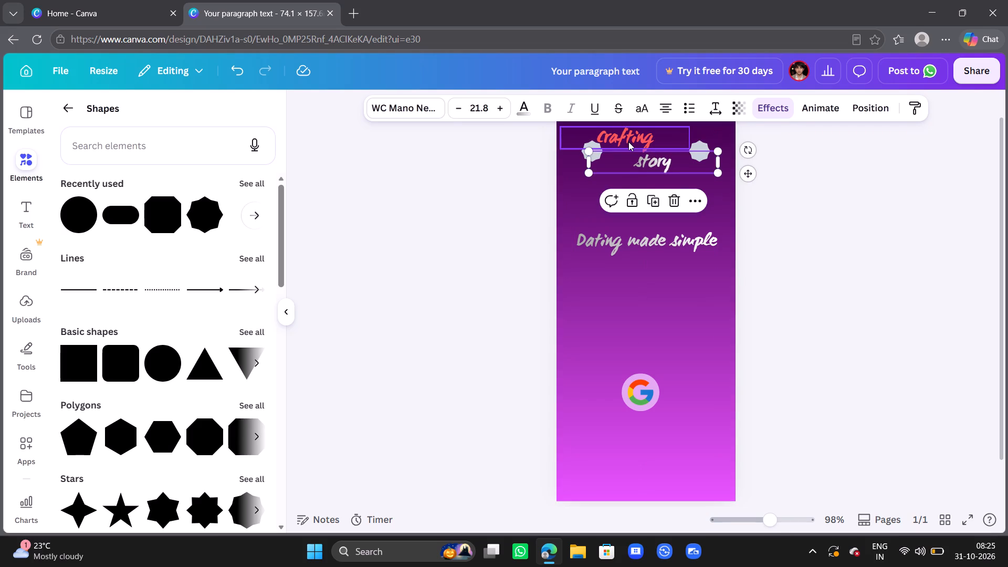
left_click(628, 142)
left_click_drag(719, 151, 729, 159)
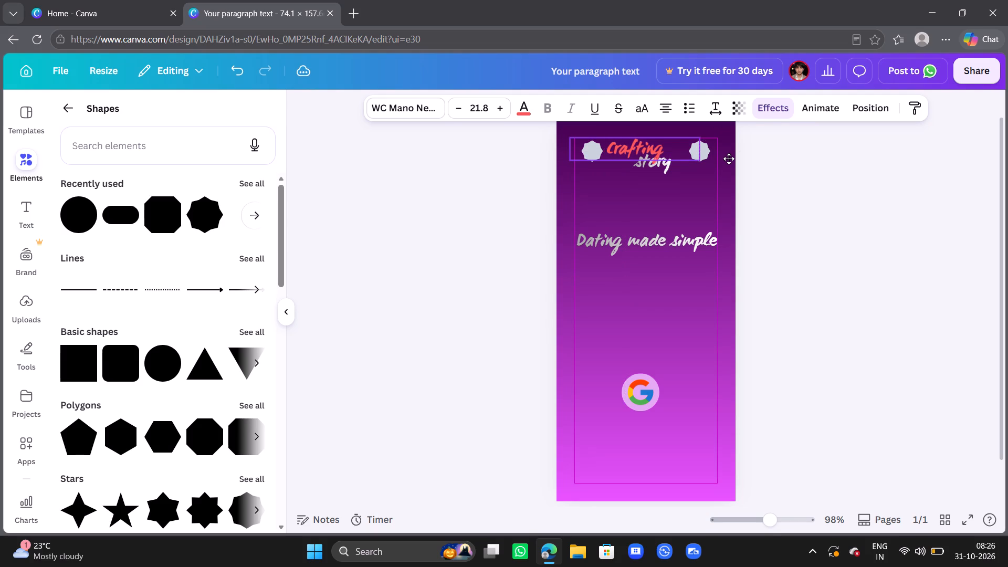
left_click_drag(729, 159, 732, 164)
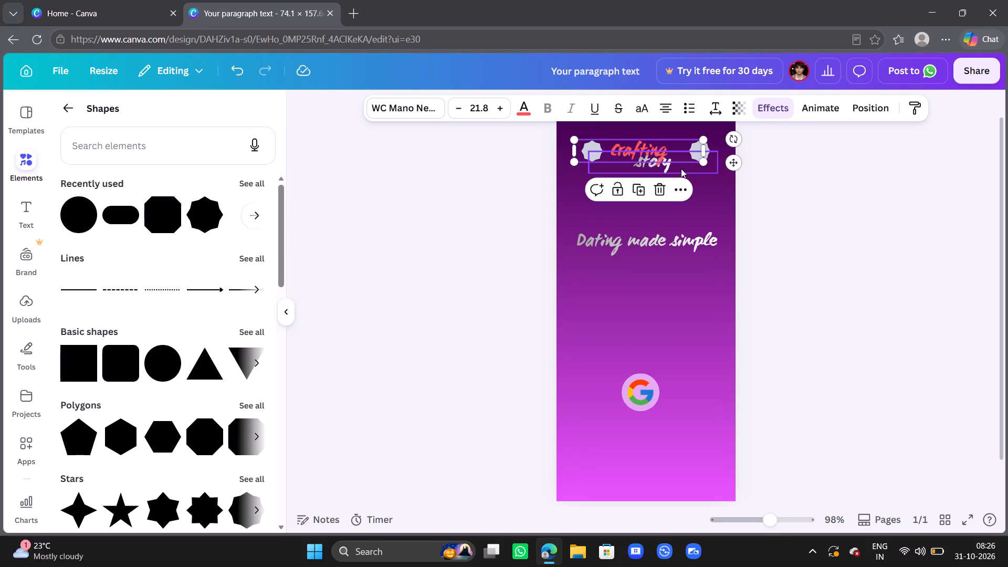
left_click(675, 169)
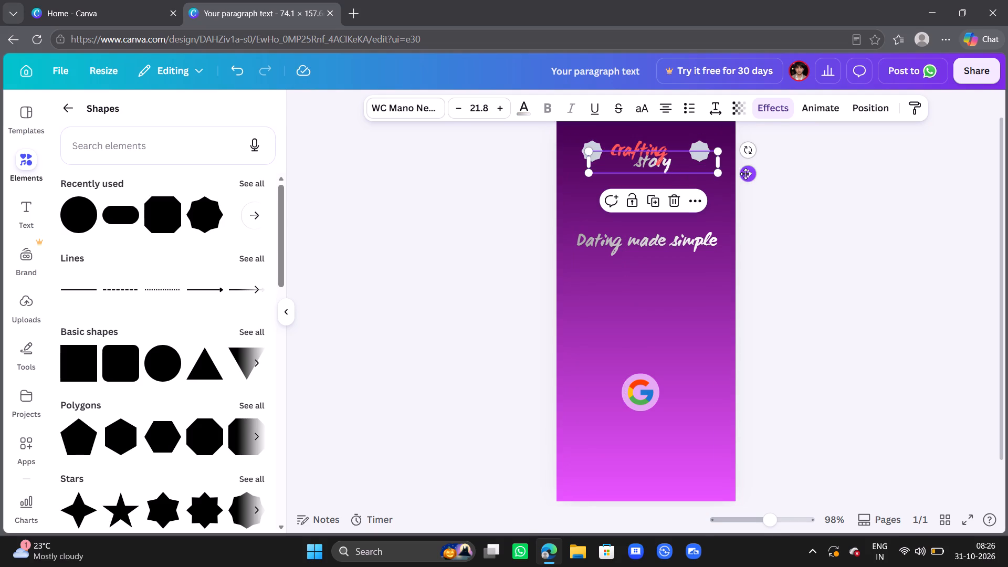
left_click_drag(750, 174, 760, 176)
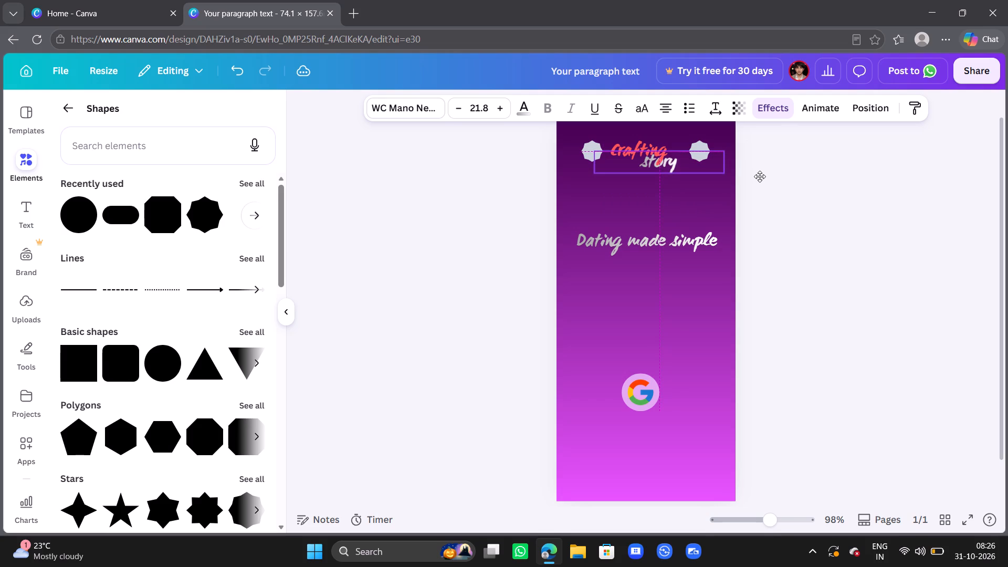
left_click_drag(760, 176, 766, 191)
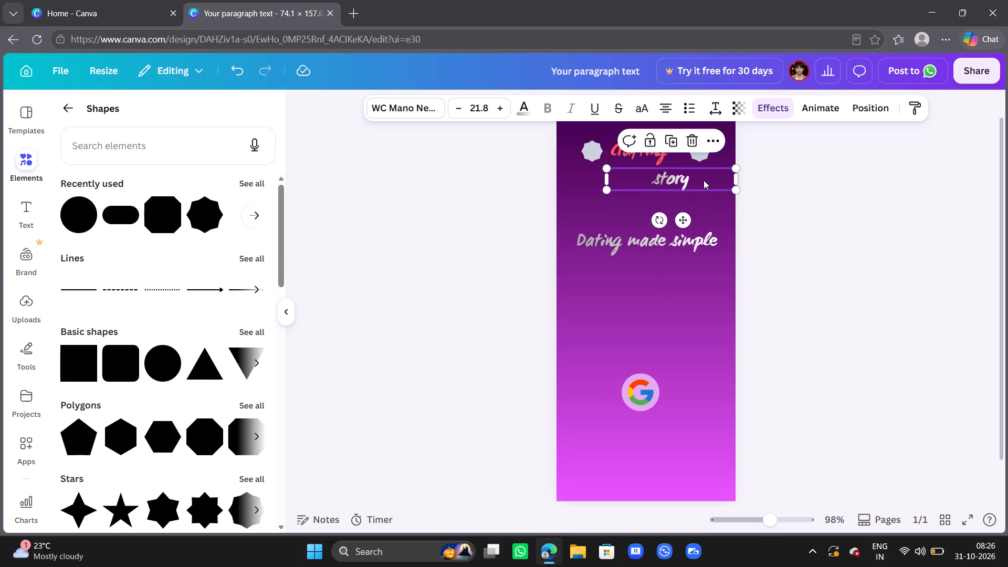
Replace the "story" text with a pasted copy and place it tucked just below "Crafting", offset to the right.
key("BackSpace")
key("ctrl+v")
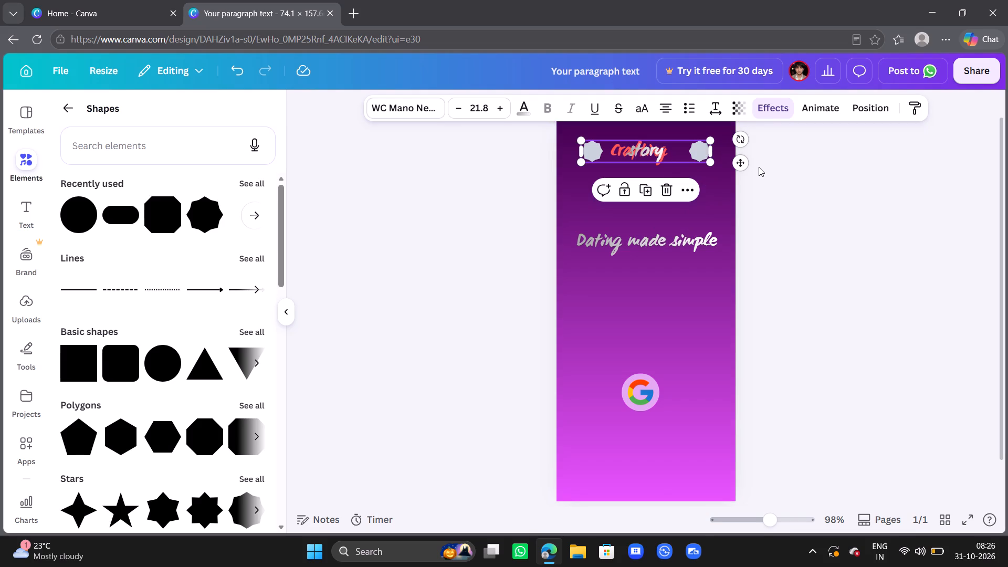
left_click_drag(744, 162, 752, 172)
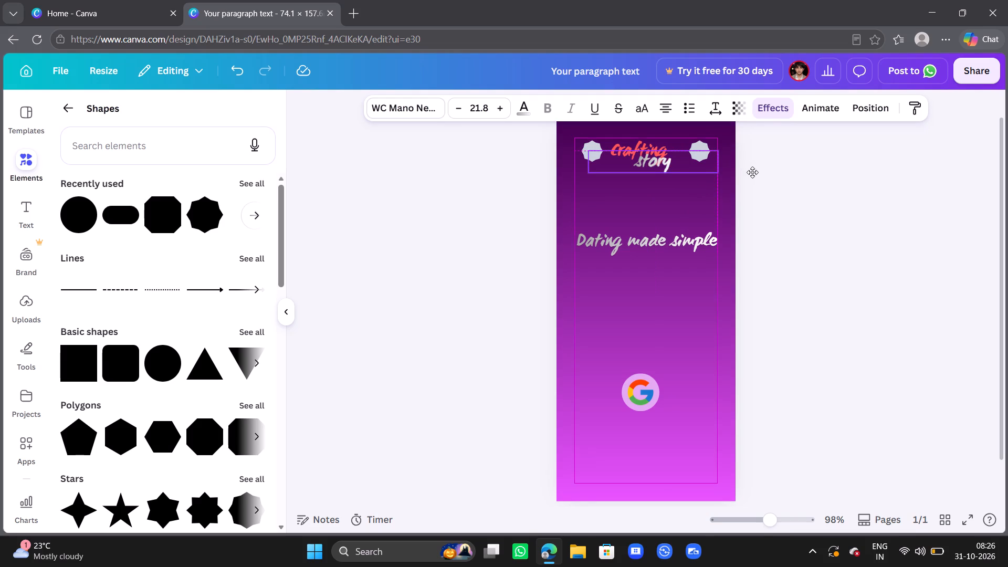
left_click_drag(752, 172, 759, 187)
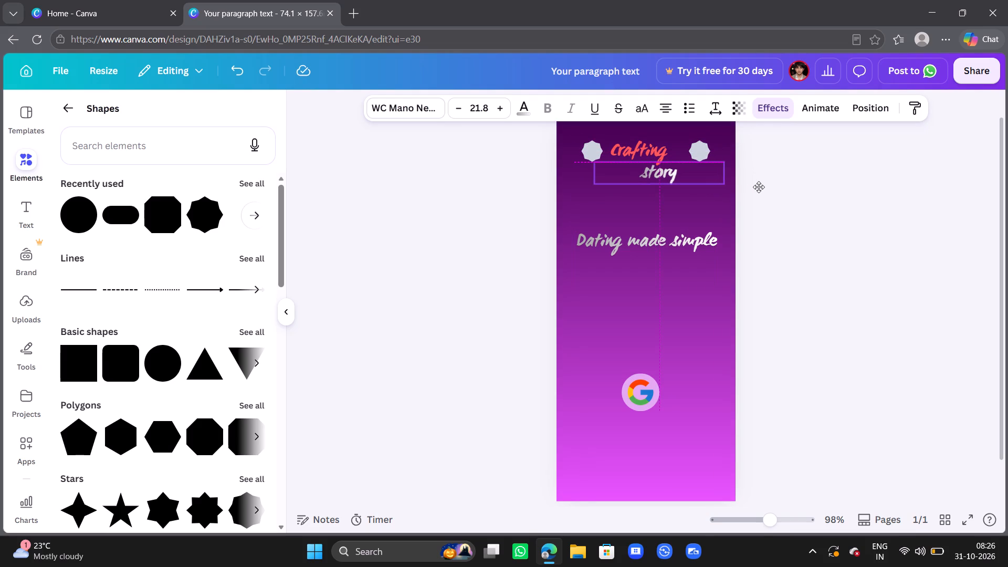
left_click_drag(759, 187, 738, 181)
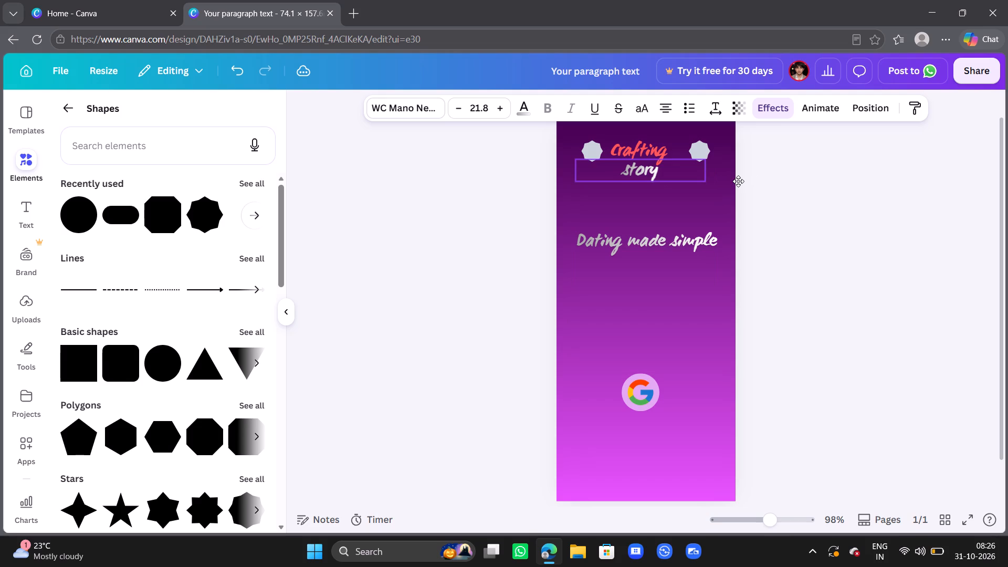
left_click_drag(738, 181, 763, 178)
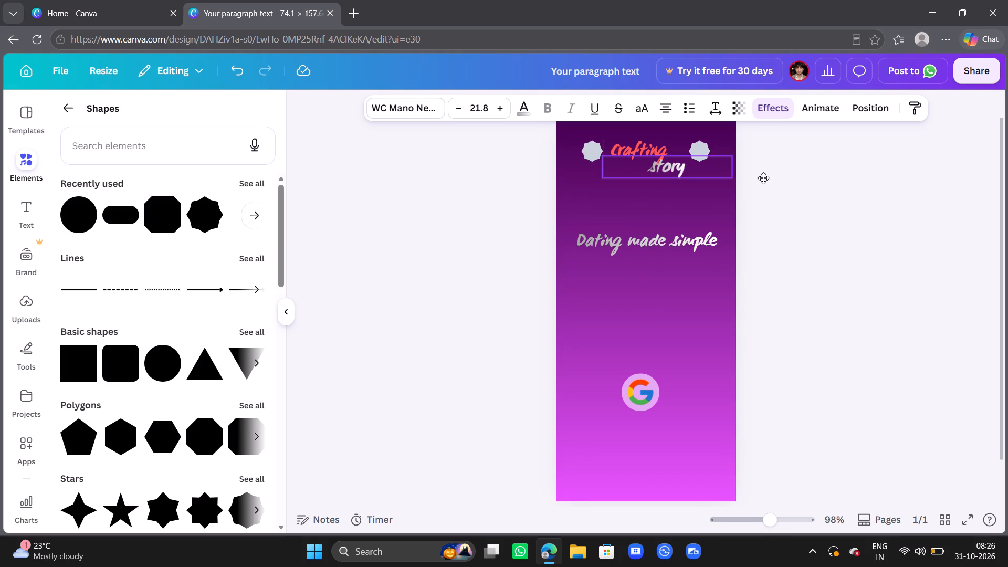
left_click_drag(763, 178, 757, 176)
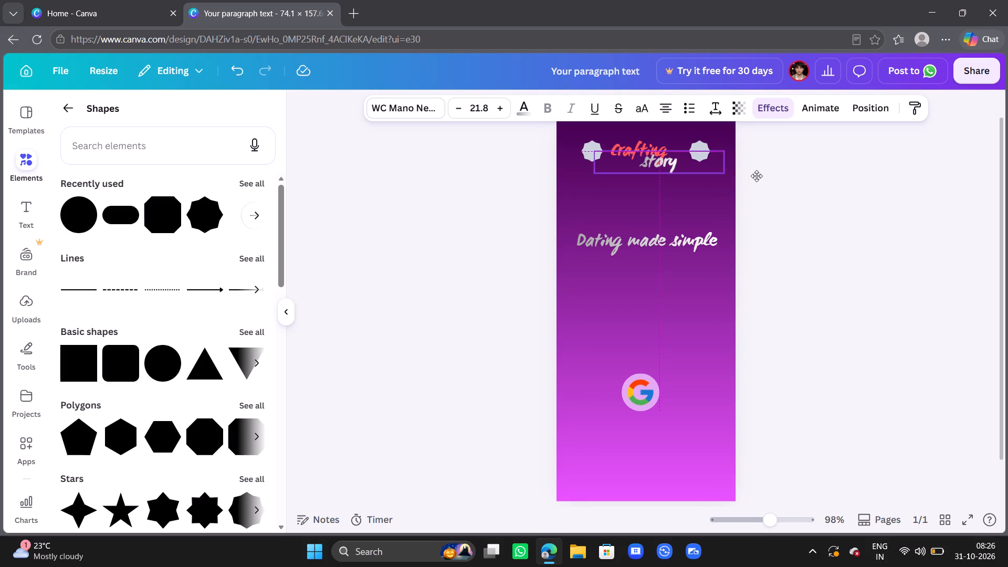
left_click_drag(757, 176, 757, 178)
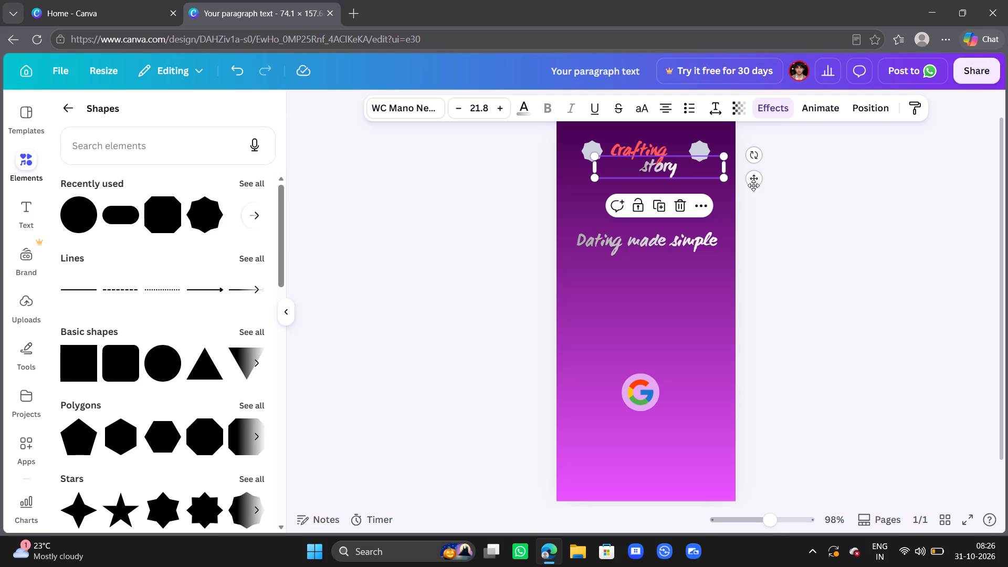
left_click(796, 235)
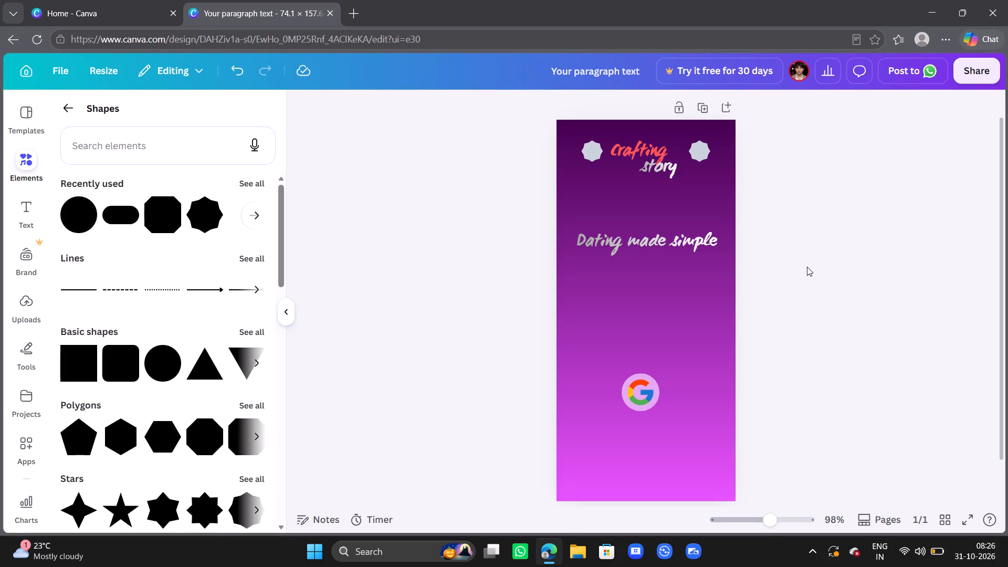
Delete both badges beside the title, pulling in the left edge of the "Crafting" text box to free the left badge.
left_click(705, 151)
key("BackSpace")
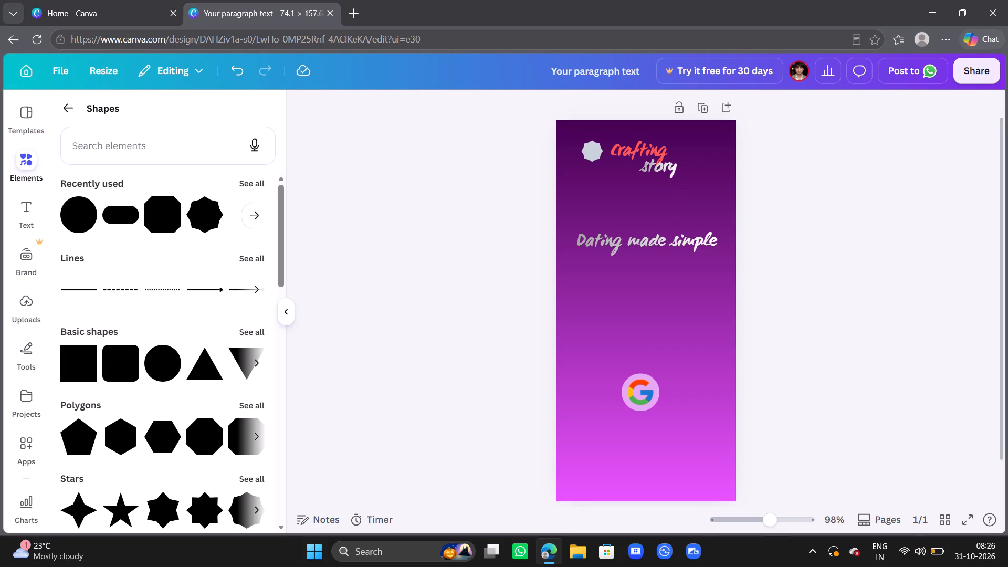
left_click(587, 150)
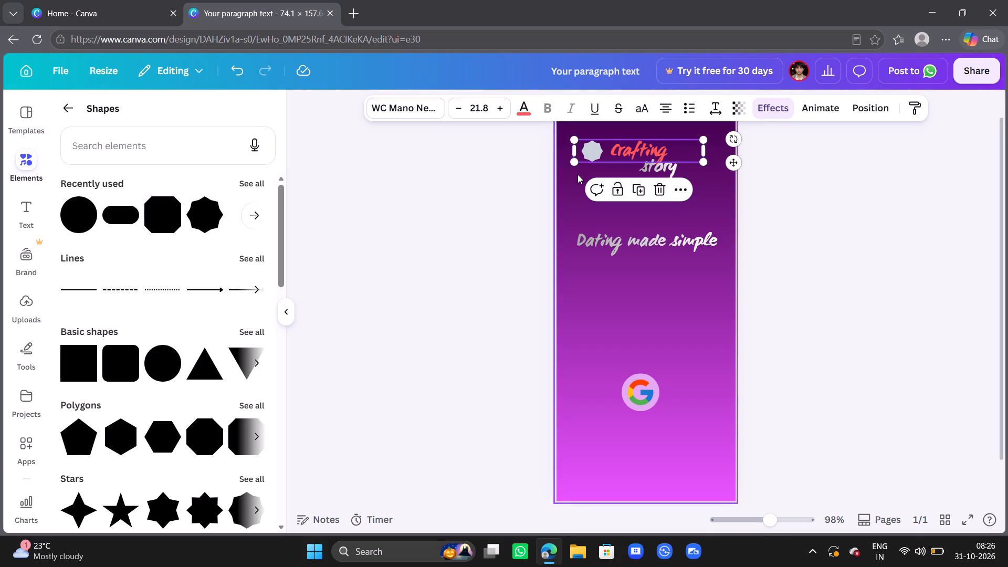
left_click(577, 175)
left_click(593, 150)
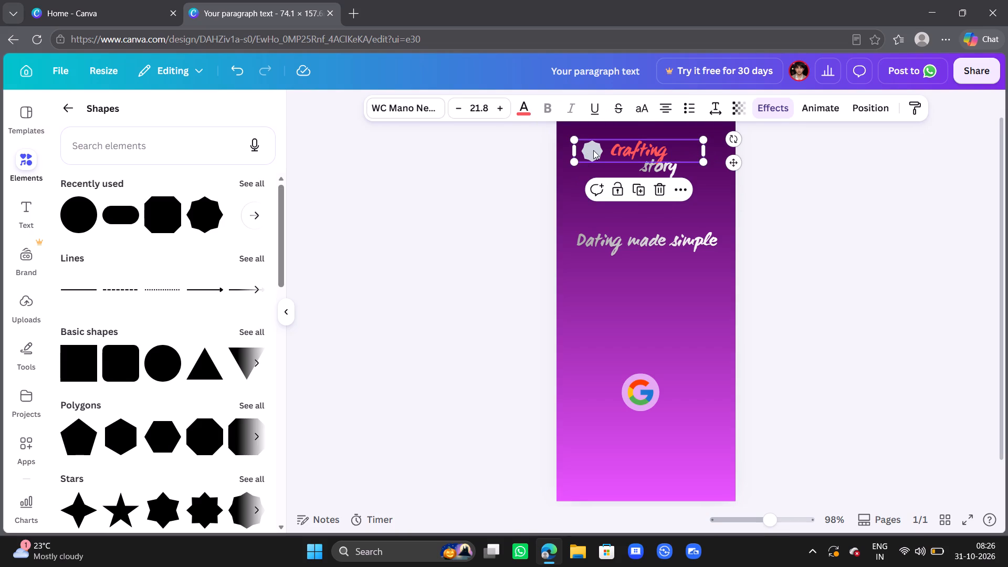
left_click_drag(573, 148, 580, 150)
left_click_drag(580, 150, 602, 152)
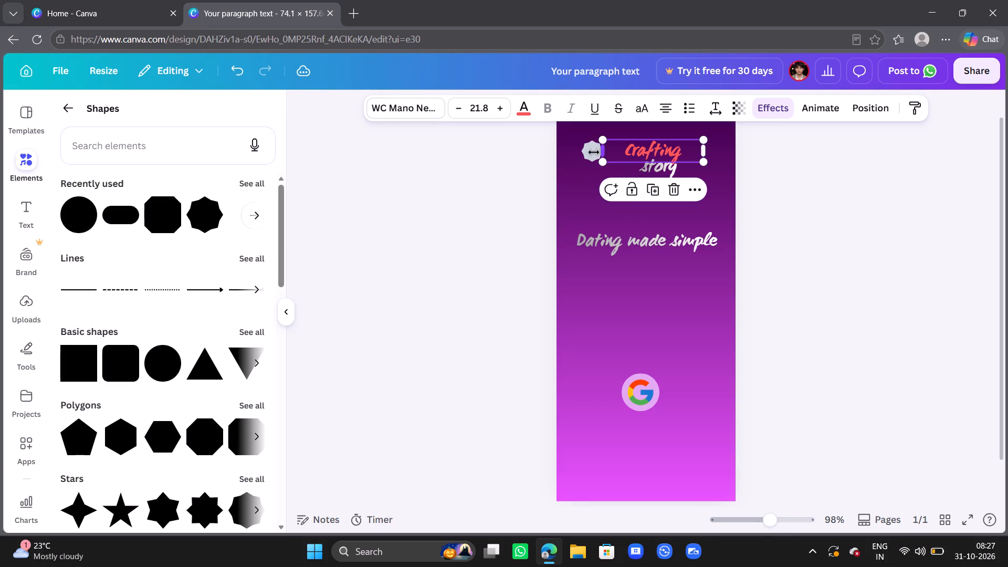
left_click(592, 152)
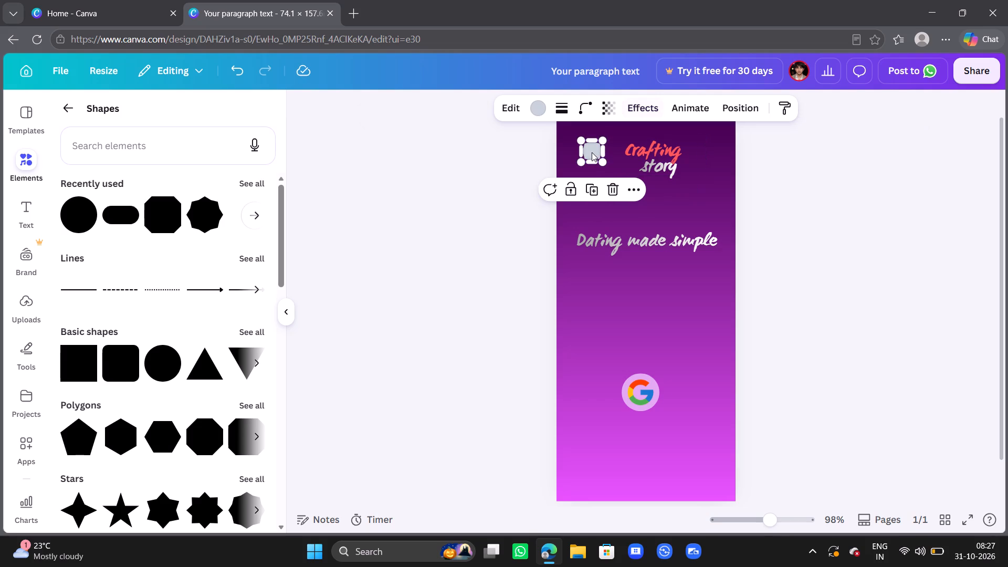
key("BackSpace")
Arrange the title on a single line near the top of the page, with "story" directly after "Crafting" and no gap.
left_click(667, 150)
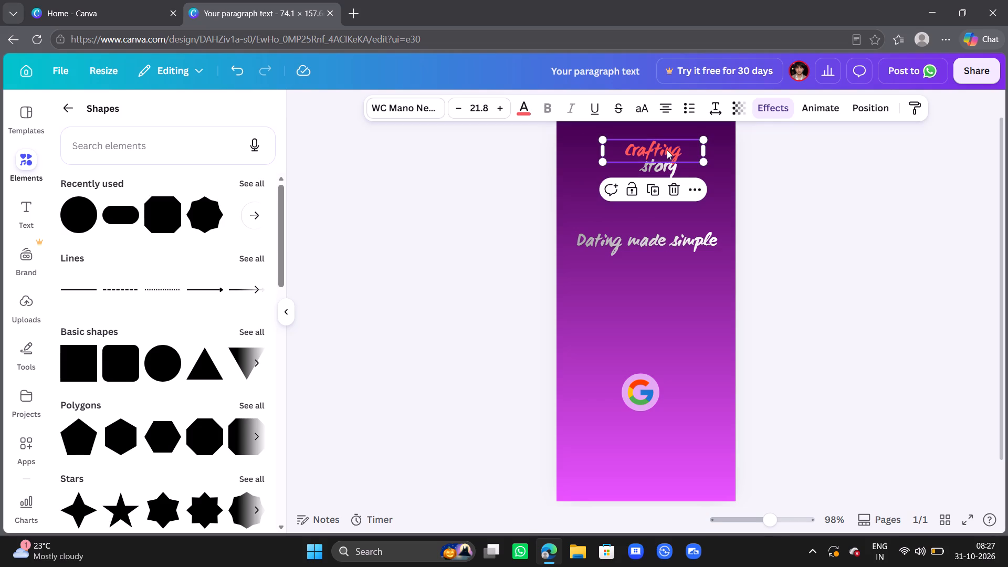
left_click_drag(667, 150, 647, 153)
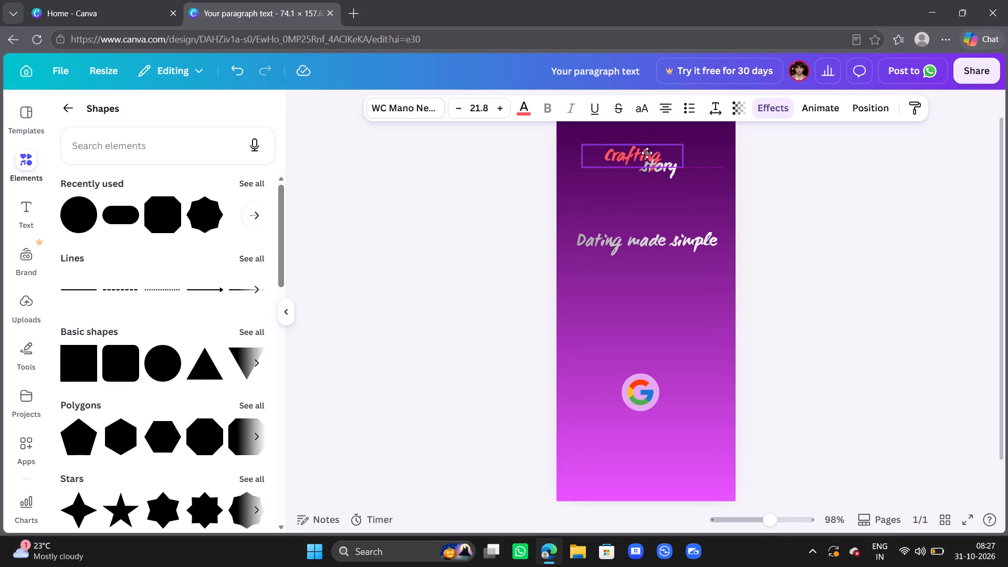
left_click_drag(647, 153, 628, 155)
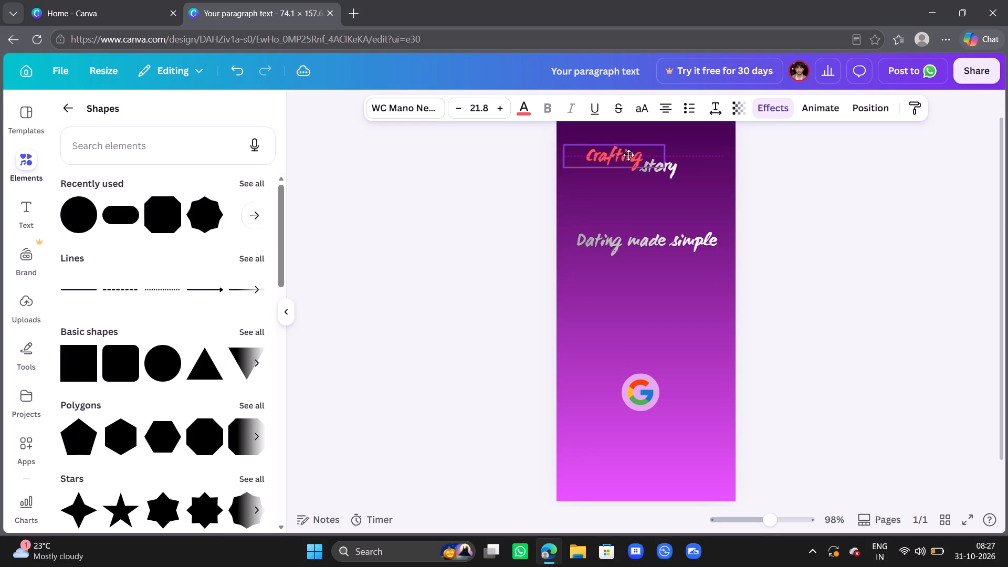
left_click_drag(628, 155, 628, 156)
left_click_drag(628, 156, 633, 156)
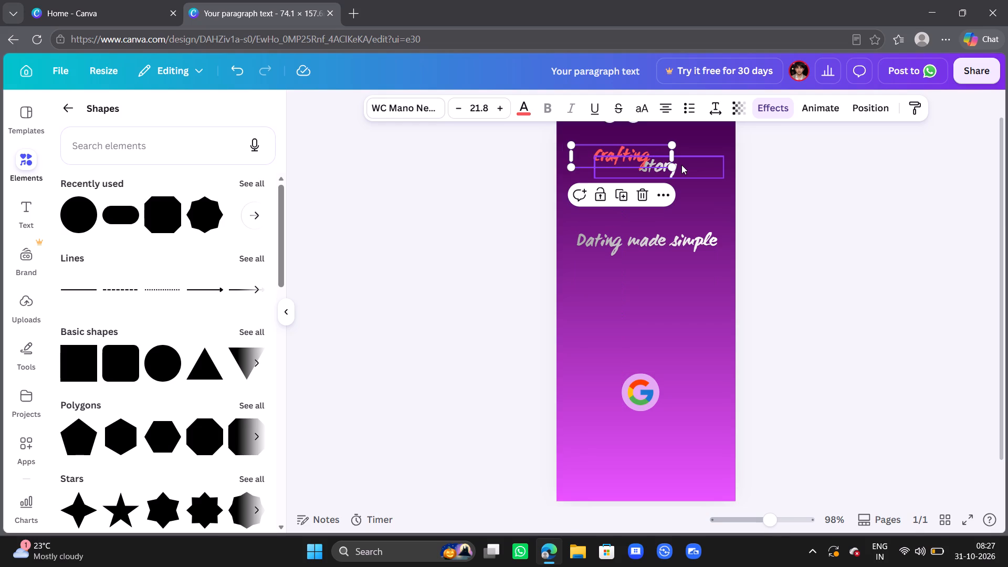
left_click(681, 165)
left_click_drag(681, 165, 692, 159)
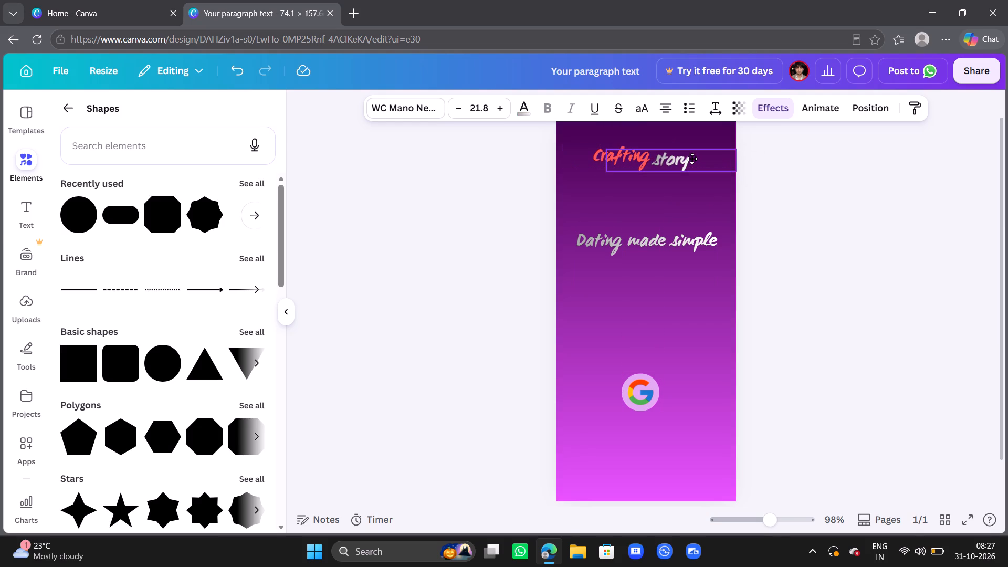
left_click_drag(692, 159, 688, 157)
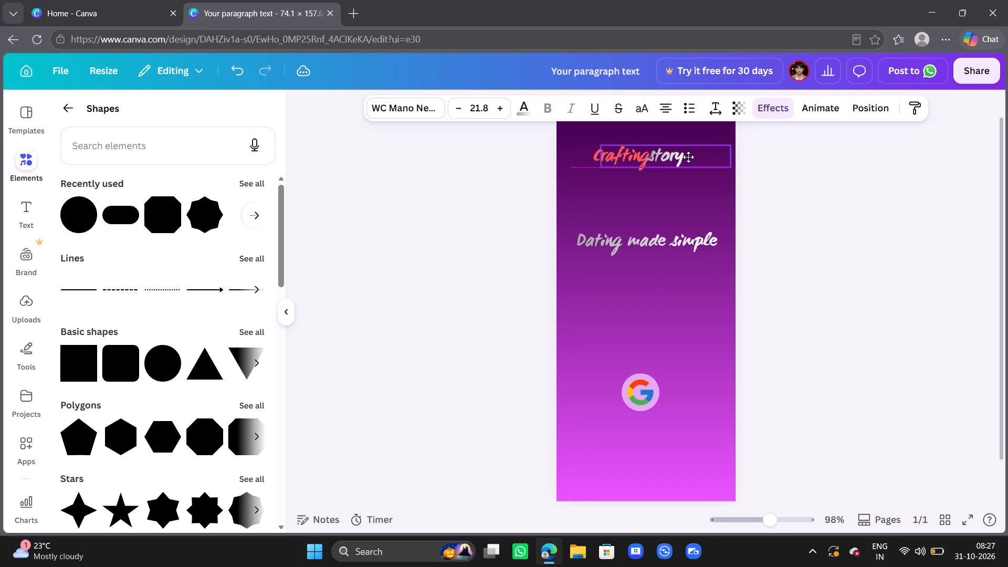
left_click_drag(688, 157, 690, 158)
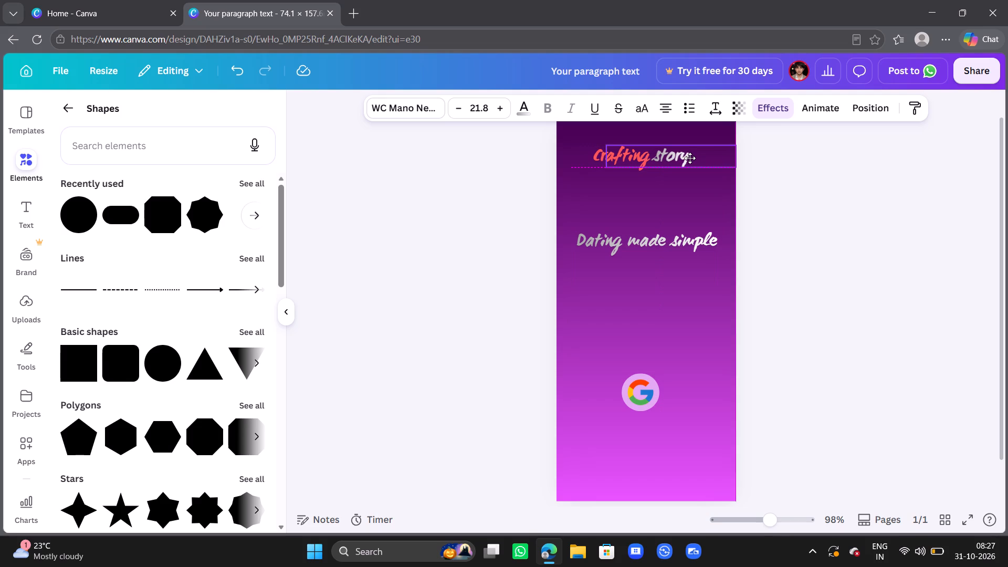
left_click_drag(690, 158, 688, 157)
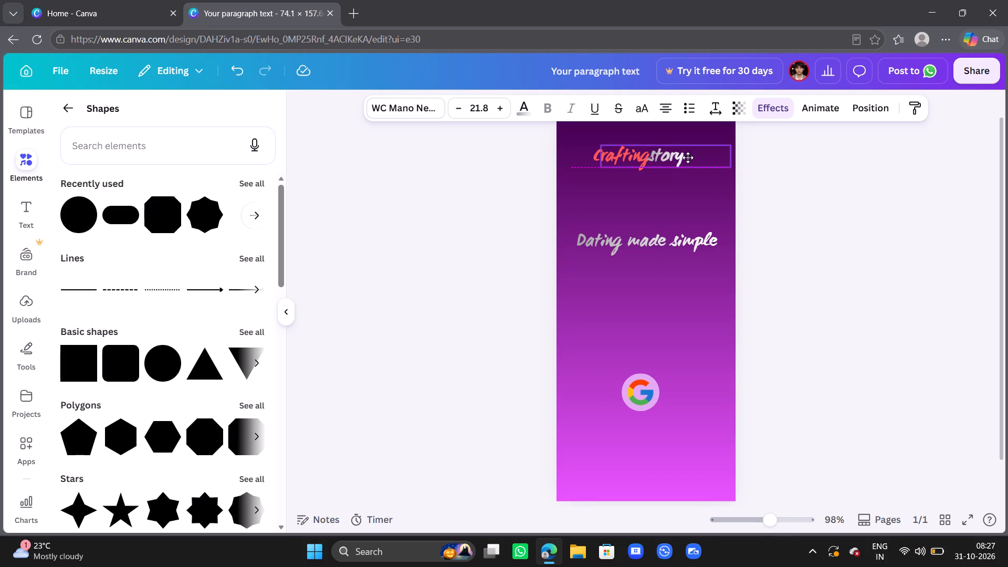
left_click_drag(688, 157, 690, 157)
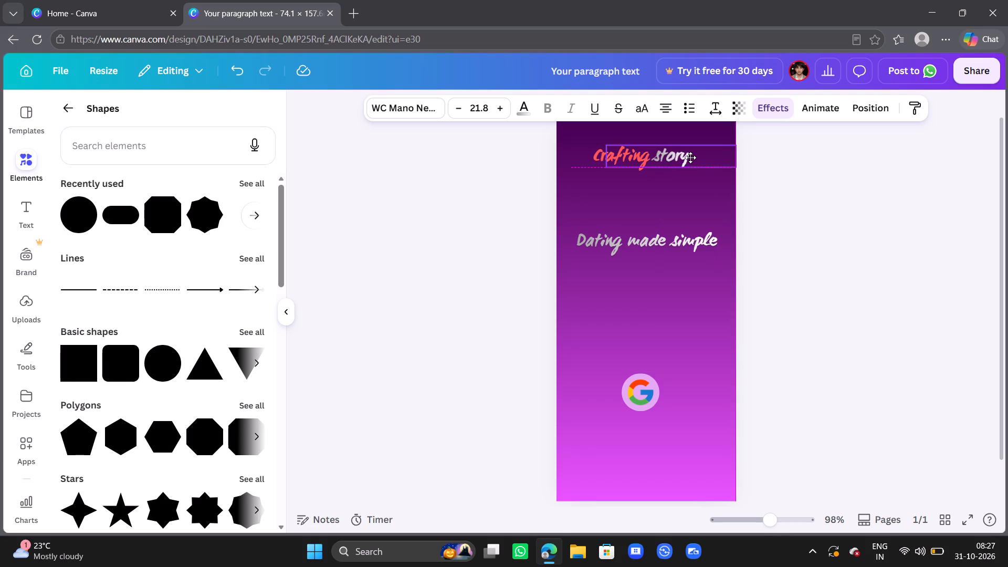
left_click_drag(690, 157, 689, 157)
left_click(805, 259)
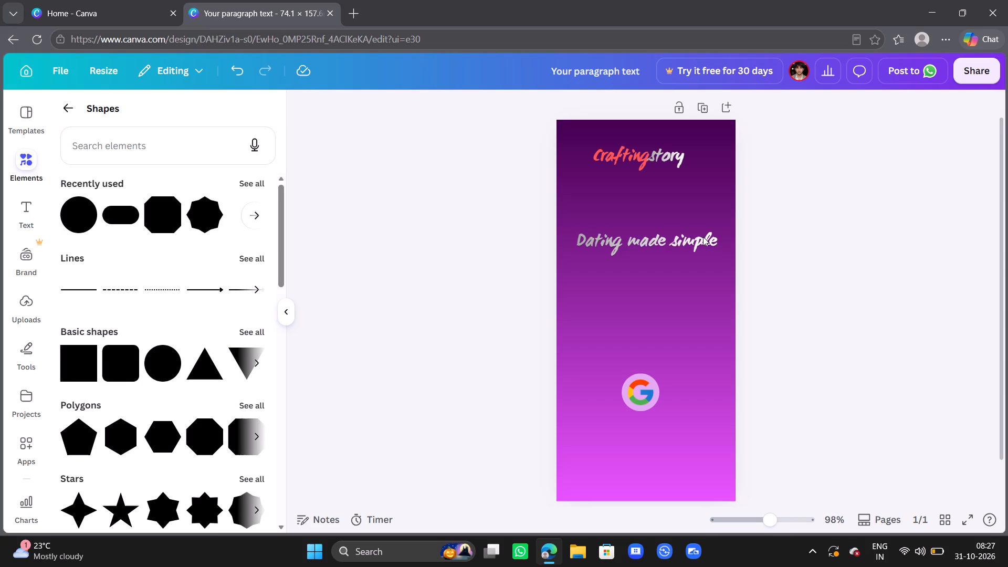
Move the "Dating made simple" tagline slightly up towards the title, keeping it horizontally centred on the page.
left_click(689, 245)
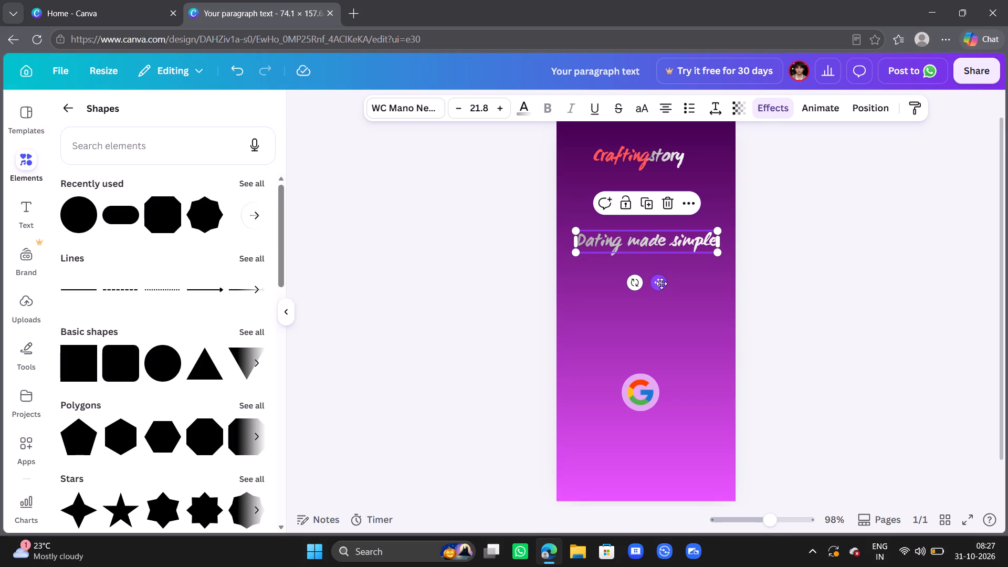
left_click_drag(661, 283, 661, 274)
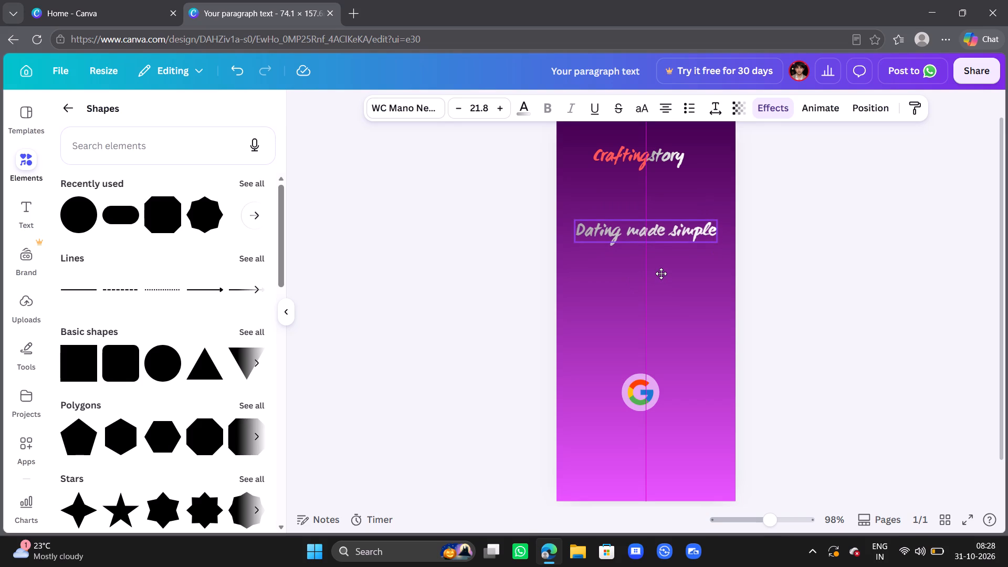
left_click_drag(661, 274, 661, 269)
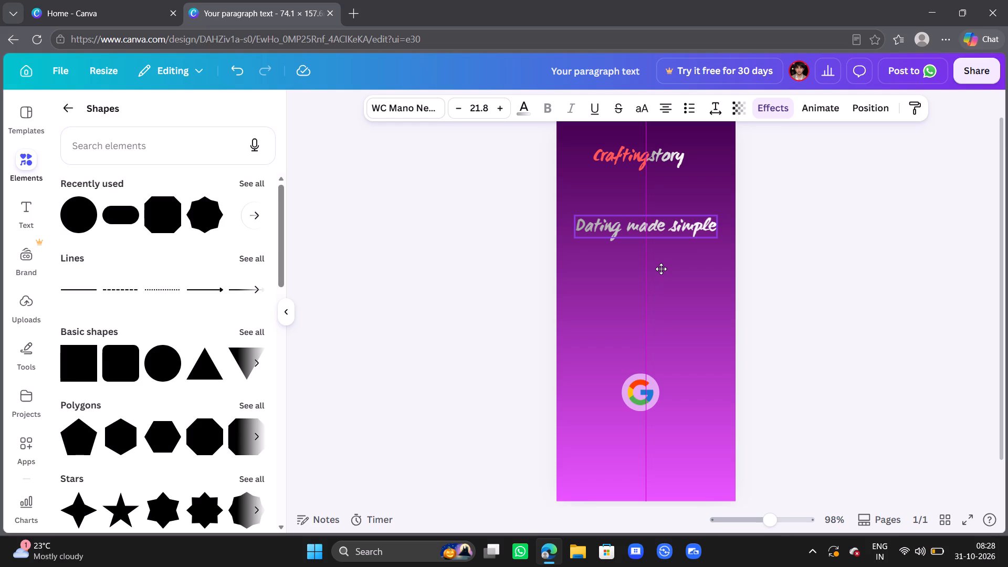
left_click_drag(661, 269, 659, 269)
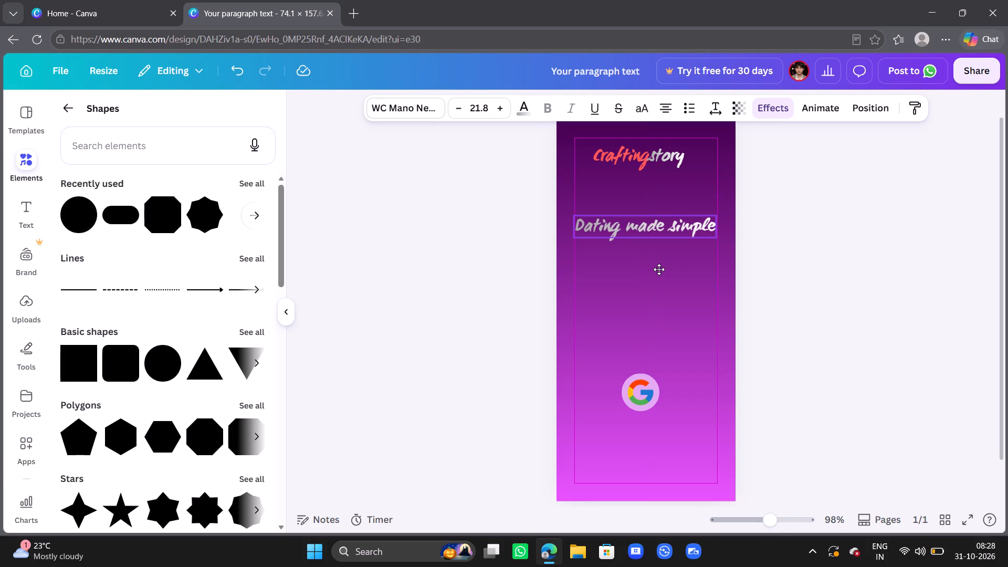
left_click_drag(659, 269, 666, 258)
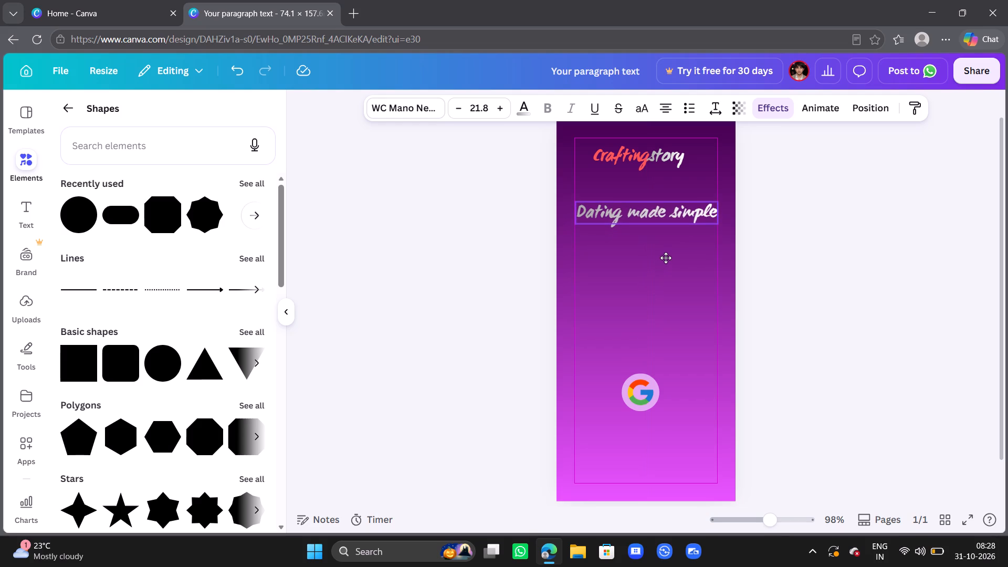
left_click_drag(666, 258, 661, 274)
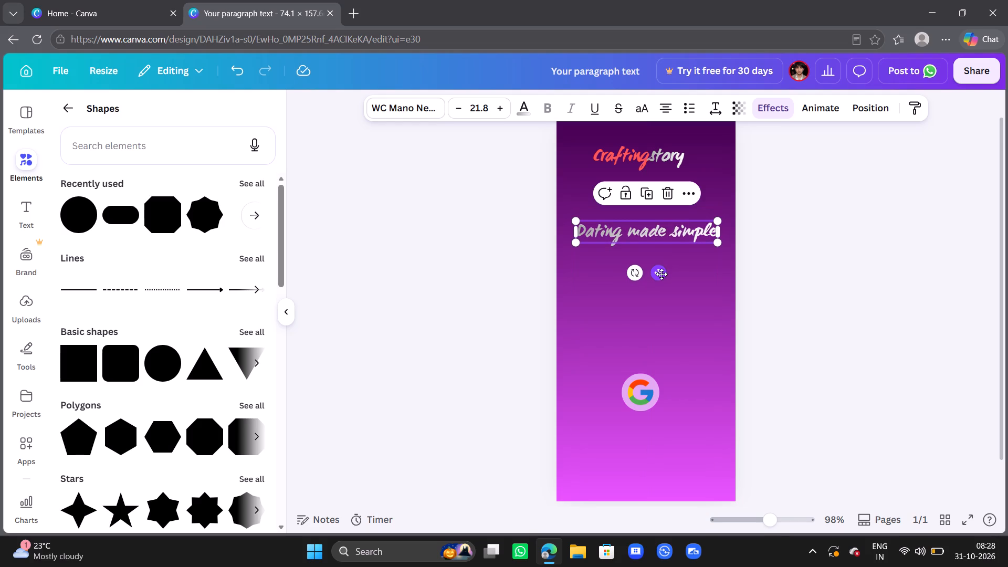
left_click(773, 292)
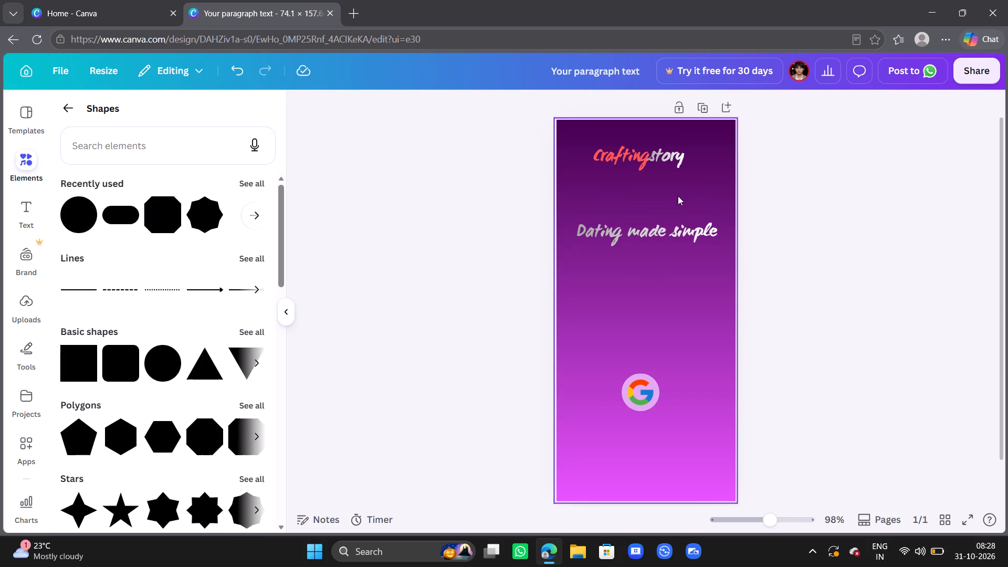
Move the "Crafting" and "story" title texts together slightly down the page, closer to the "Dating made simple" tagline.
left_click_drag(678, 196, 586, 125)
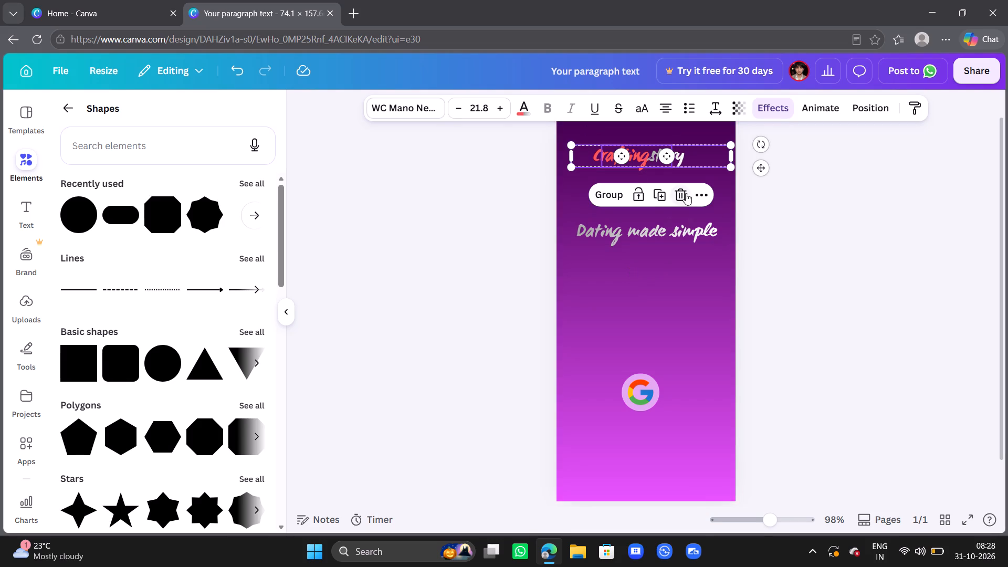
left_click_drag(758, 169, 759, 181)
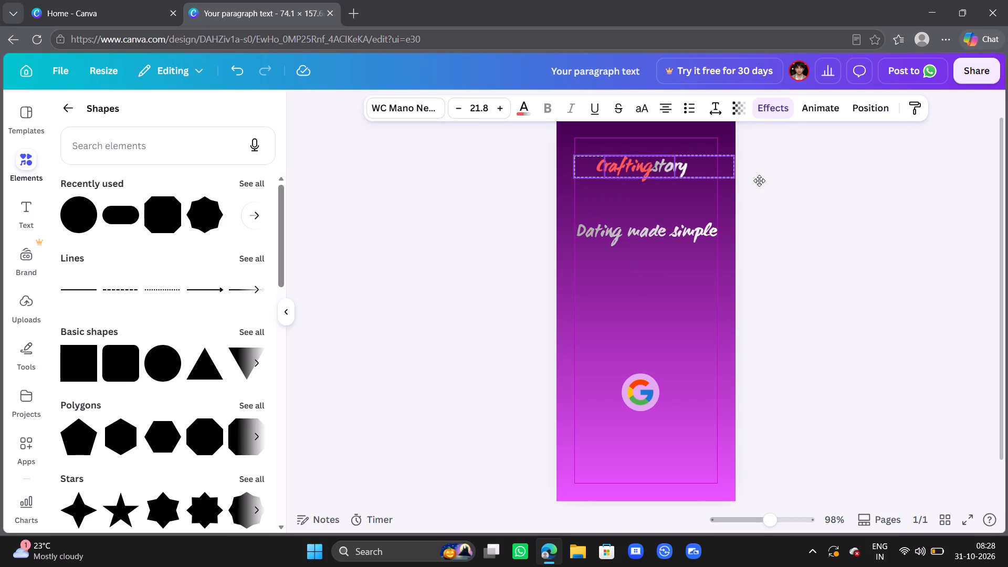
left_click_drag(759, 181, 759, 185)
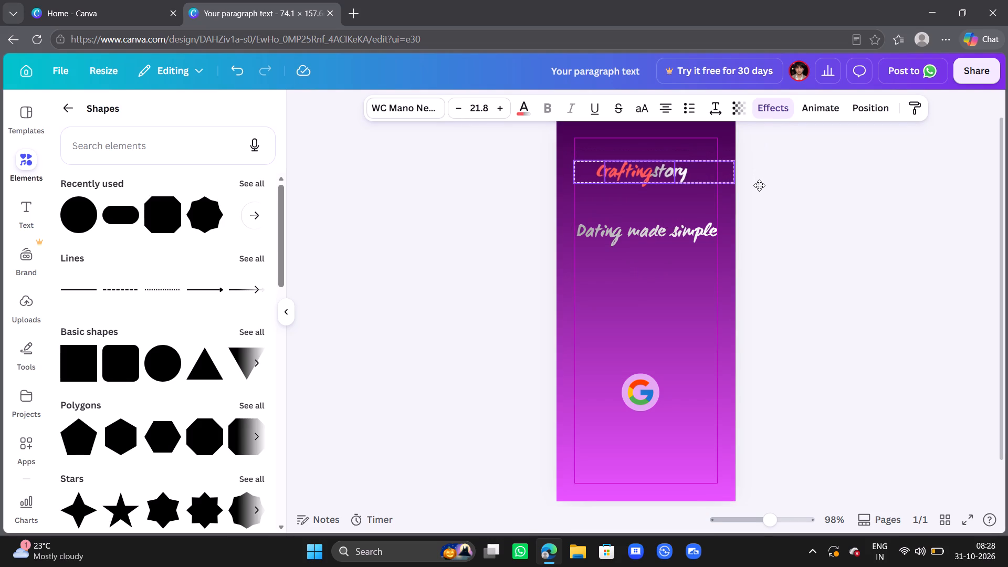
left_click_drag(759, 185, 761, 188)
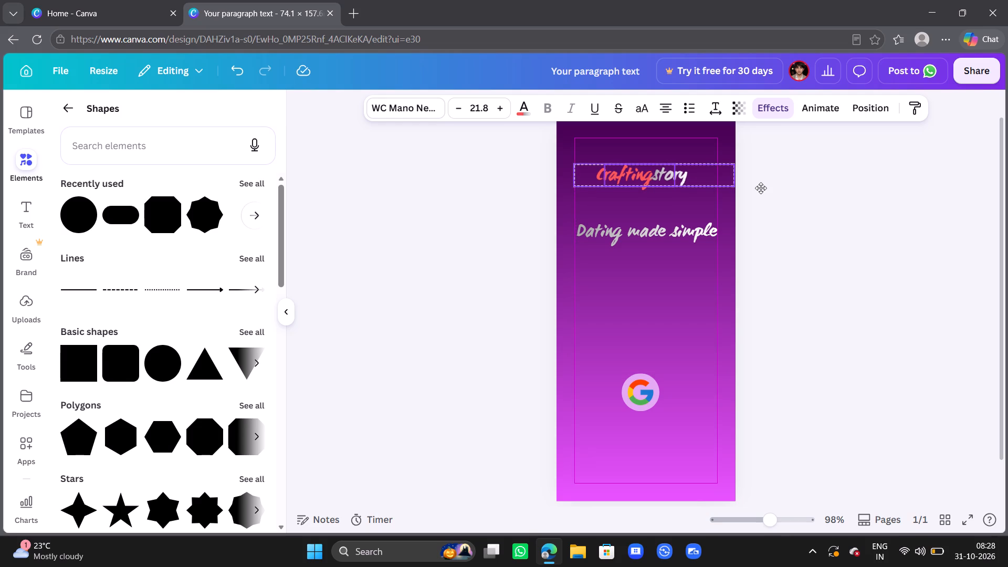
left_click_drag(761, 188, 761, 188)
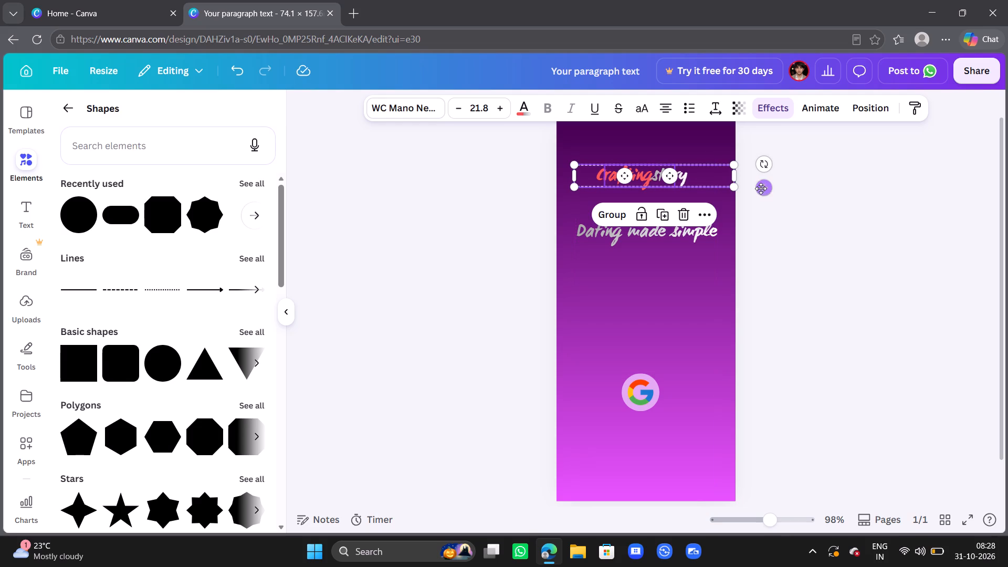
Adjust the combined width of the two title text boxes to about 66.7 mm, reaching the page's right edge.
left_click_drag(738, 178, 723, 178)
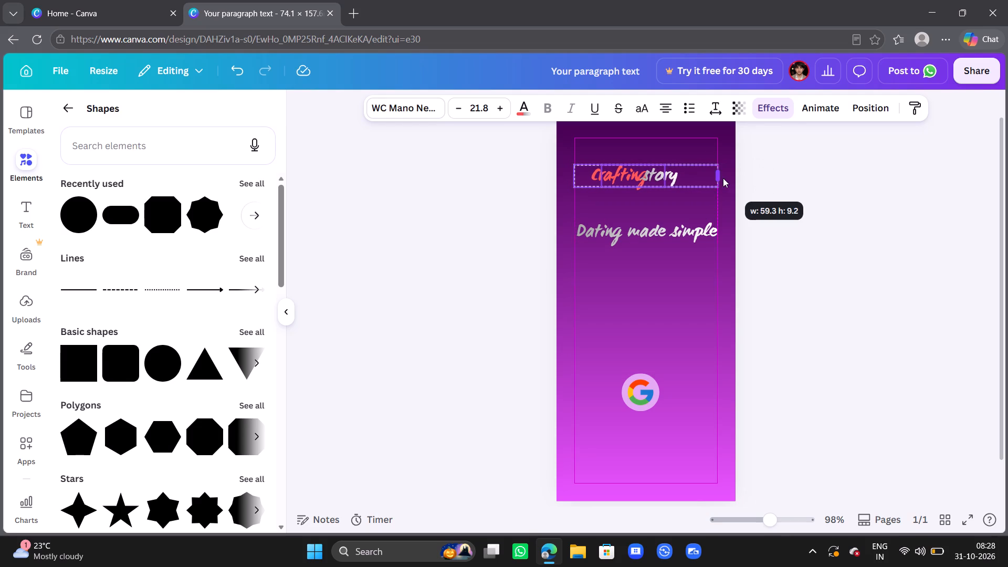
left_click_drag(723, 178, 722, 178)
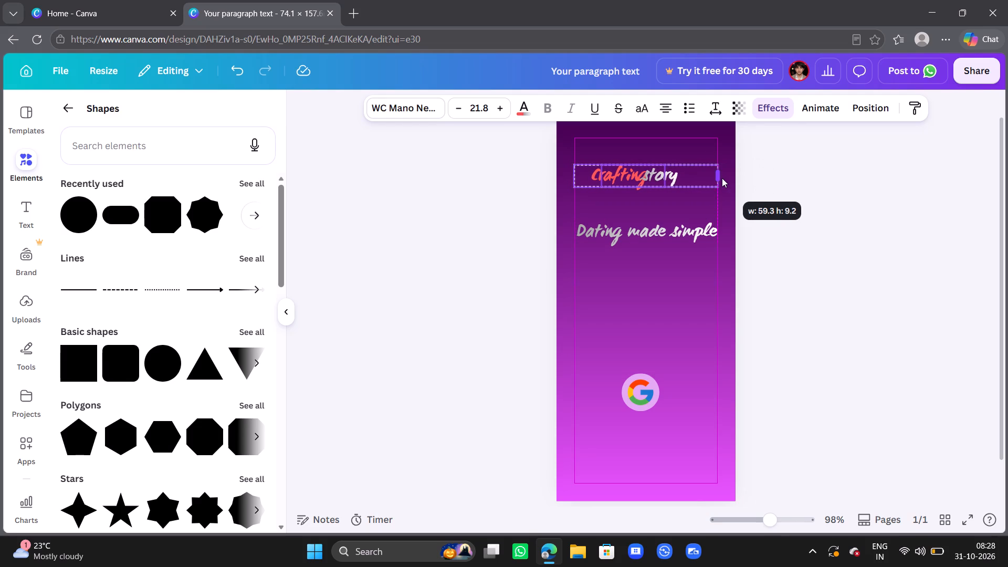
left_click_drag(722, 178, 743, 176)
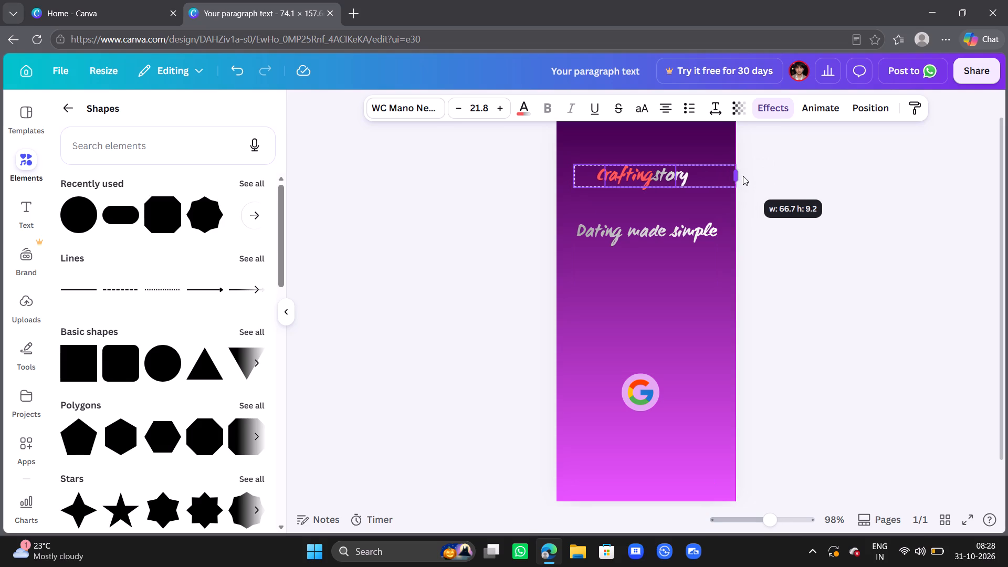
left_click_drag(743, 176, 742, 176)
left_click(793, 256)
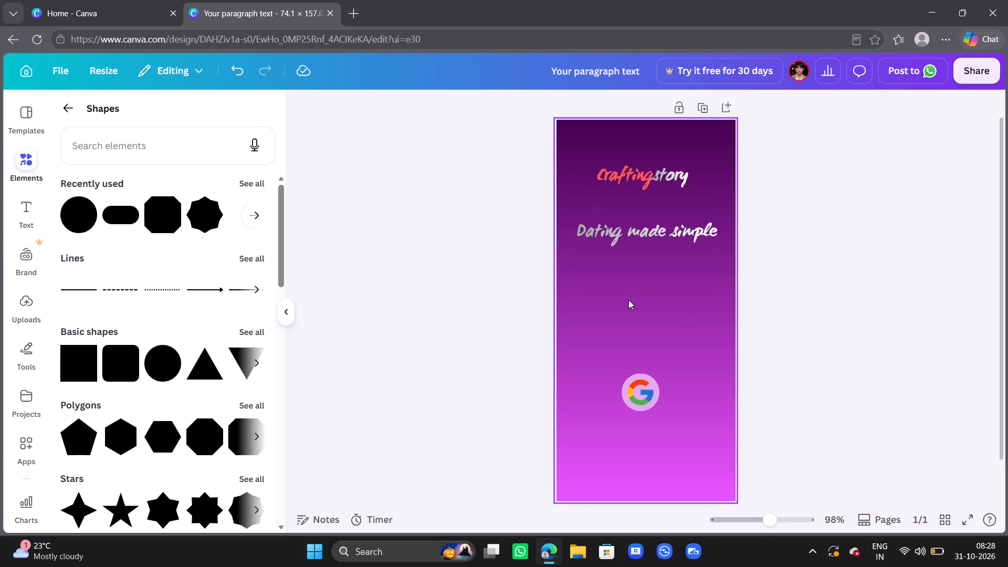
Delete the Google logo and the pale circle behind it, opening a blank browser tab between the two deletions.
left_click(645, 386)
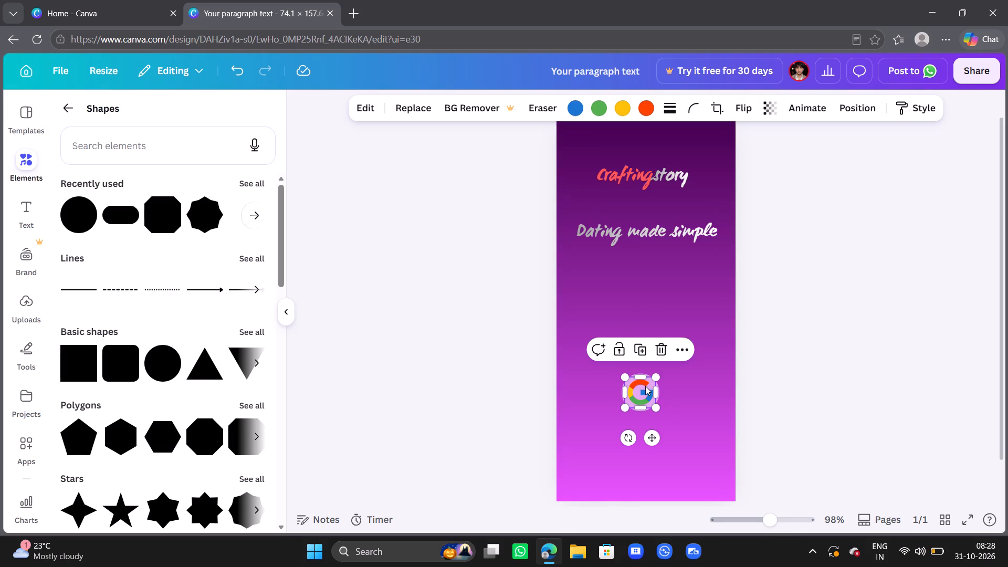
key("BackSpace")
left_click(124, 5)
left_click(351, 14)
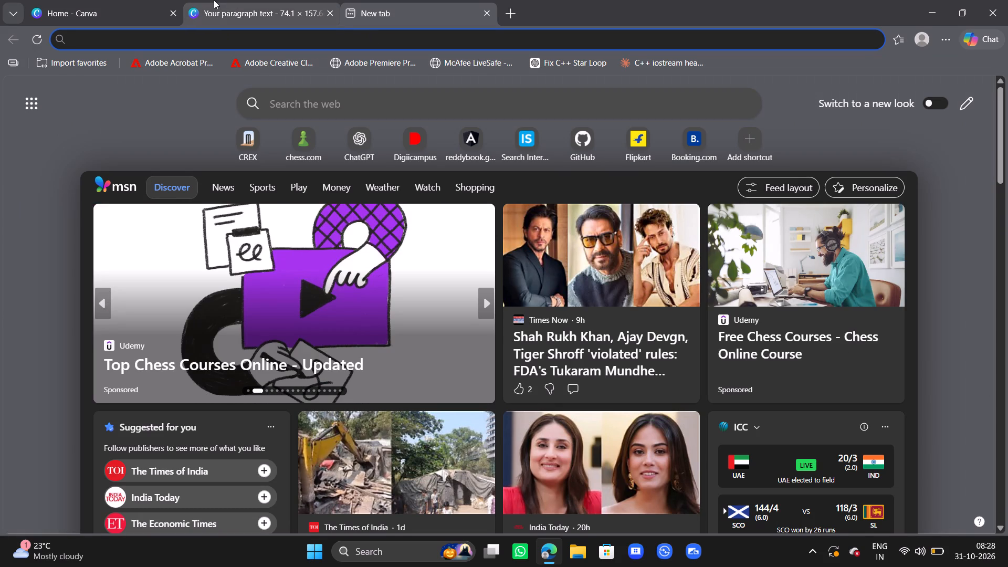
left_click(237, 15)
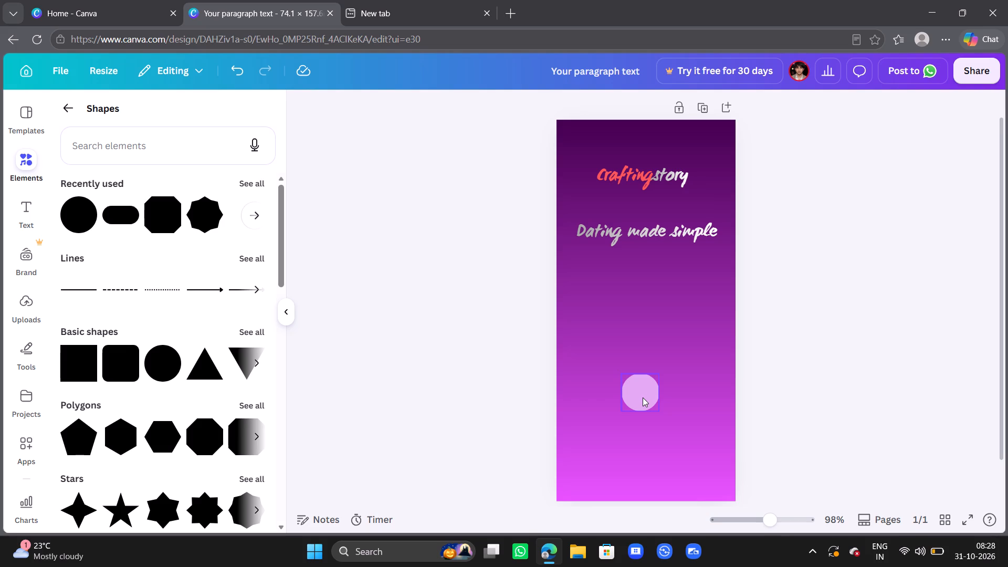
left_click(644, 393)
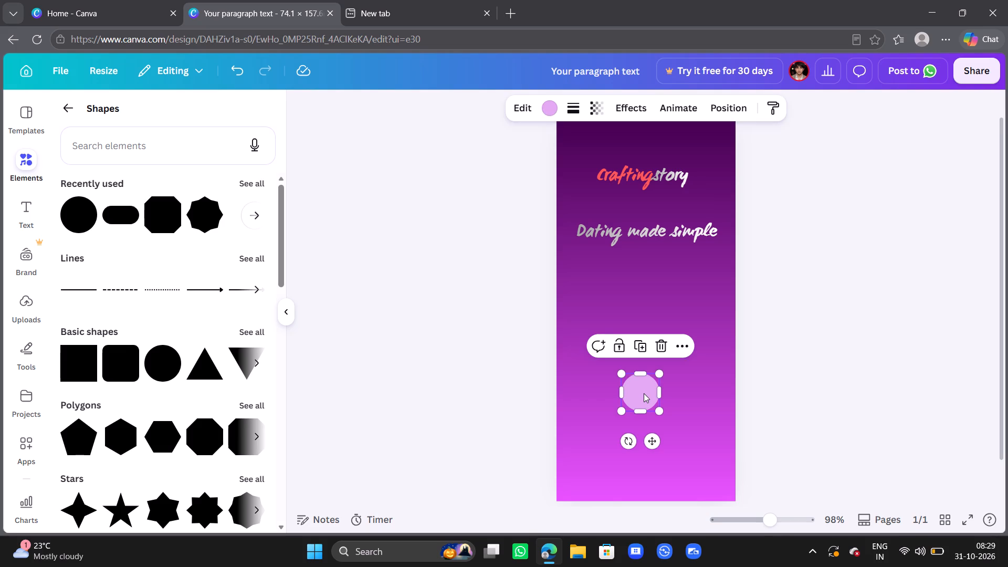
key("BackSpace")
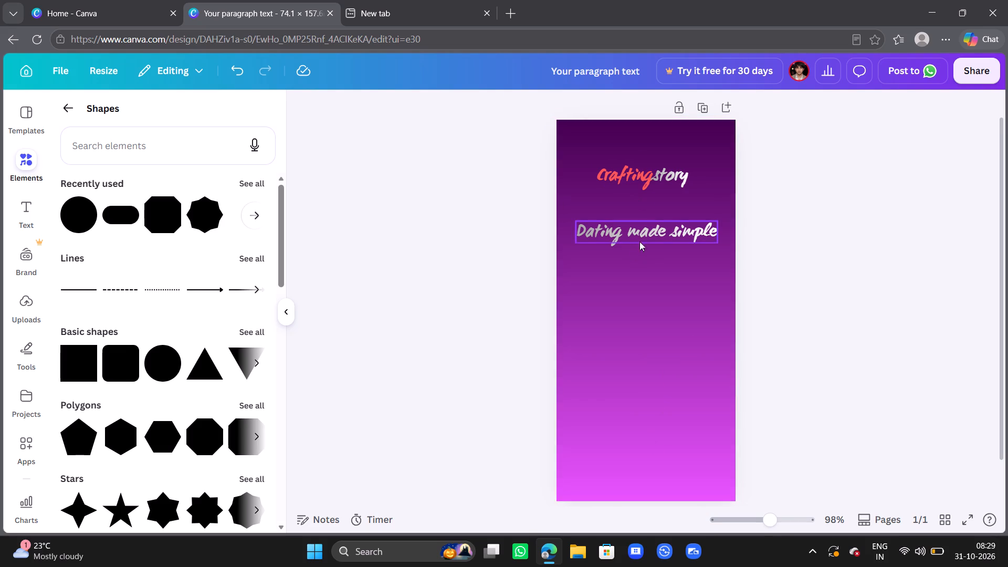
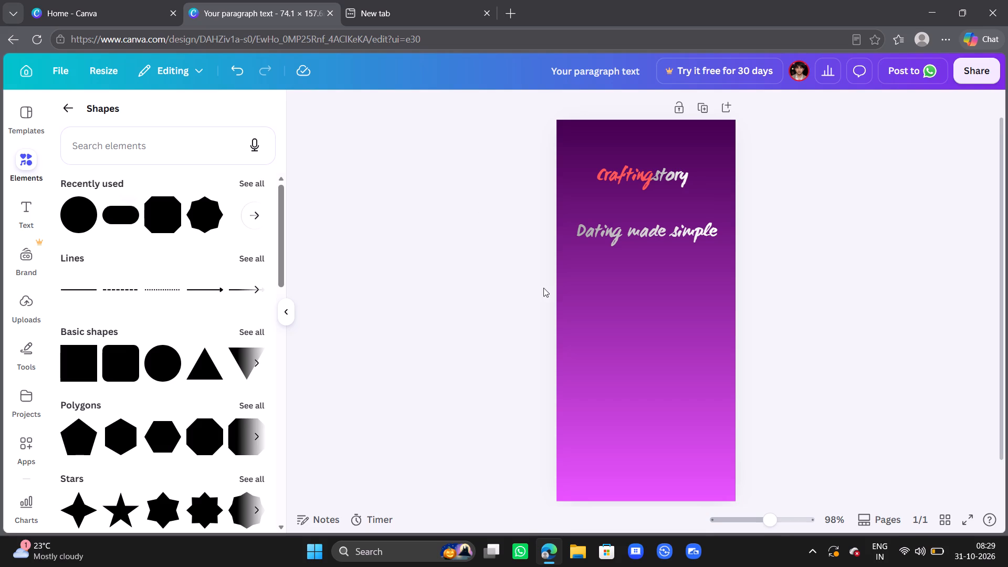
Duplicate the "Dating made simple" tagline and place the copy in the lower half of the page, roughly centred.
left_click(640, 232)
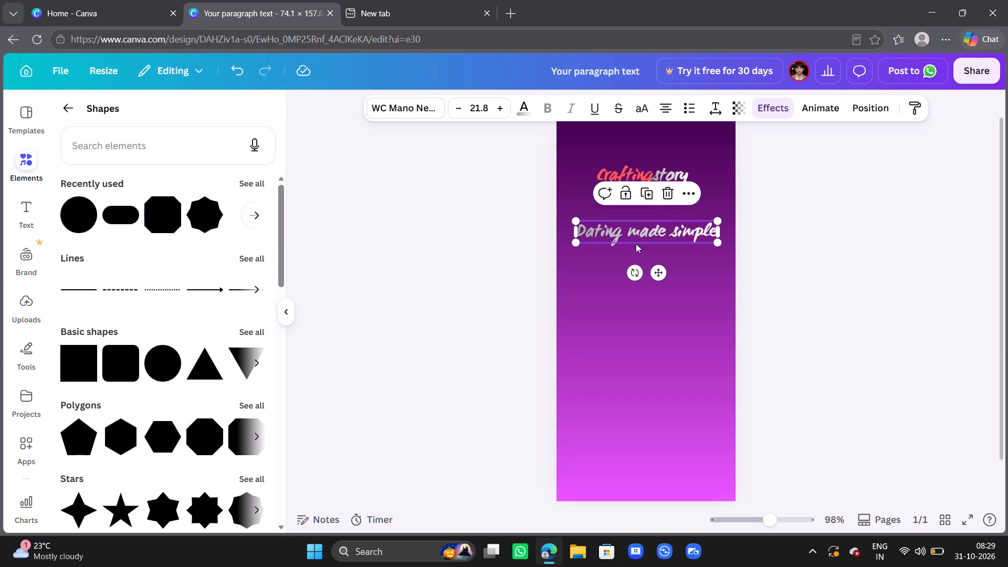
key("ctrl+c")
key("ctrl+v")
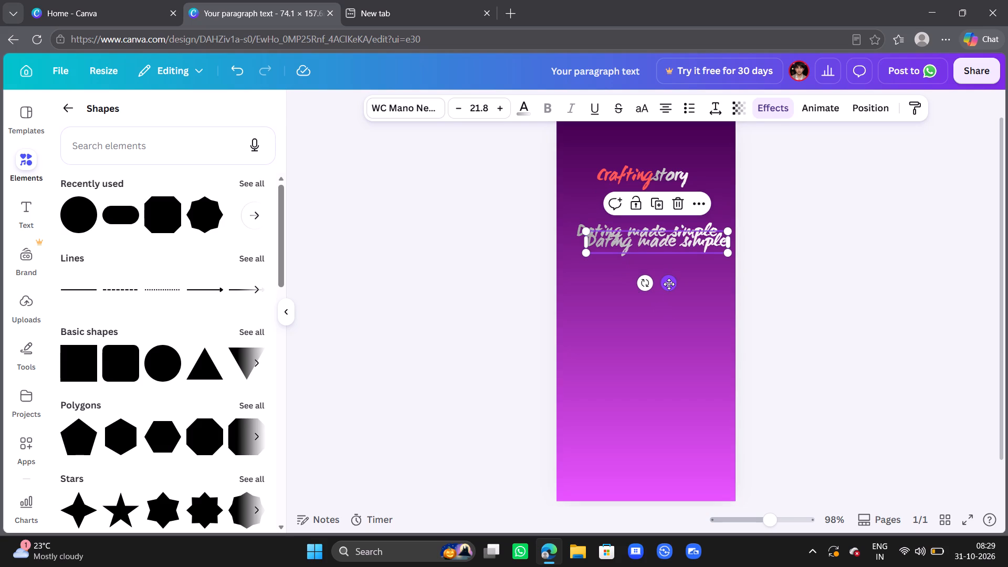
left_click_drag(669, 284, 660, 382)
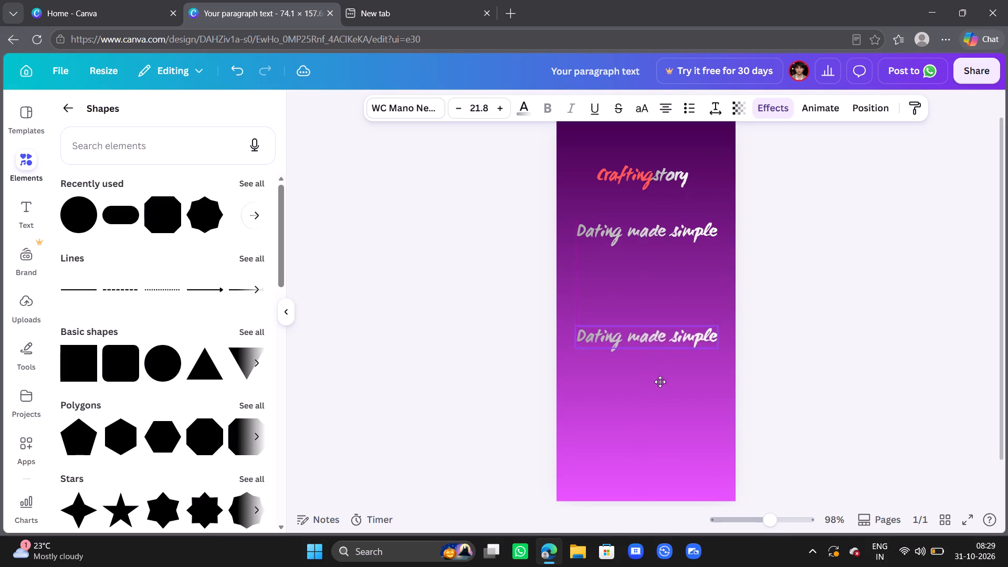
left_click_drag(660, 382, 653, 399)
Replace the wording of the lower tagline copy with "Sign In with Google".
left_click(660, 357)
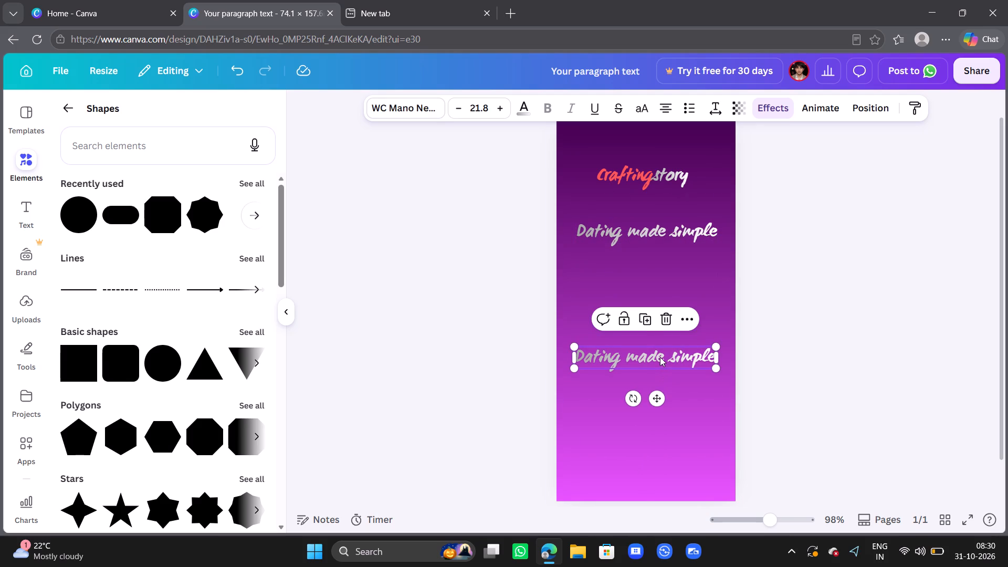
left_click(660, 357)
left_click(660, 357)
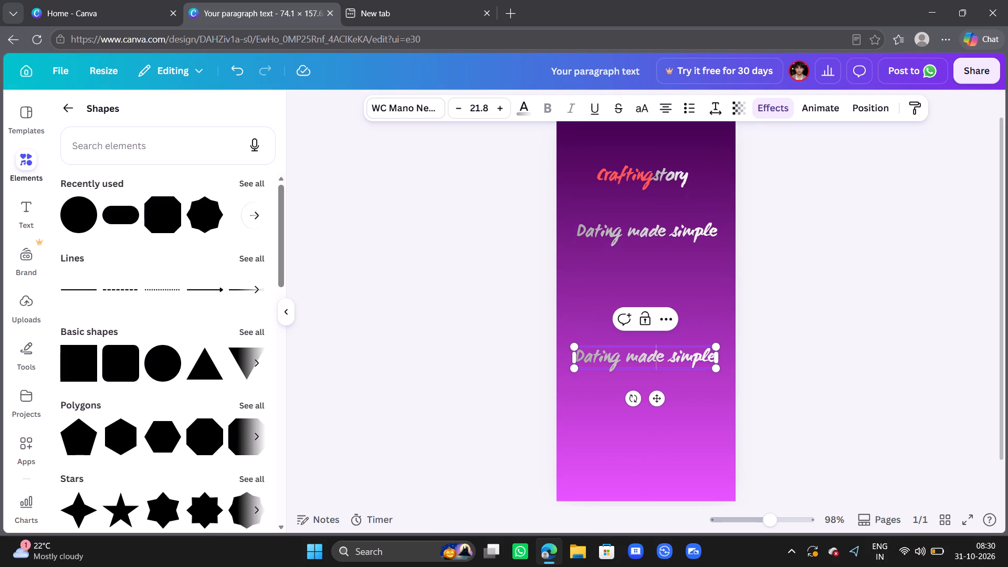
double_click(660, 357)
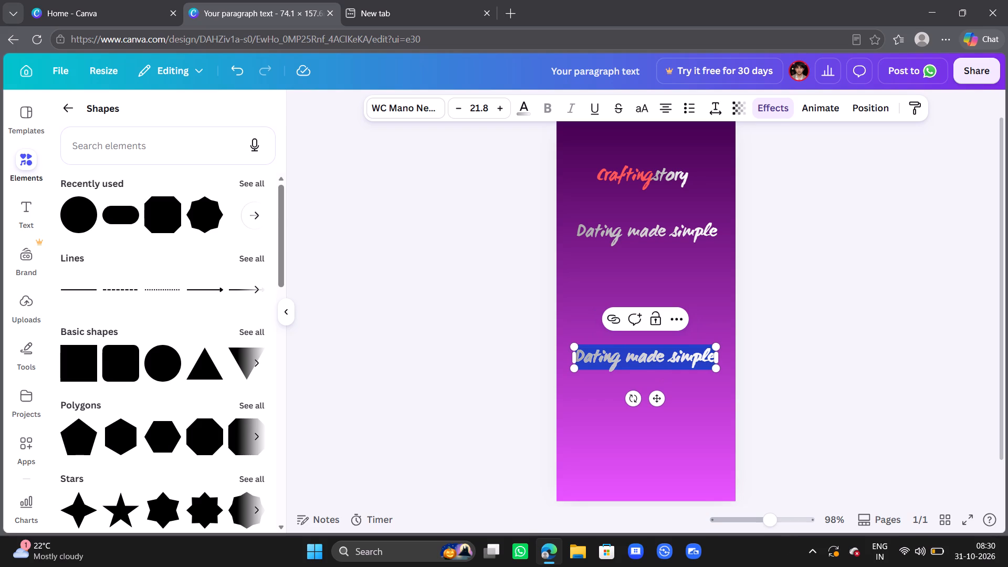
key("BackSpace")
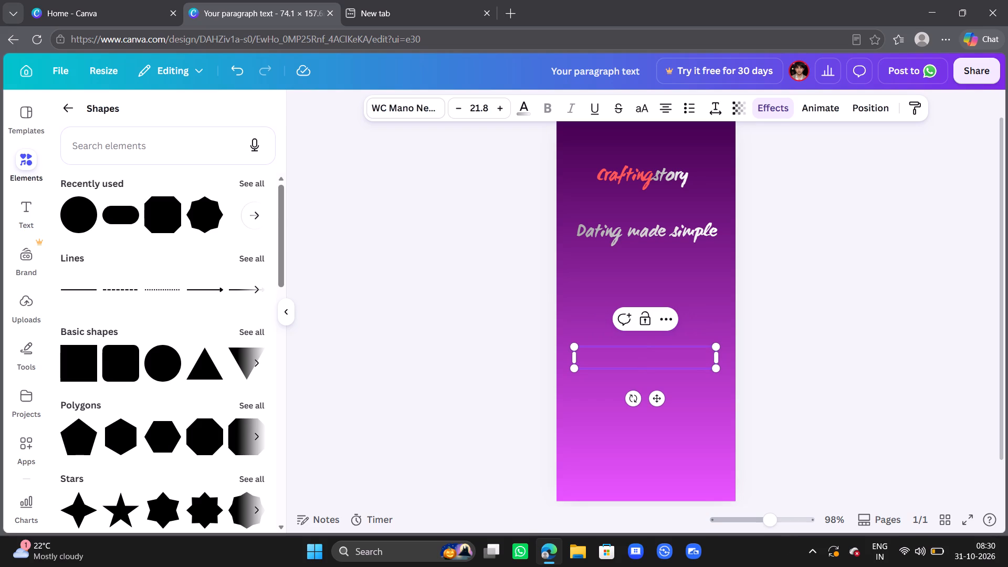
key("s")
type("gn")
key("space")
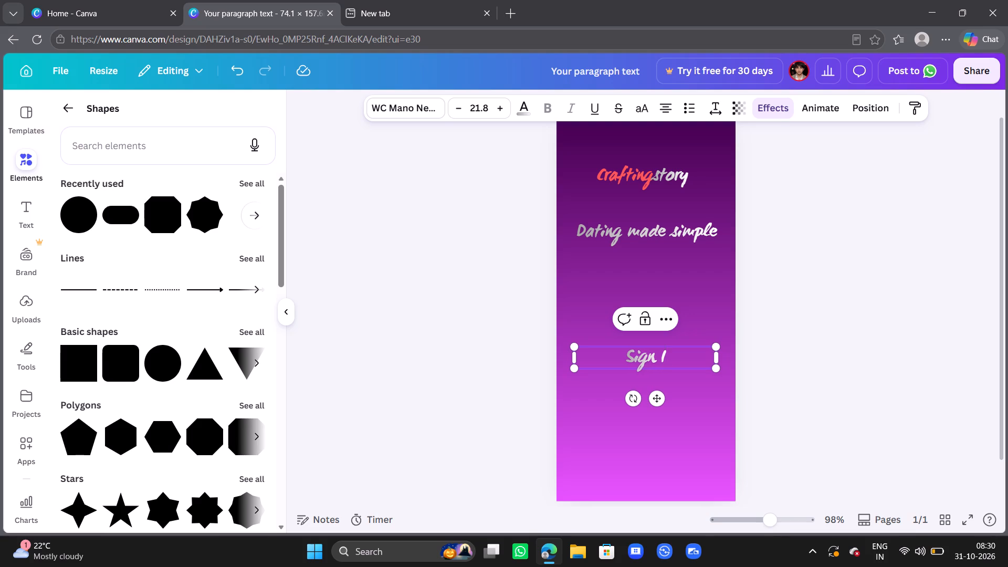
key("n")
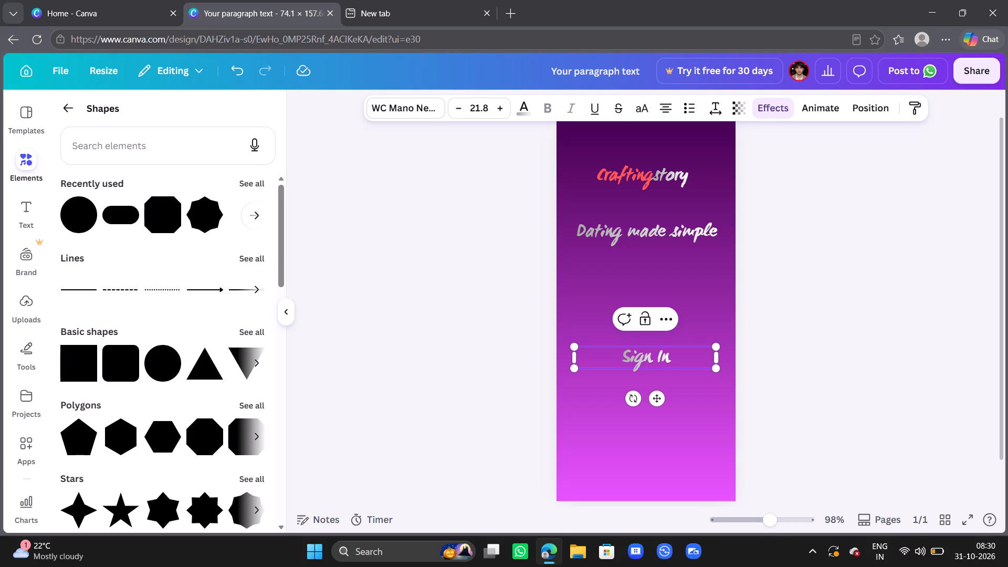
key("space")
type("with")
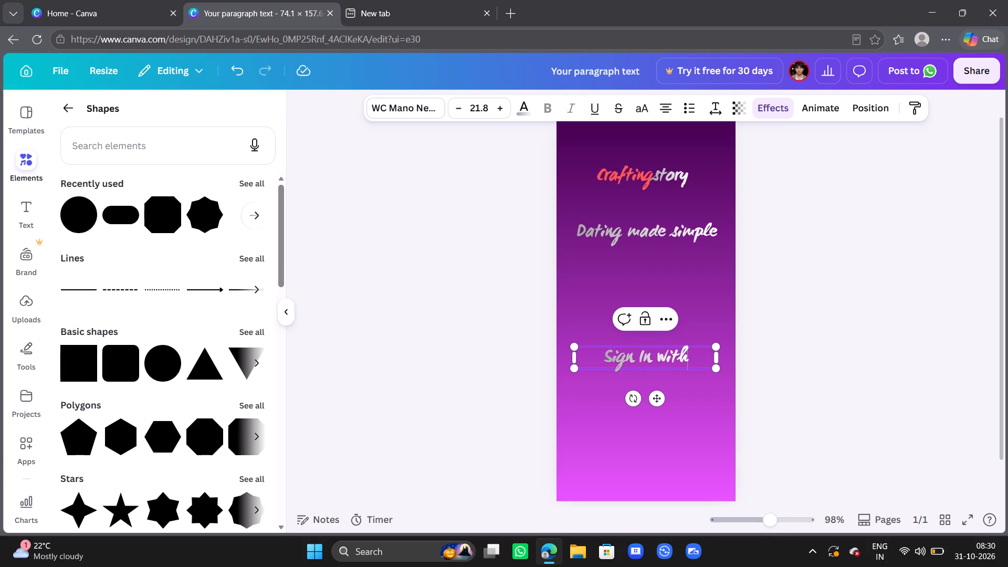
key("space")
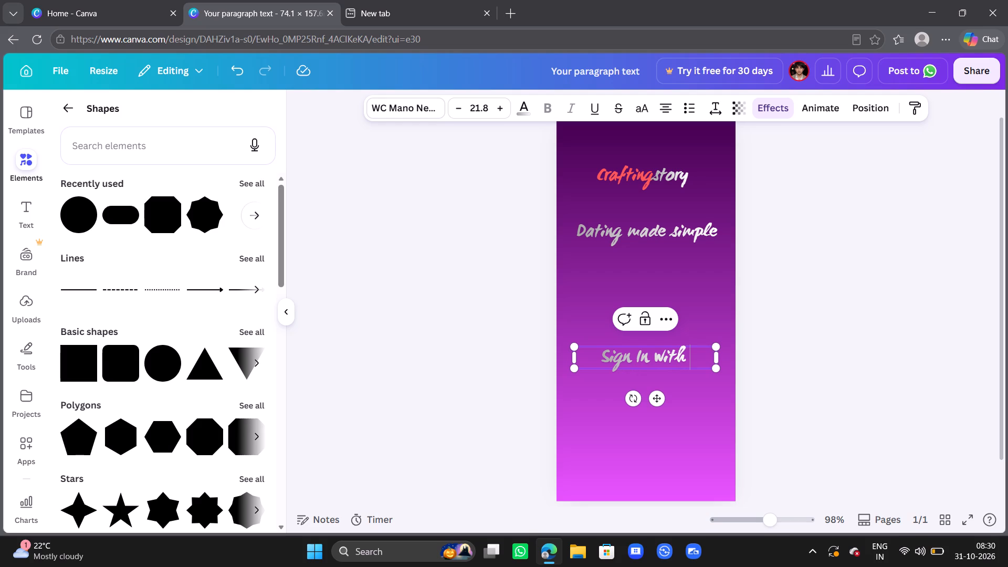
key("g")
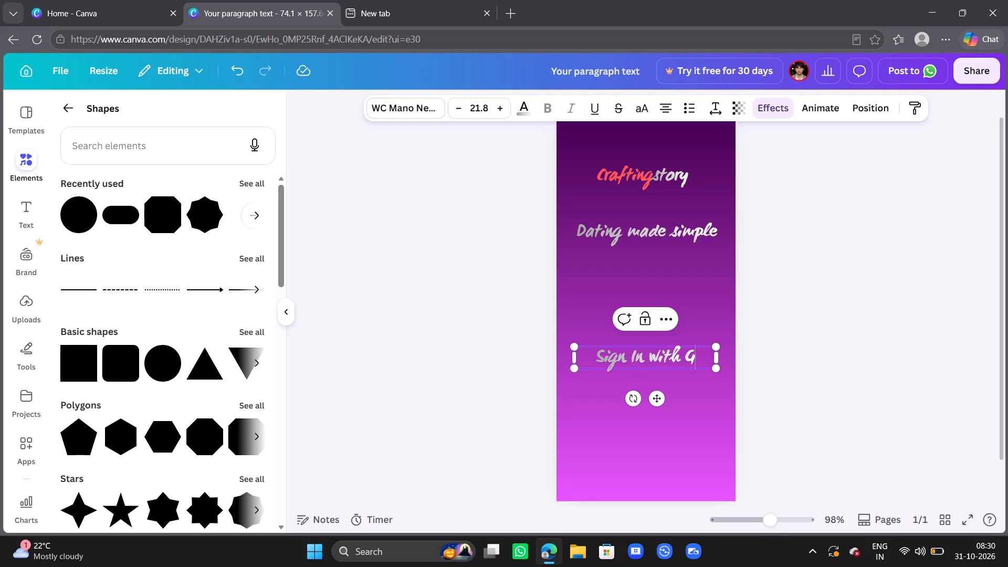
type("oogle")
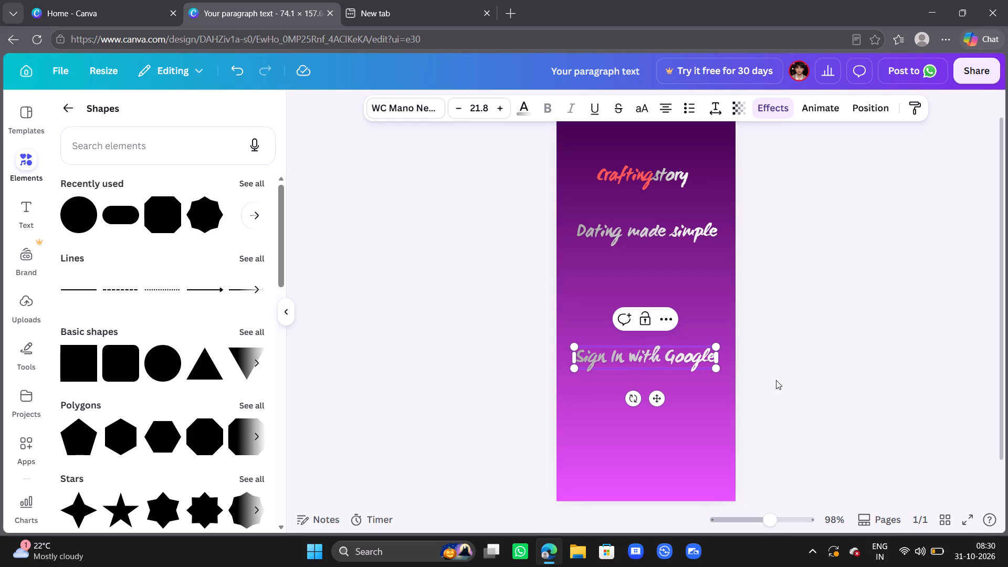
Reduce the font size of the "Sign In with Google" text to 17.8.
left_click(627, 361)
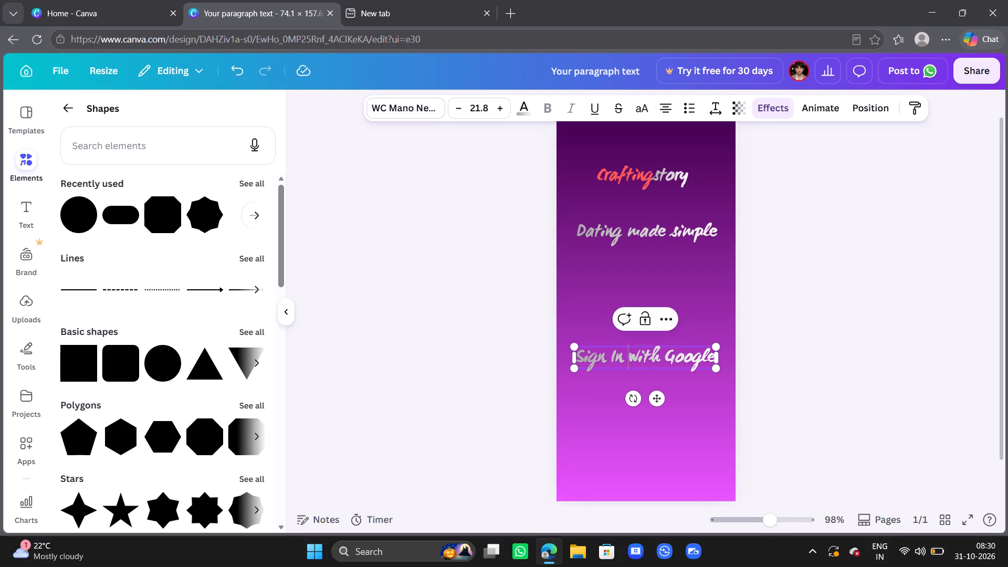
triple_click(627, 361)
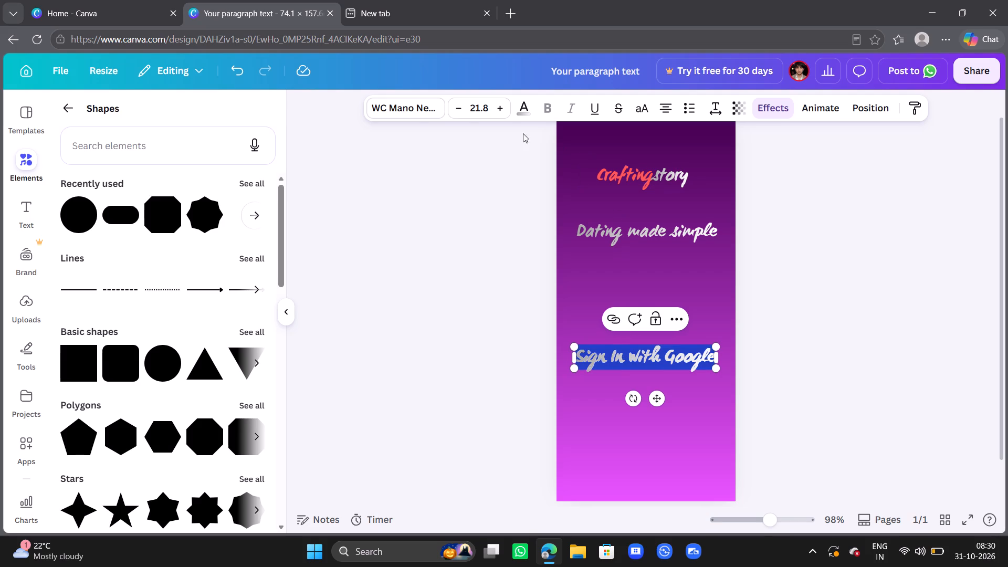
left_click(459, 108)
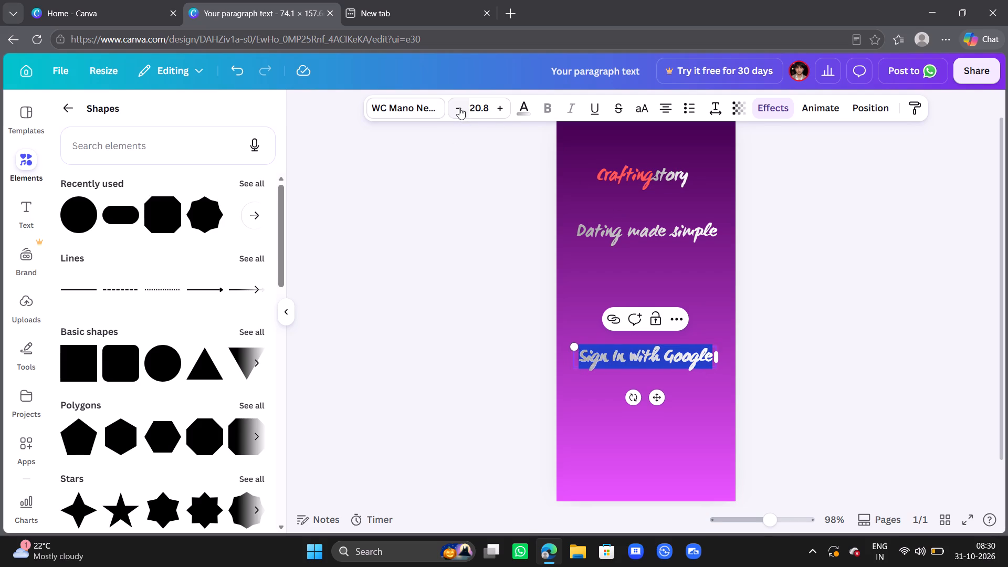
left_click(459, 108)
double_click(459, 108)
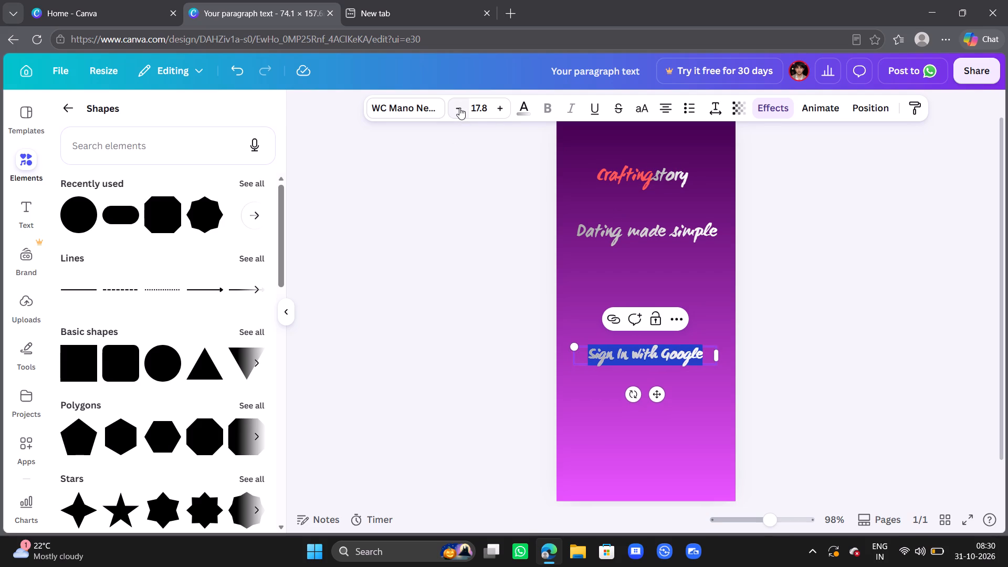
Move the "Sign In with Google" text slightly down, aligning its box with the page margins.
left_click_drag(658, 395, 659, 410)
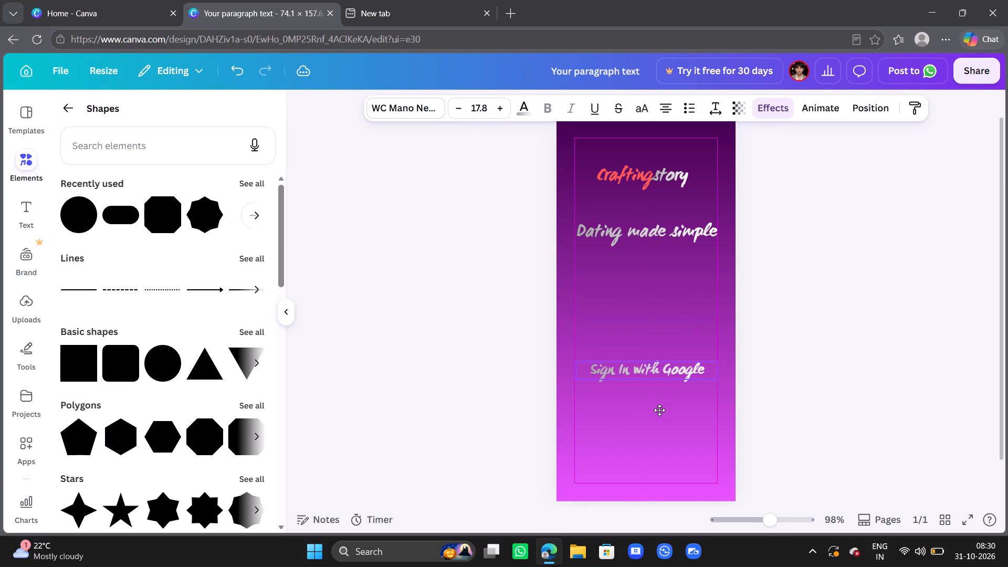
left_click_drag(659, 410, 659, 411)
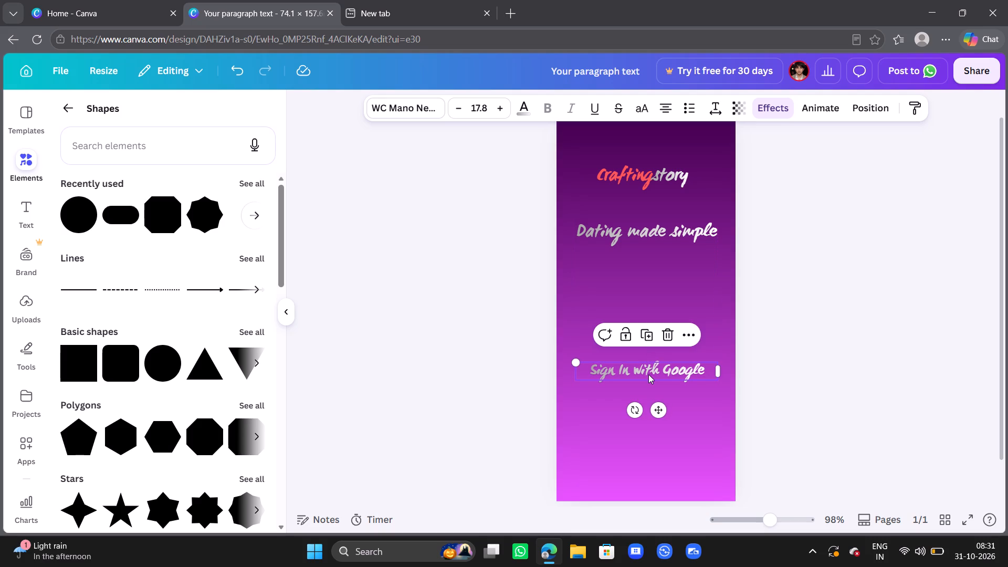
Copy the "Sign In with Google" text to the clipboard and remove it from the page.
key("ctrl+c")
key("BackSpace")
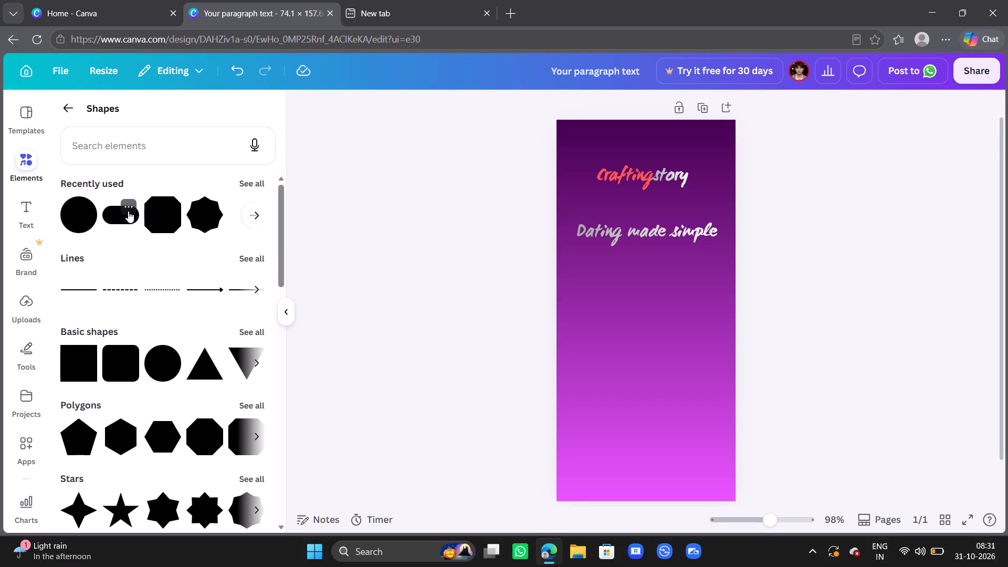
Add the recently used pill shape and place it near the bottom of the page, roughly centred horizontally.
left_click(129, 220)
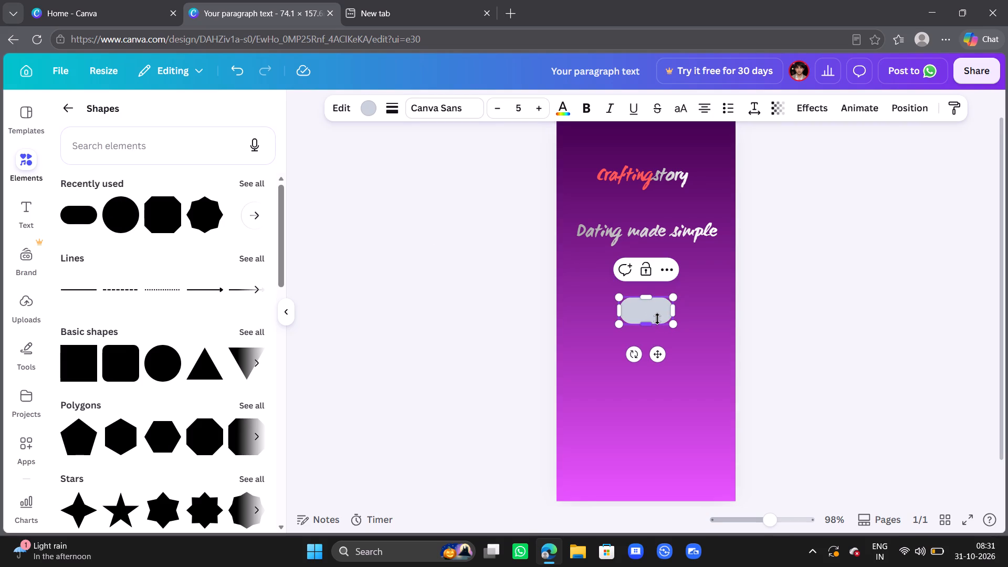
left_click_drag(656, 353, 653, 424)
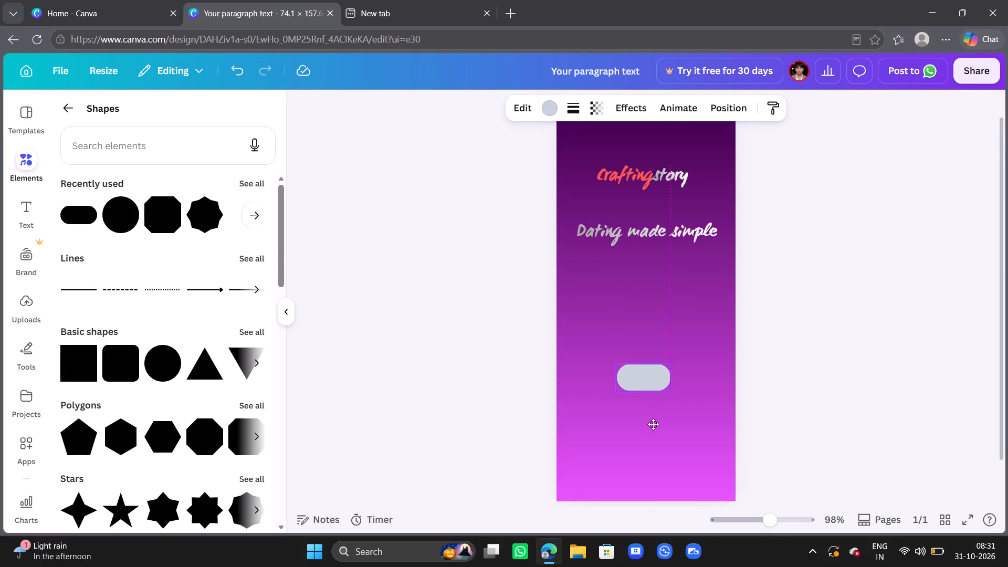
left_click_drag(653, 424, 593, 474)
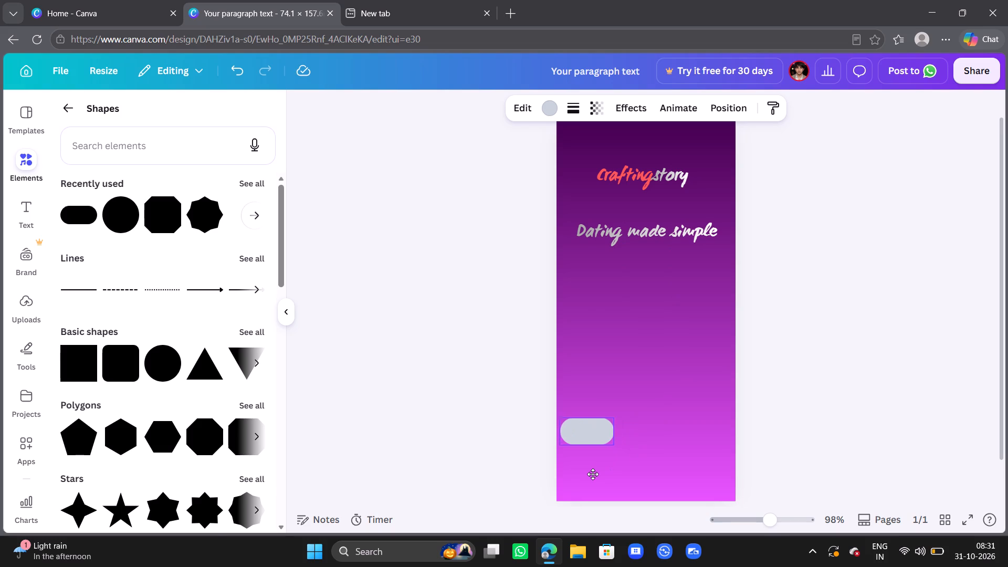
left_click_drag(593, 474, 612, 474)
left_click_drag(616, 477, 645, 476)
Stretch the pill shape horizontally to span both page margins, keeping its height at 11.1 mm.
left_click_drag(663, 429, 702, 430)
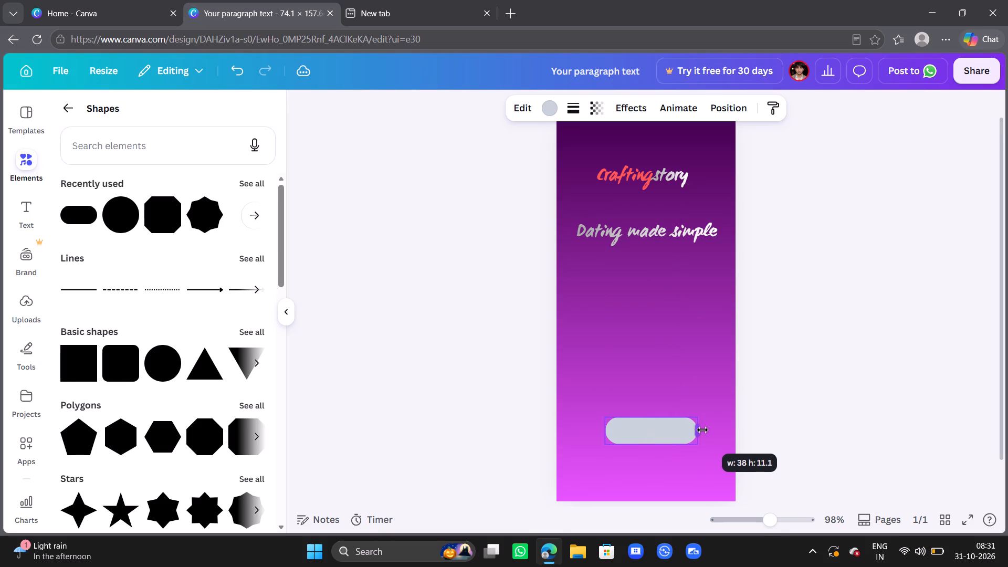
left_click_drag(702, 430, 720, 430)
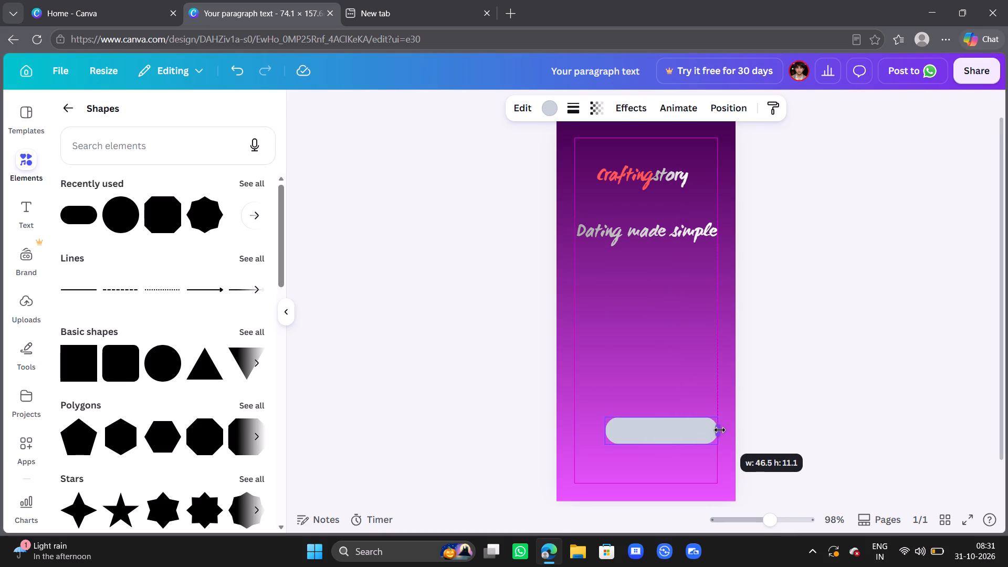
left_click_drag(720, 430, 698, 430)
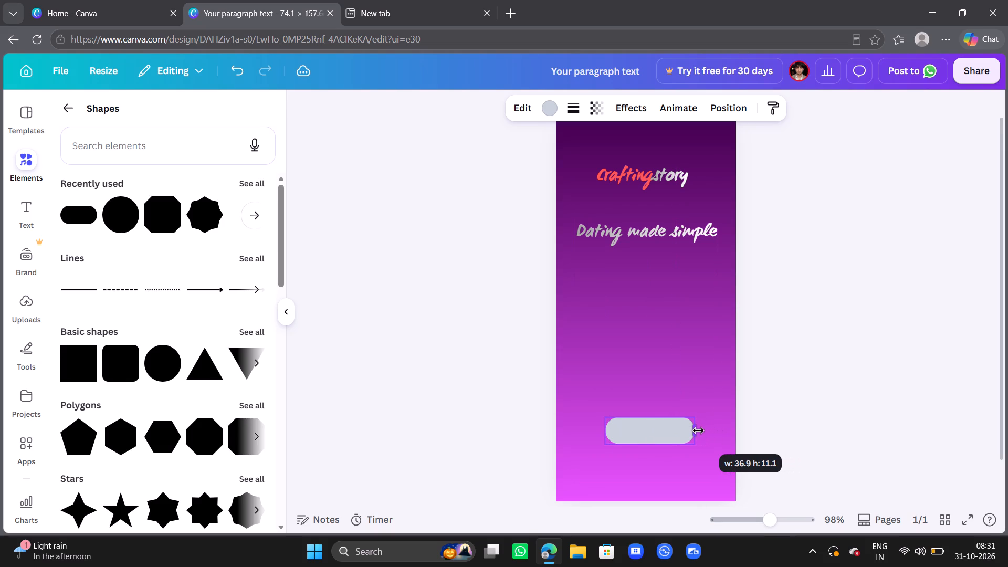
left_click_drag(698, 430, 721, 432)
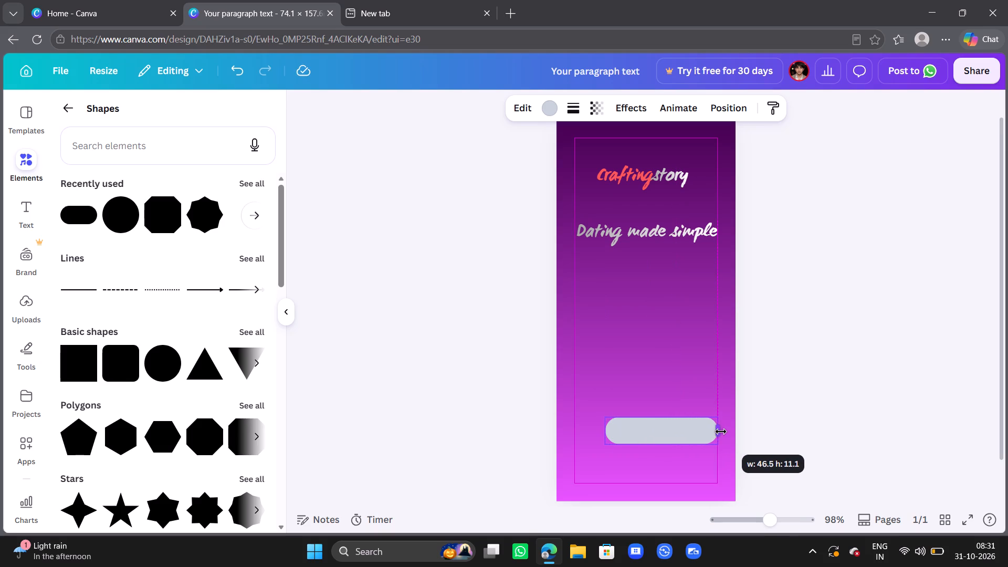
left_click_drag(721, 432, 721, 432)
left_click_drag(605, 434, 568, 436)
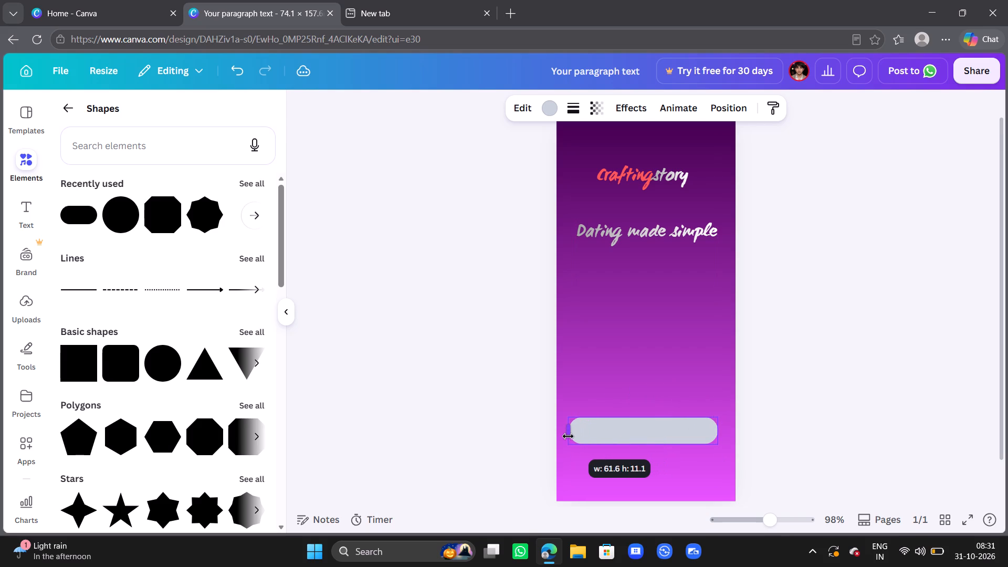
left_click_drag(568, 436, 574, 436)
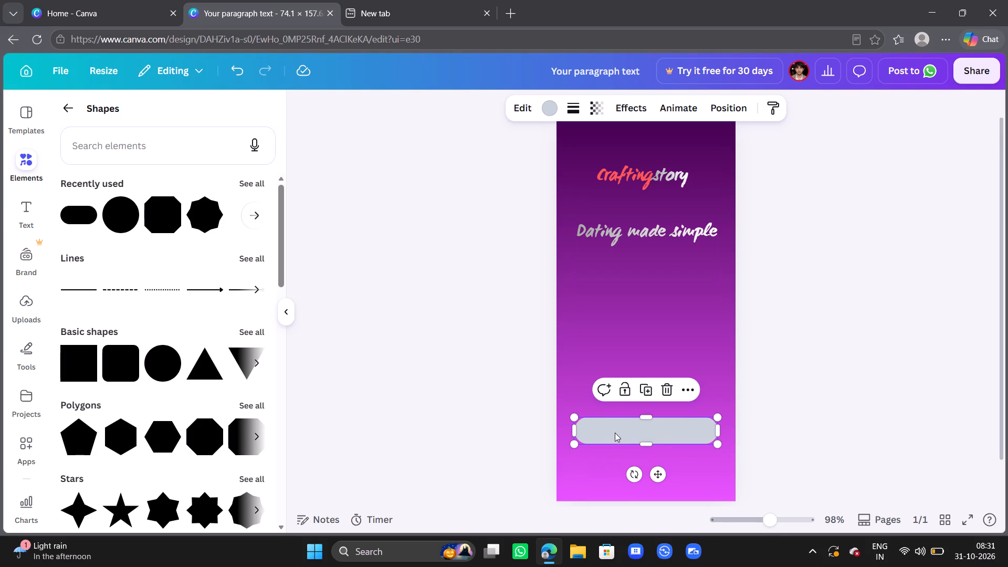
left_click(583, 340)
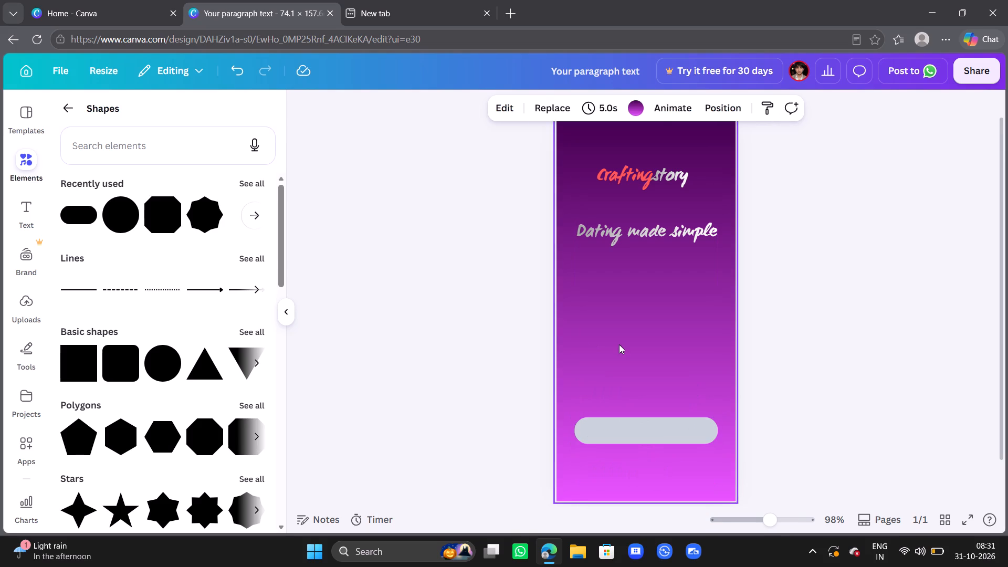
Fill the pill shape near the bottom of the page with dark purple #561269 from the default solid colours.
left_click(618, 425)
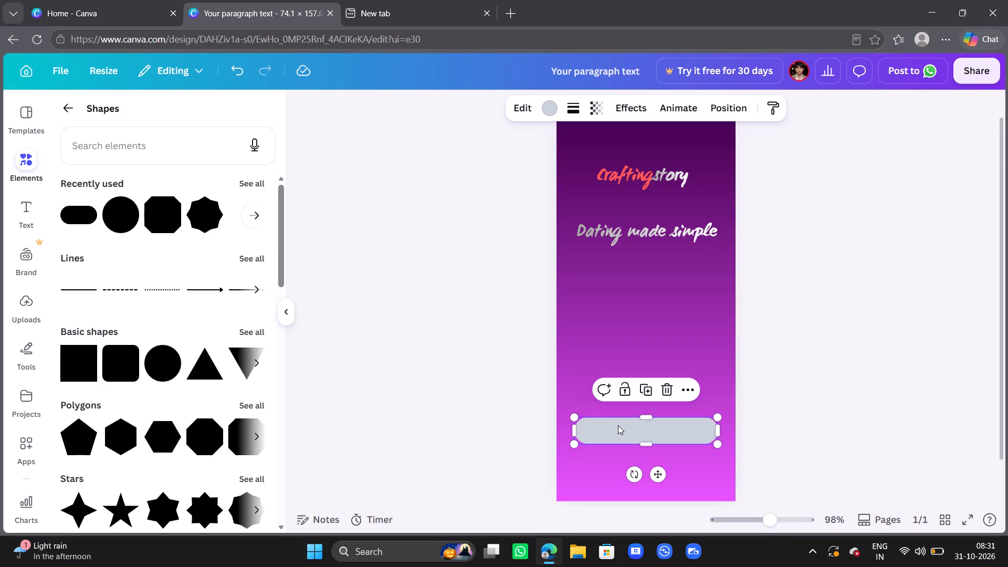
left_click(553, 112)
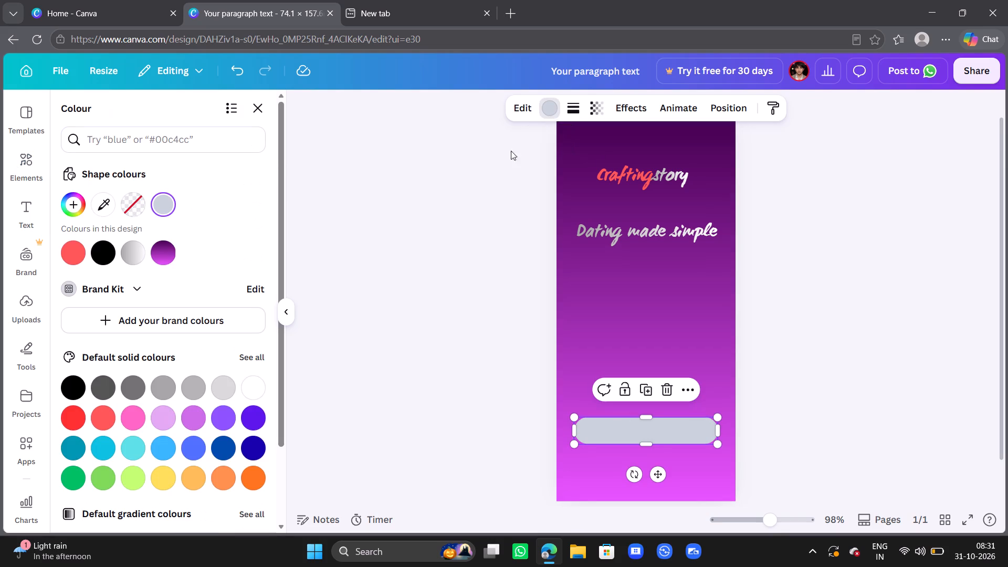
scroll(128, 407, "down", 4)
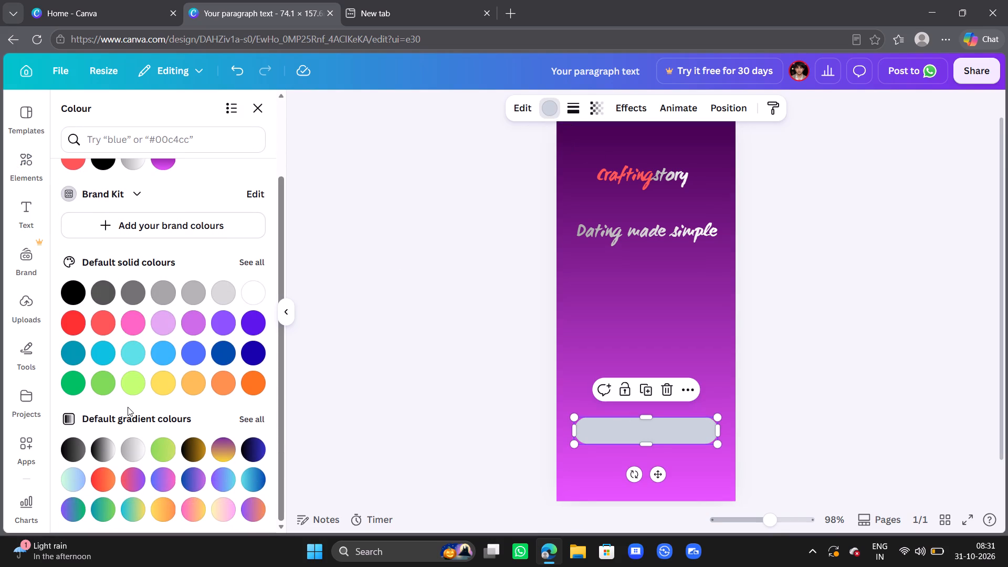
left_click(249, 261)
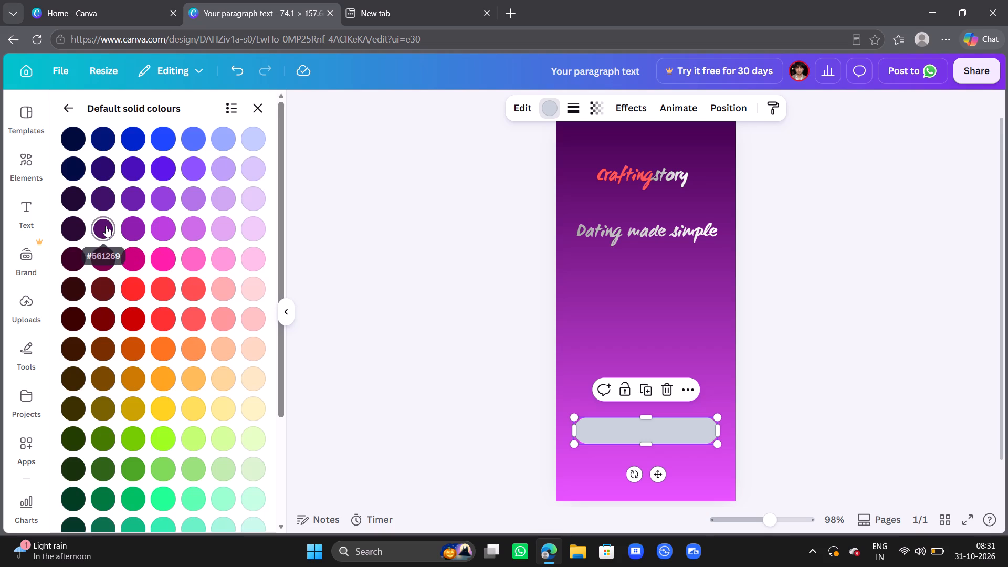
left_click(106, 226)
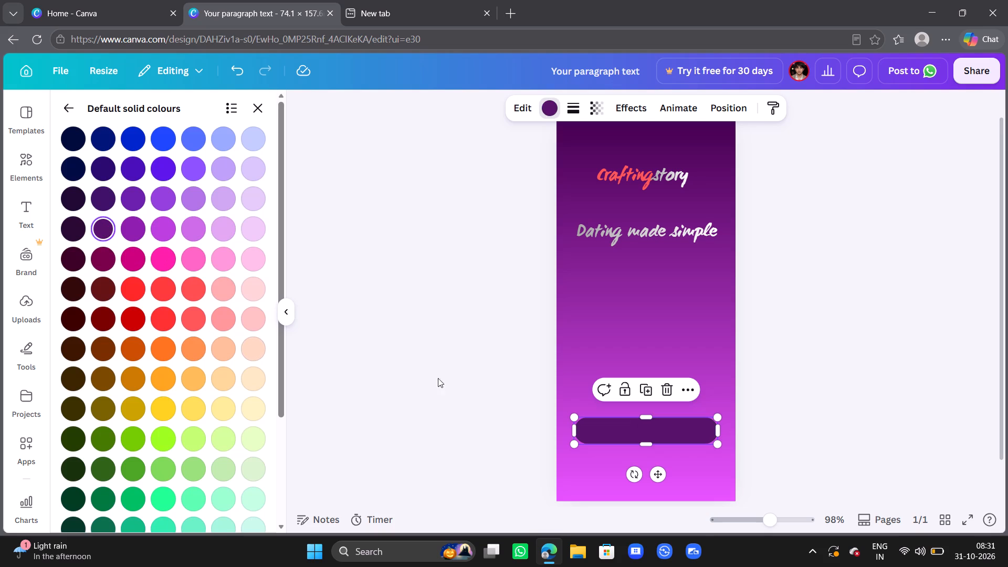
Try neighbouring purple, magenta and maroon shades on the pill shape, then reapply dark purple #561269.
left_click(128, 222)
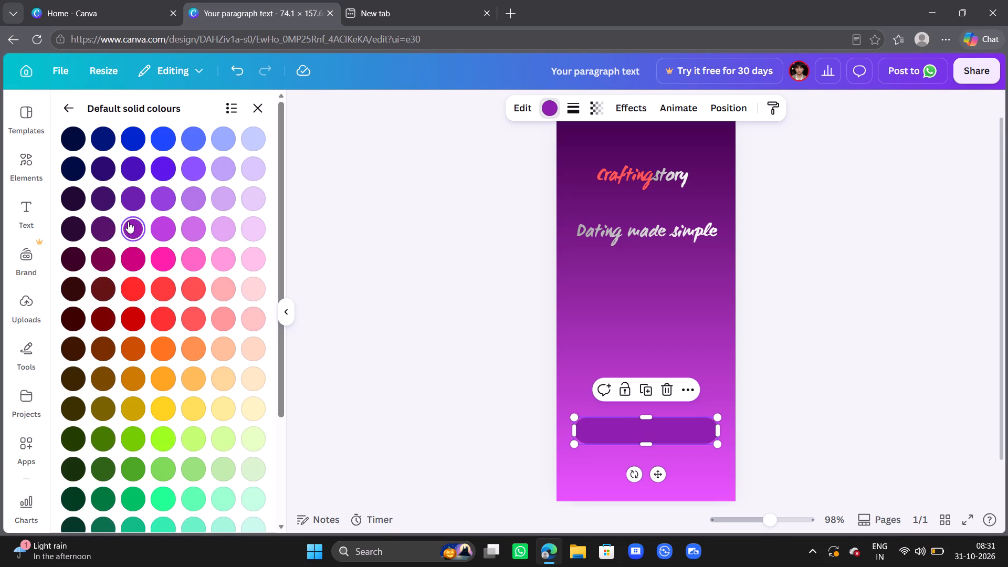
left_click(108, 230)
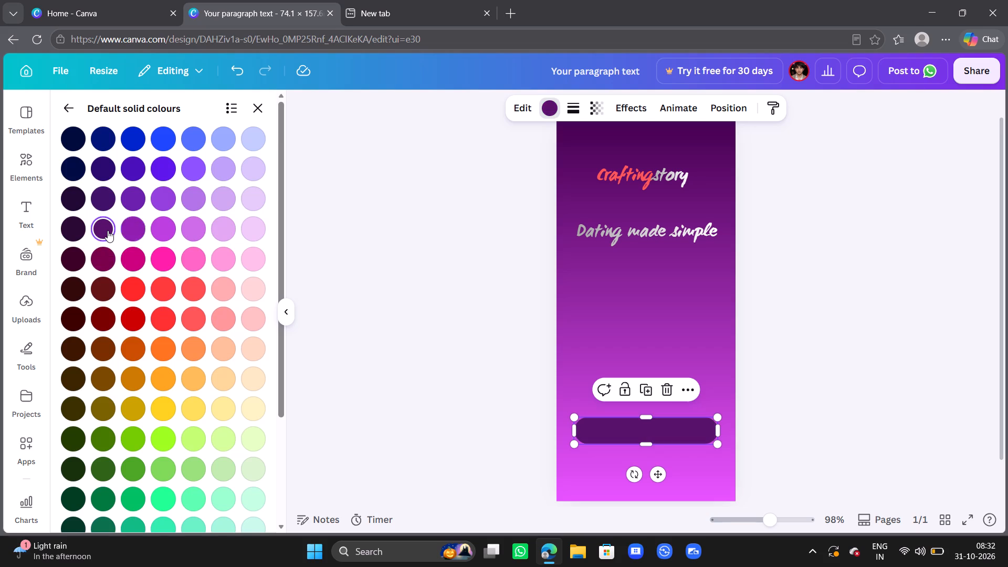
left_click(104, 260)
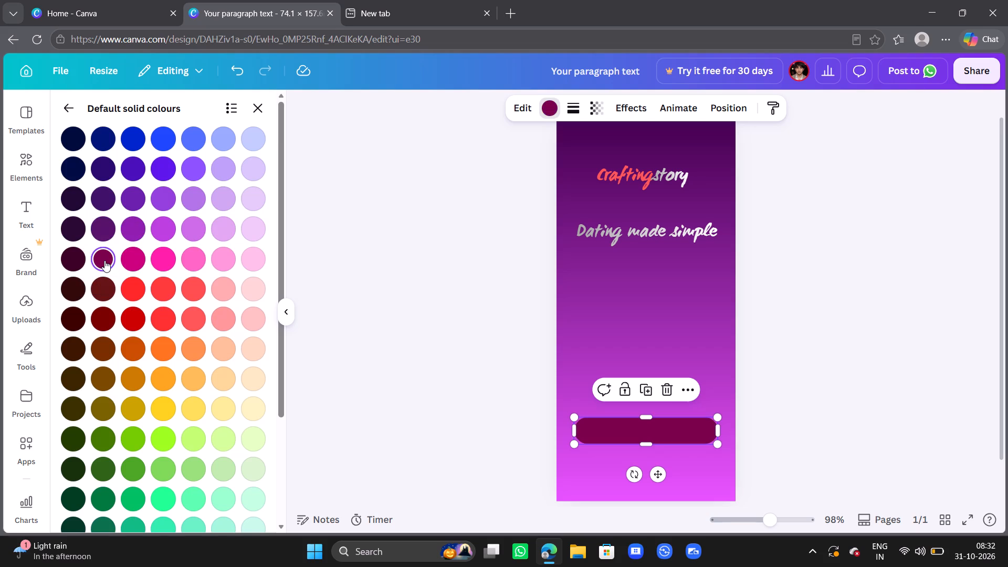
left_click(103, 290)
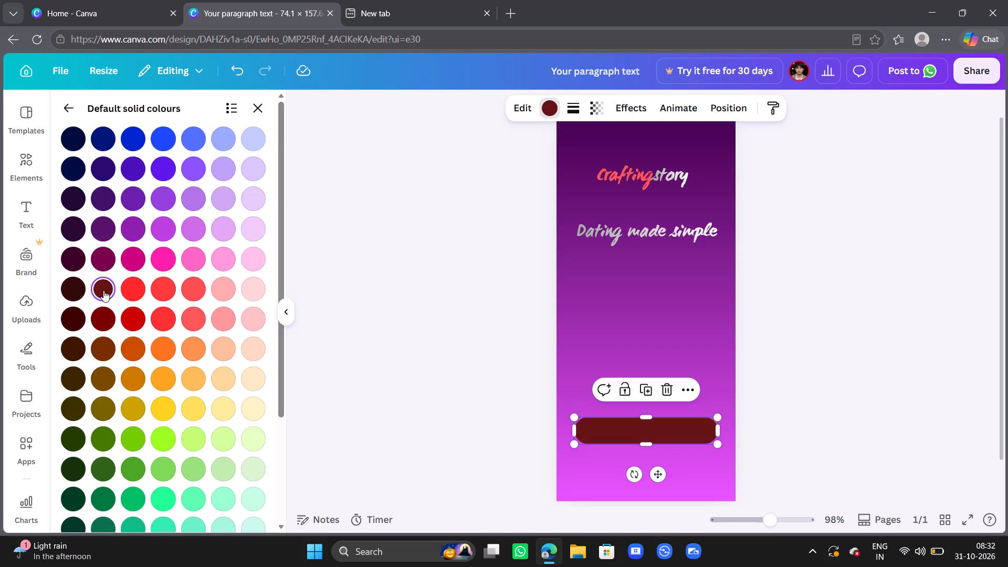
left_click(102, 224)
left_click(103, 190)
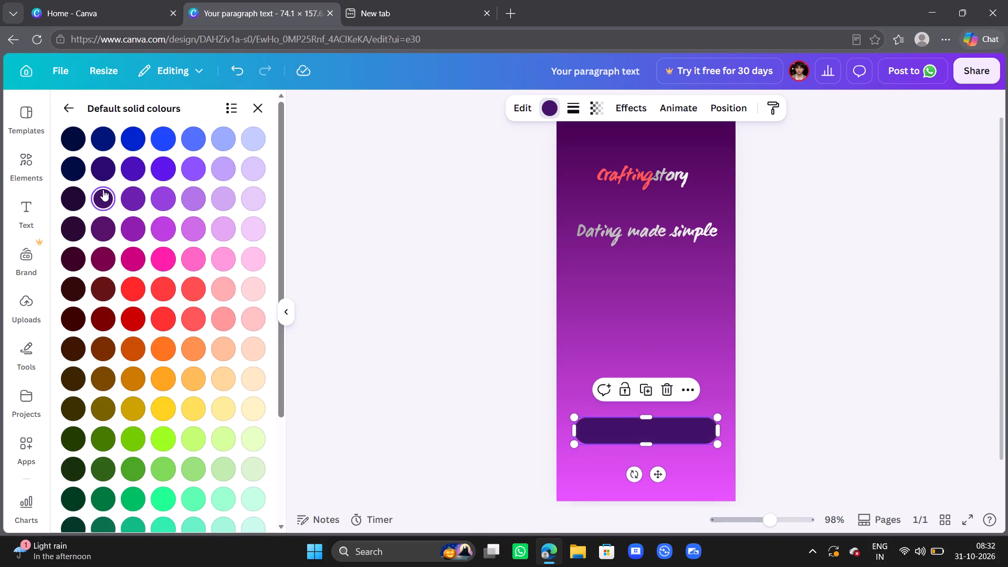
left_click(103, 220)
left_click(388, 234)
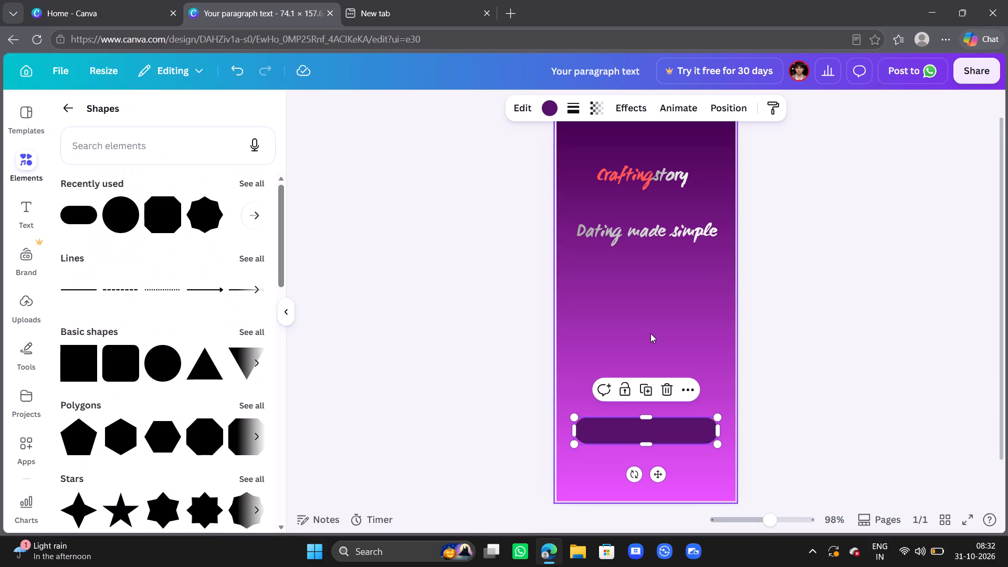
Paste the copied "Sign In with Google" text onto the page and centre it on the dark purple pill shape.
left_click(652, 328)
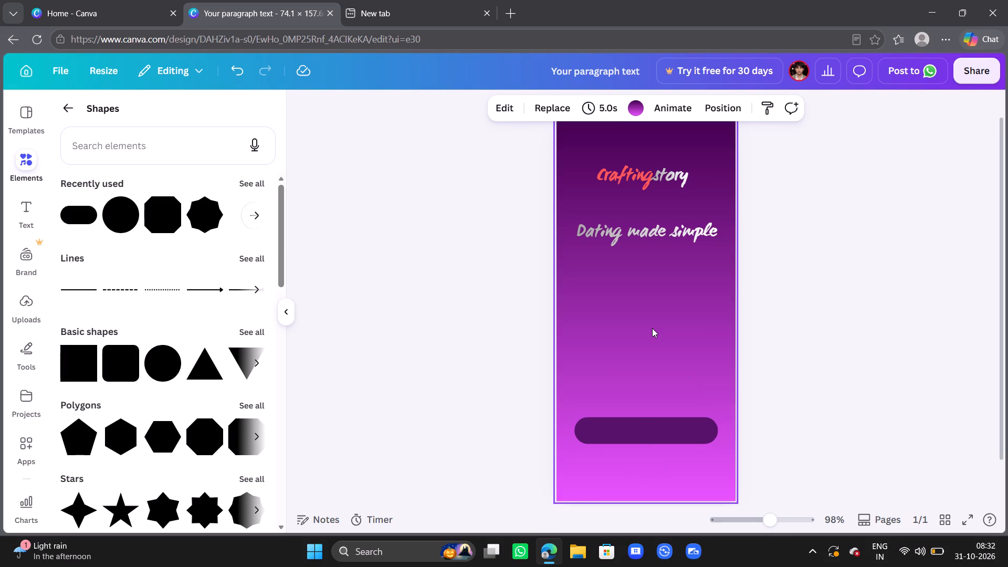
key("ctrl+v")
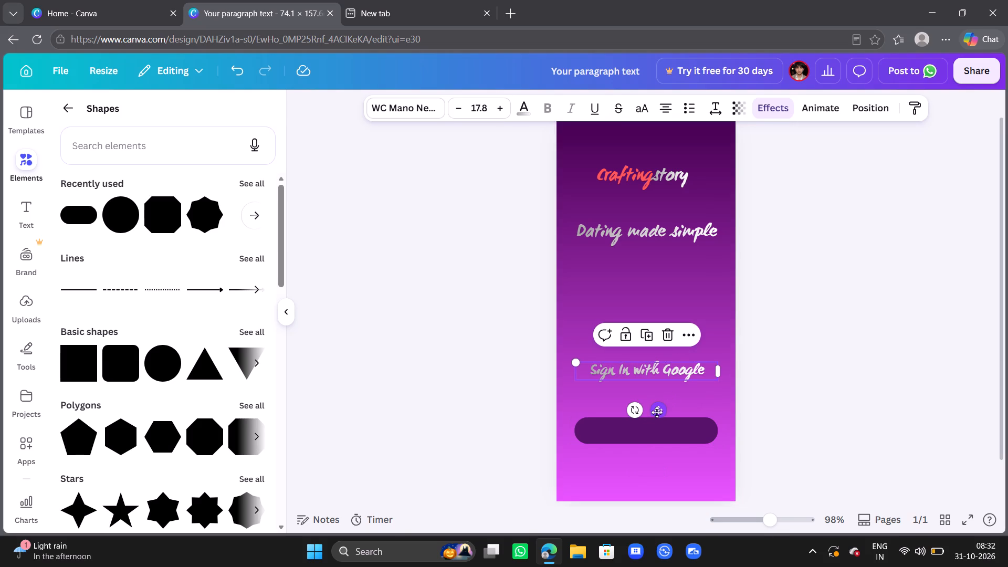
left_click_drag(657, 411, 656, 465)
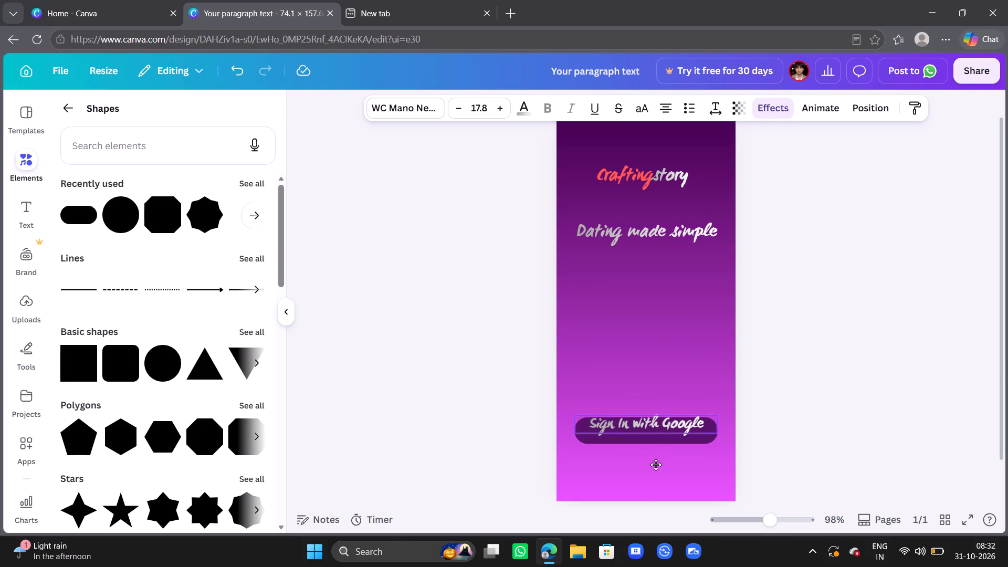
left_click_drag(656, 465, 658, 471)
left_click(837, 371)
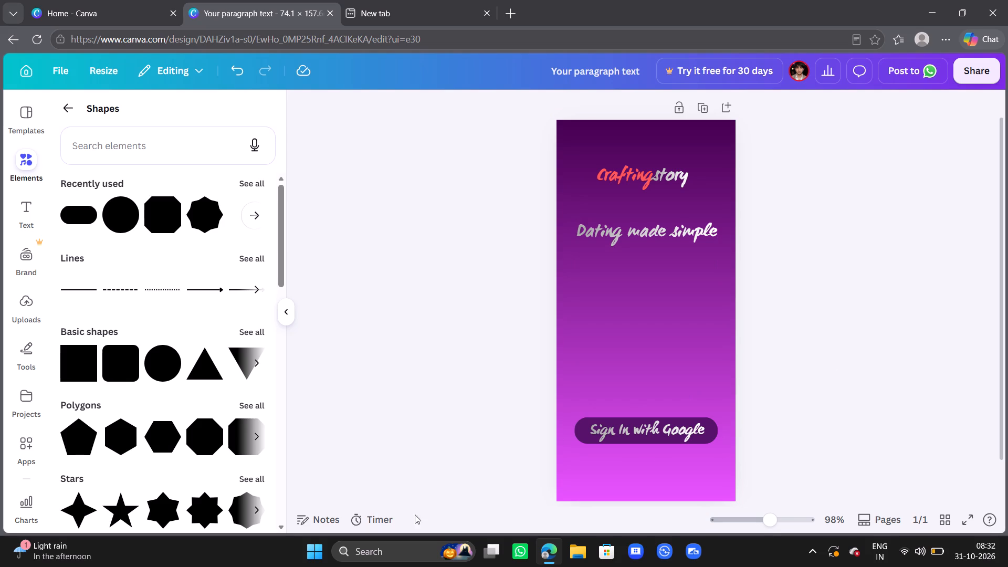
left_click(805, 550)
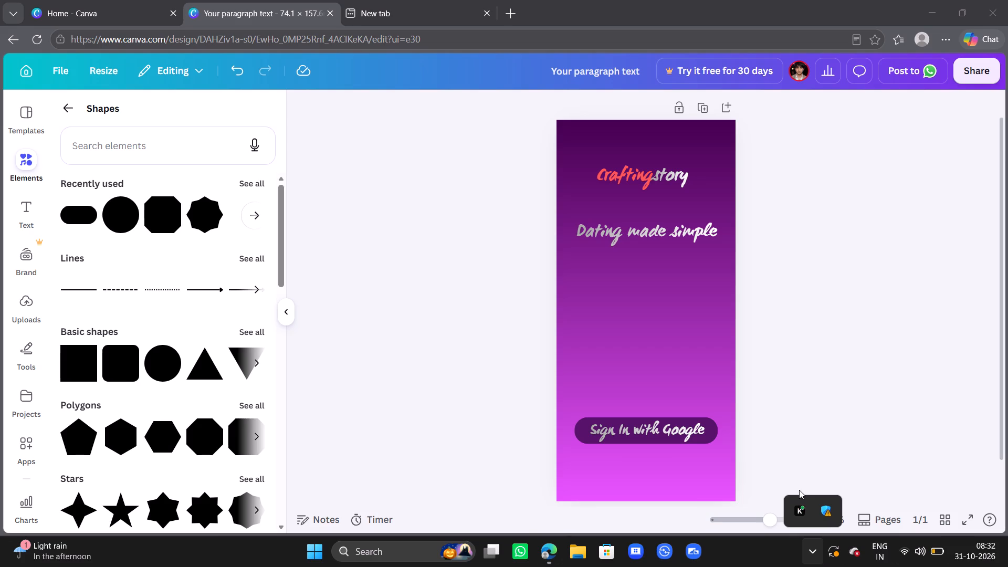
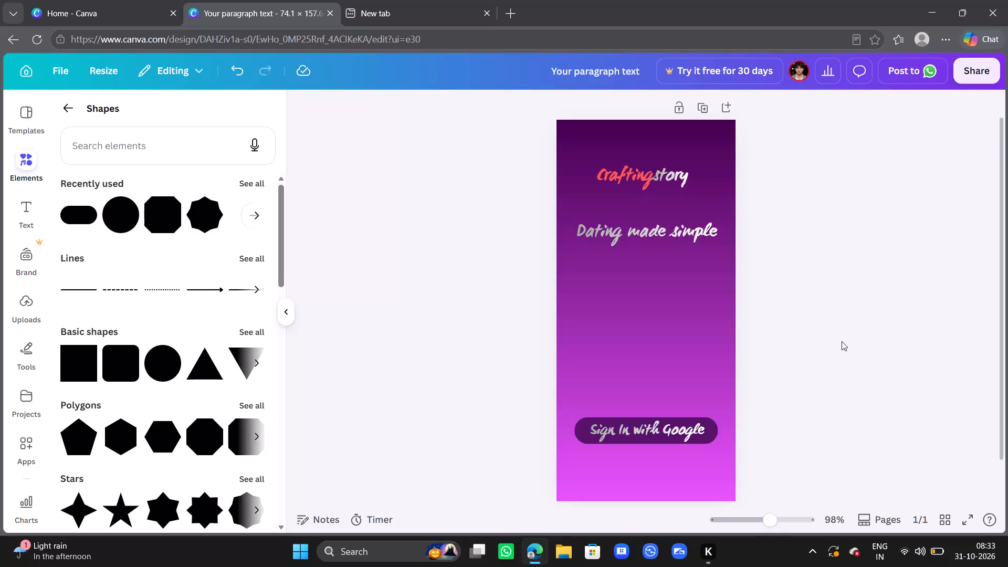
Duplicate the dark purple pill shape and place the copy just below the original, aligned with it and centred on the page.
left_click(592, 417)
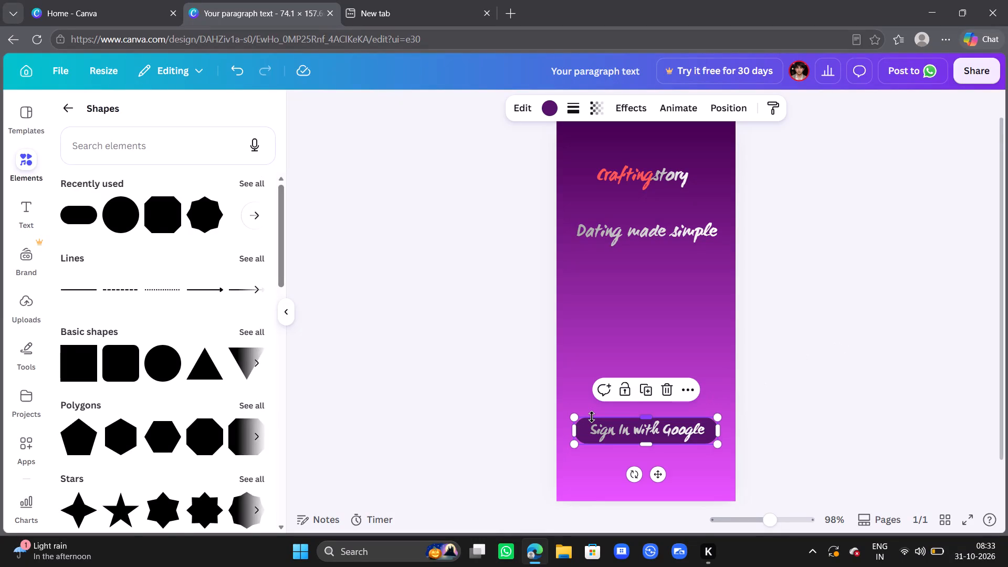
key("ctrl+c")
key("ctrl+v")
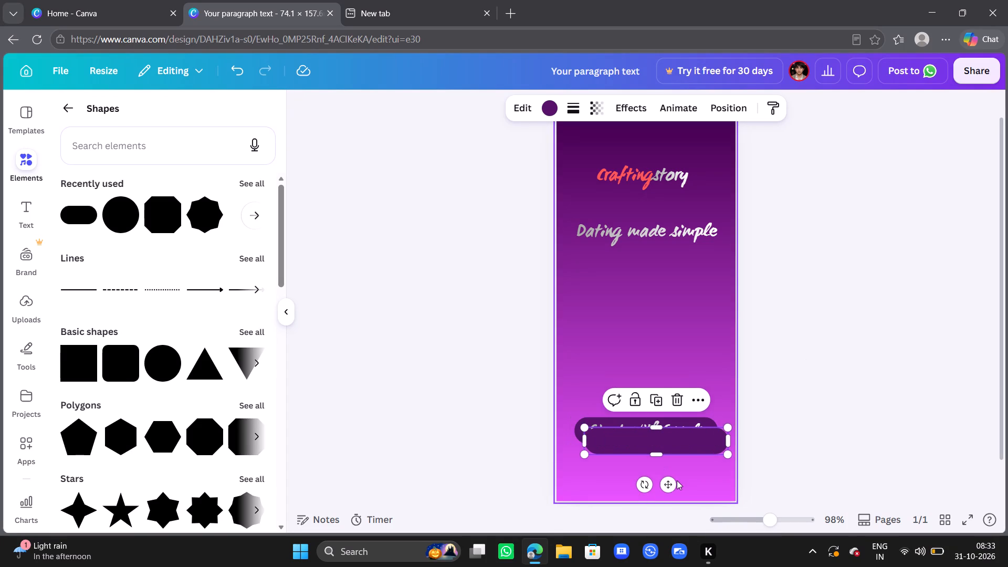
left_click_drag(669, 484, 664, 504)
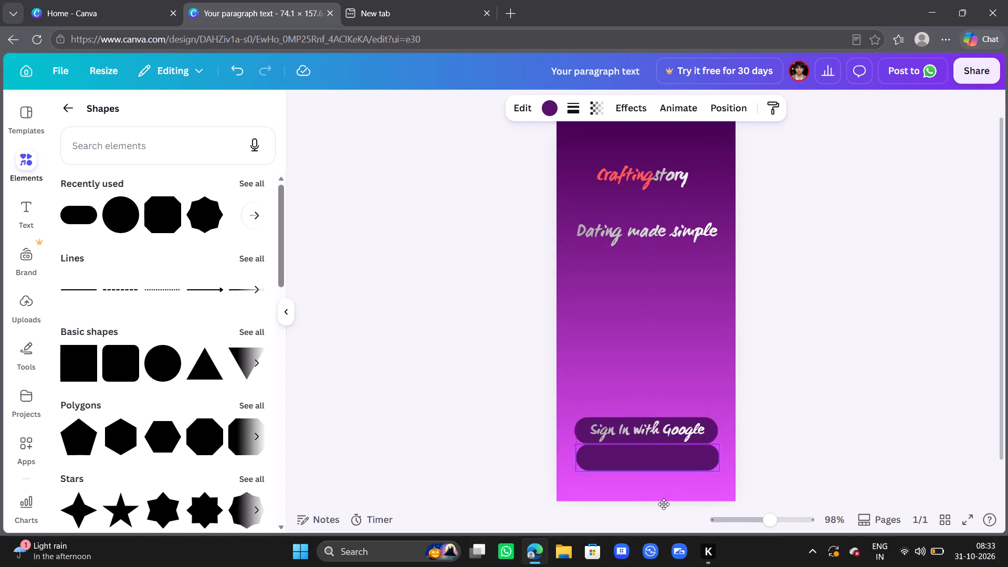
left_click_drag(664, 504, 661, 508)
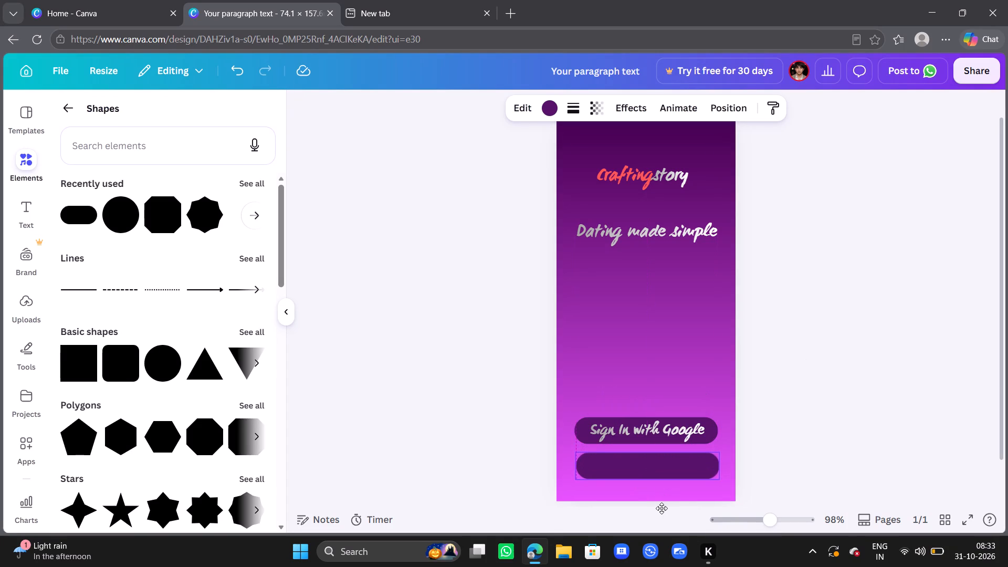
left_click_drag(661, 508, 659, 508)
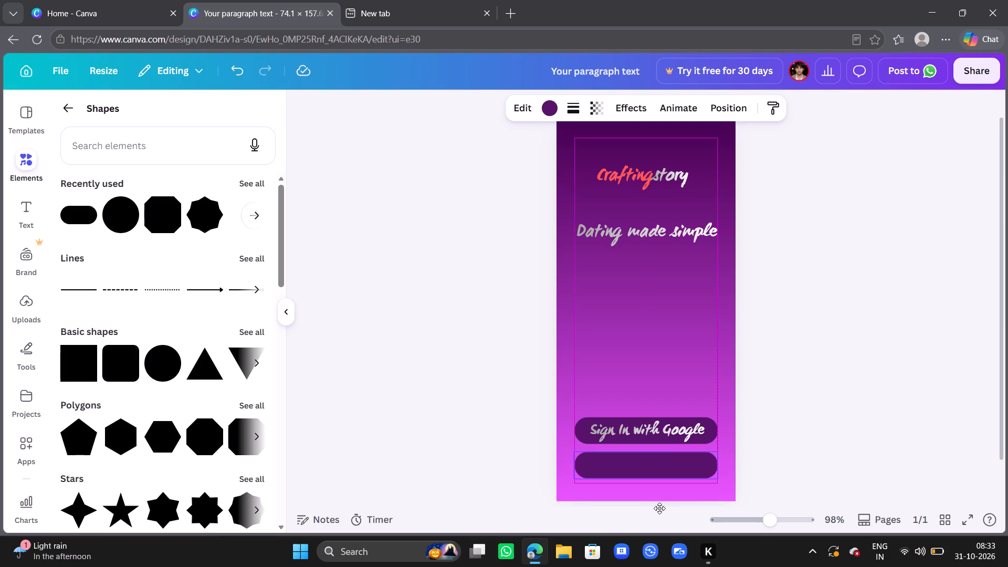
left_click_drag(659, 508, 659, 510)
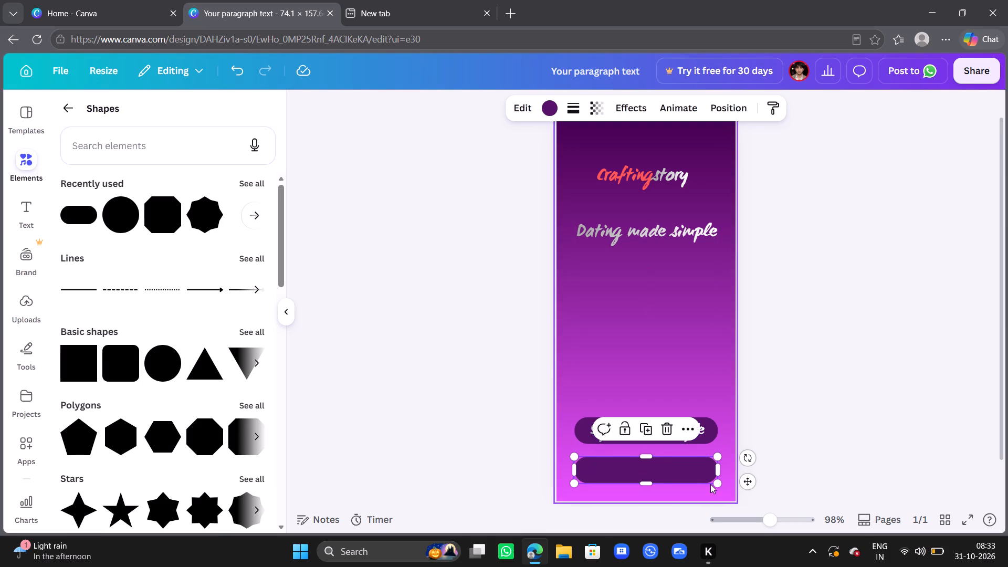
left_click(668, 475)
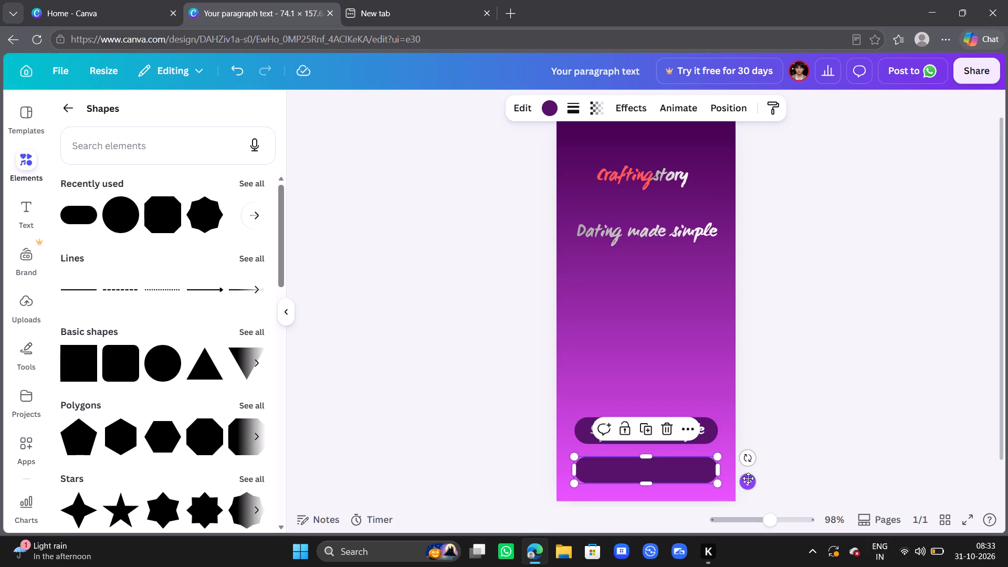
left_click_drag(748, 481, 748, 476)
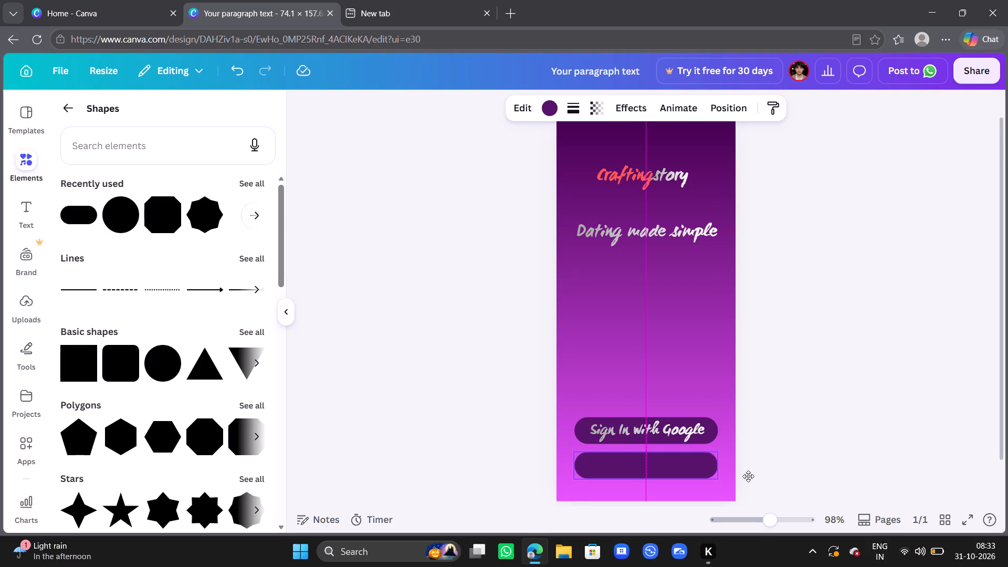
left_click_drag(748, 476, 749, 476)
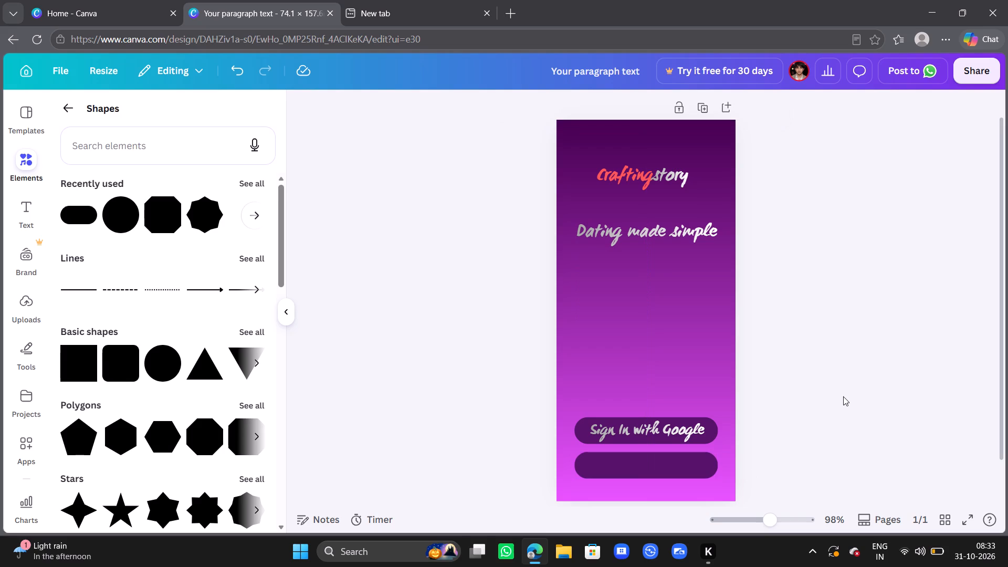
left_click(843, 396)
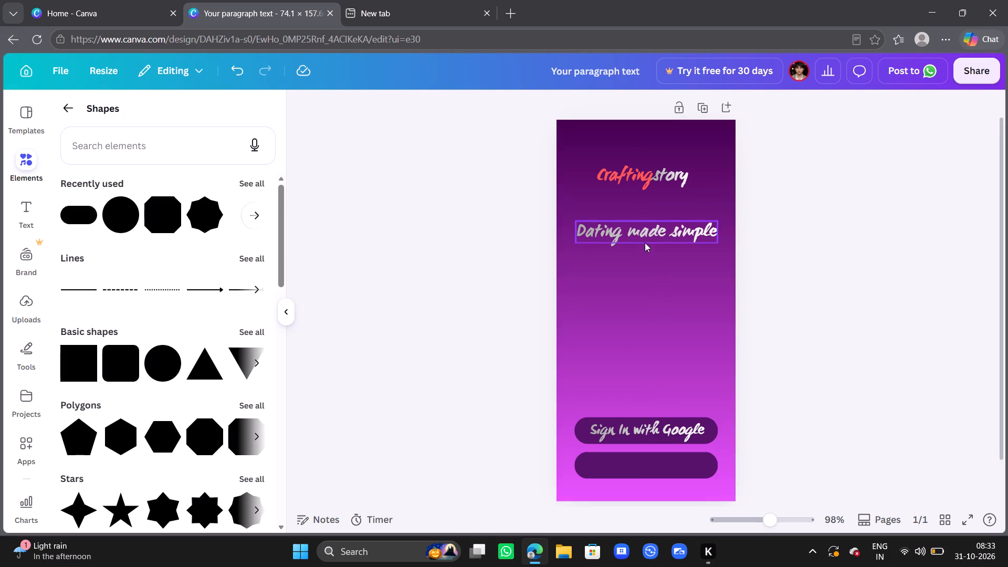
Copy the "story" part of the title and place the pasted text on the empty lower pill.
left_click(675, 173)
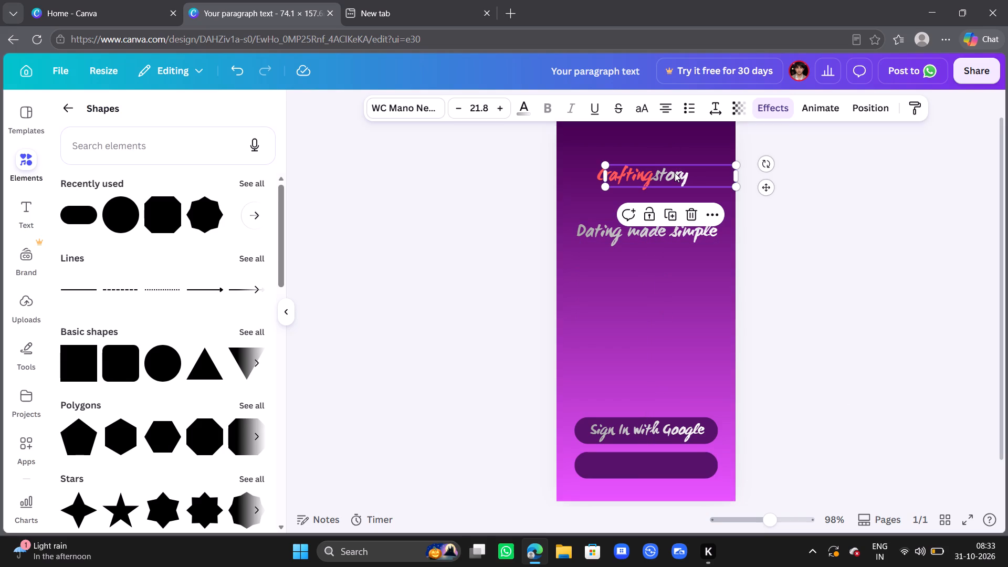
key("ctrl+c")
left_click(651, 306)
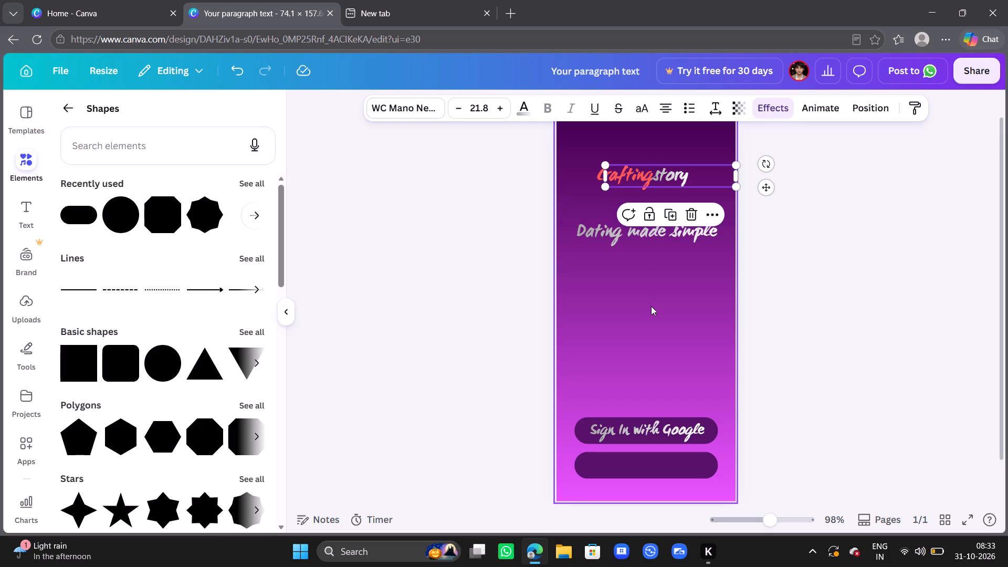
key("ctrl+v")
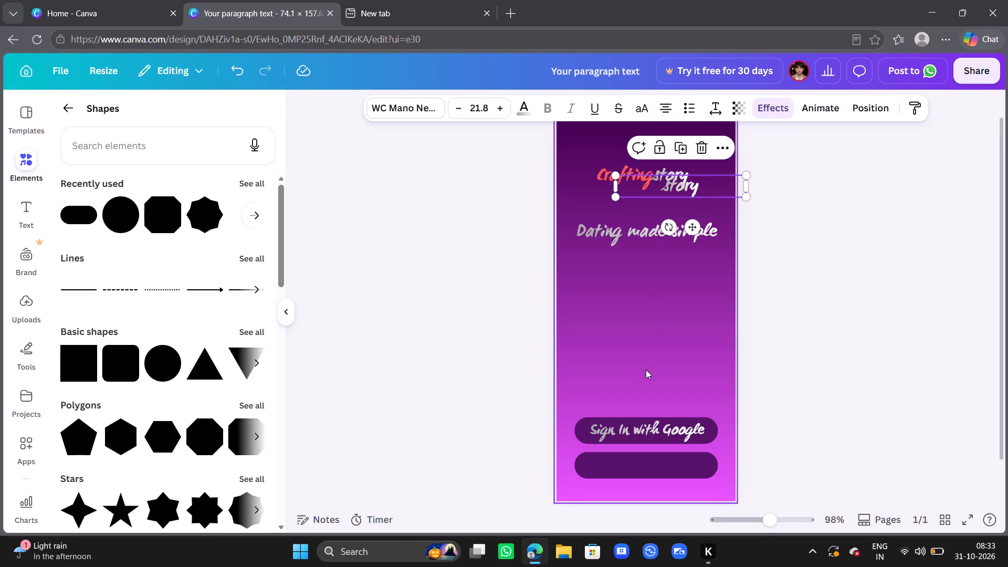
left_click_drag(715, 191, 709, 371)
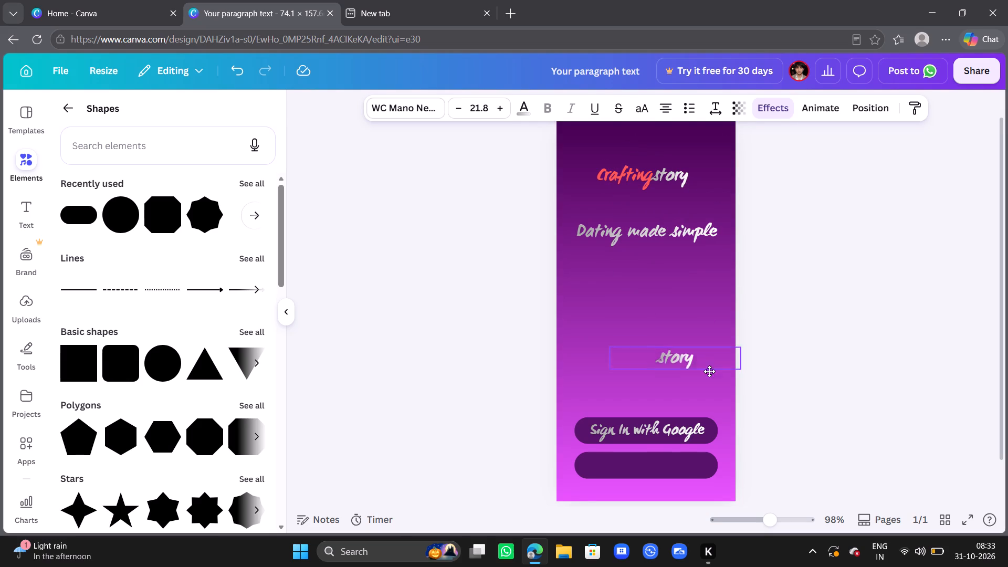
left_click_drag(709, 371, 683, 470)
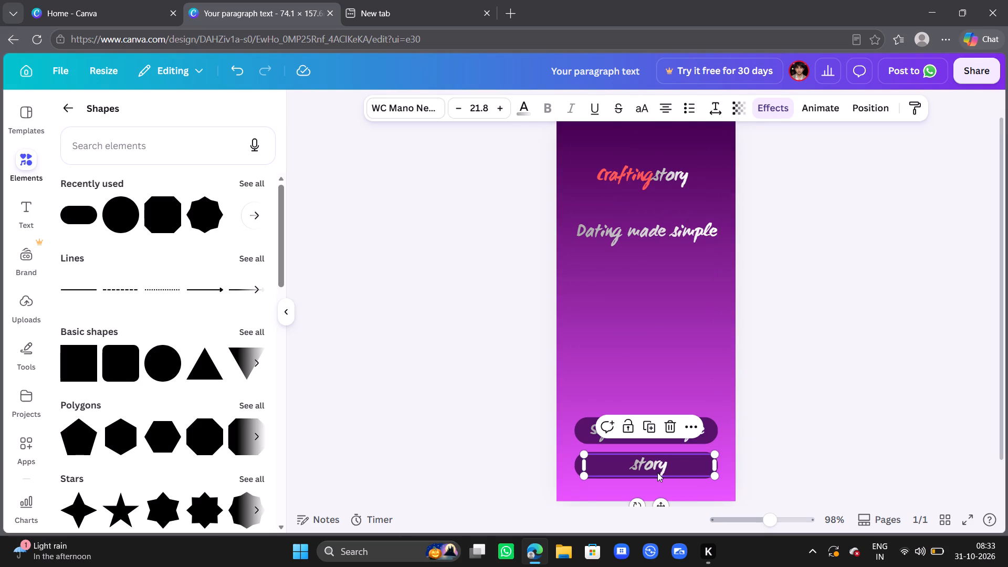
Replace the copied "story" text on the lower pill with "Sign In".
double_click(658, 468)
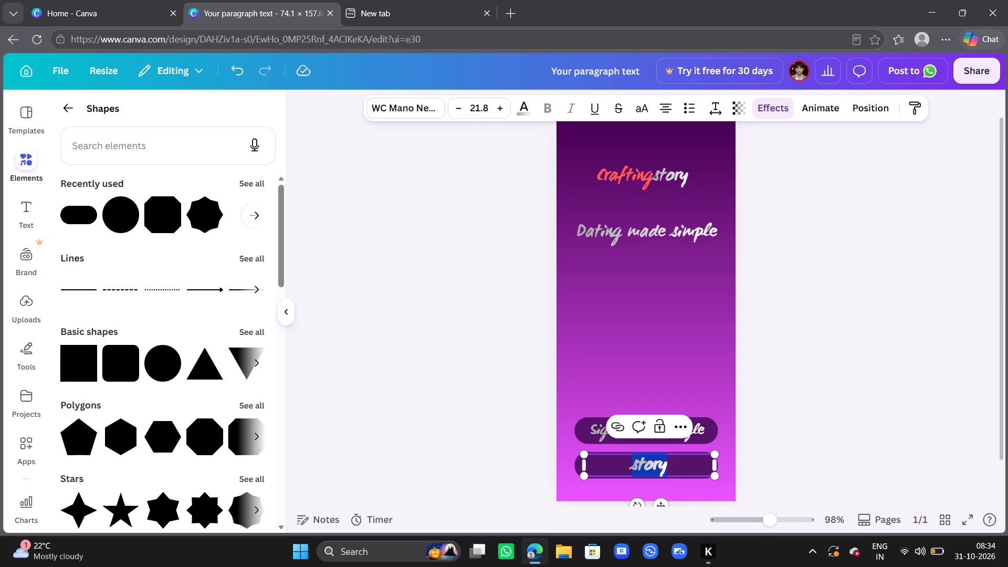
key("BackSpace")
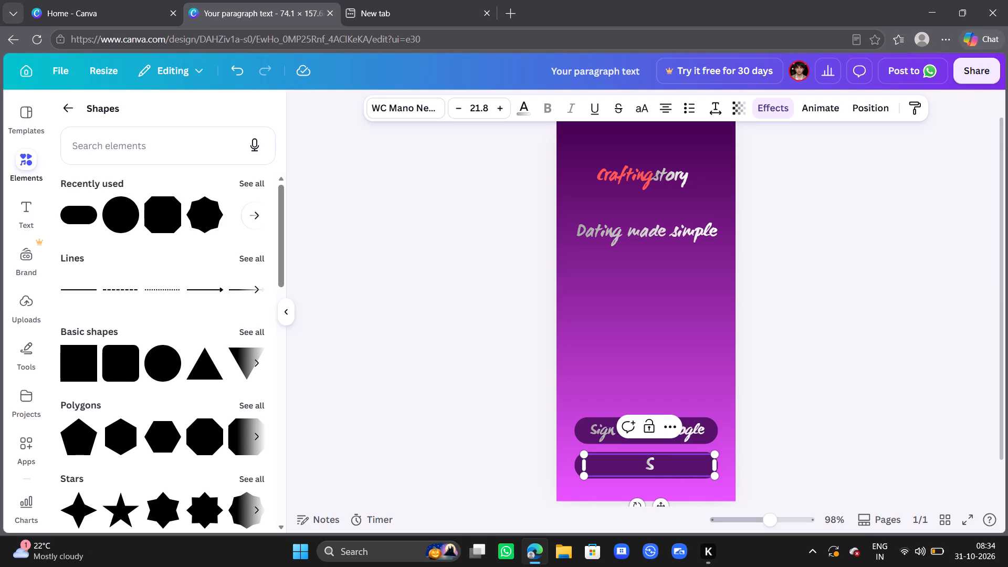
type("ign")
key("space")
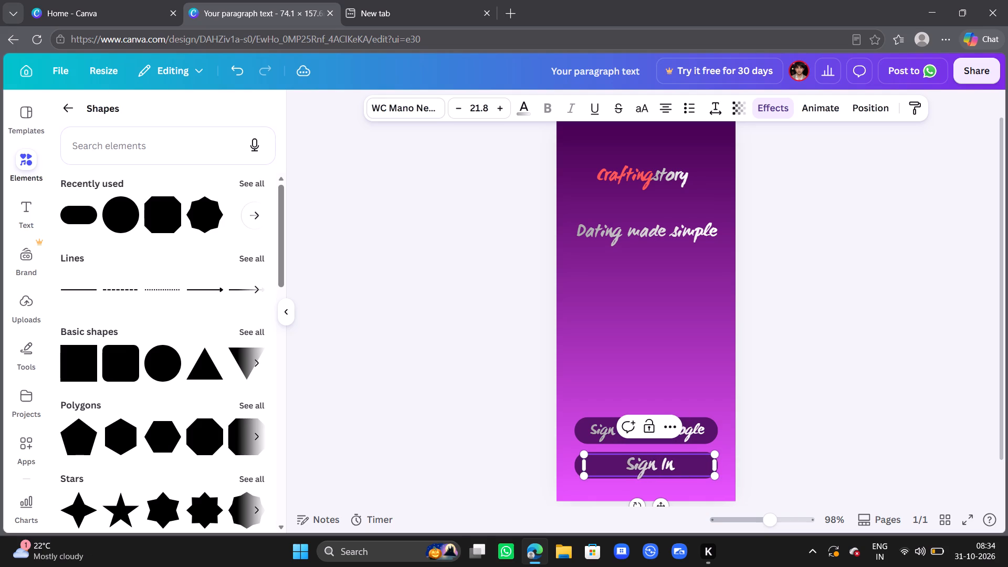
left_click(801, 459)
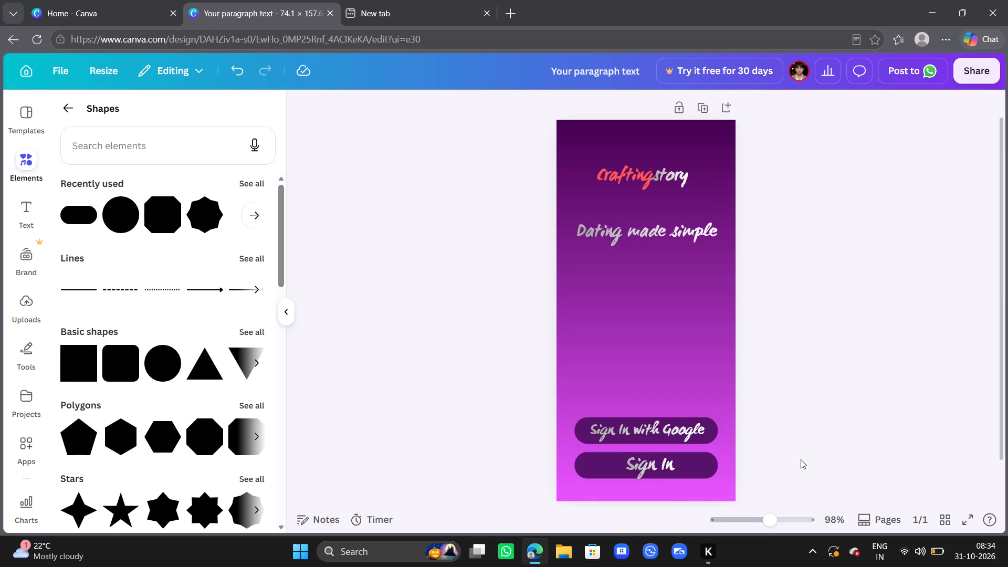
Reduce the "Sign In" text to font size 17.8, matching "Sign In with Google", and reposition it at the lower pill's centre.
left_click(666, 461)
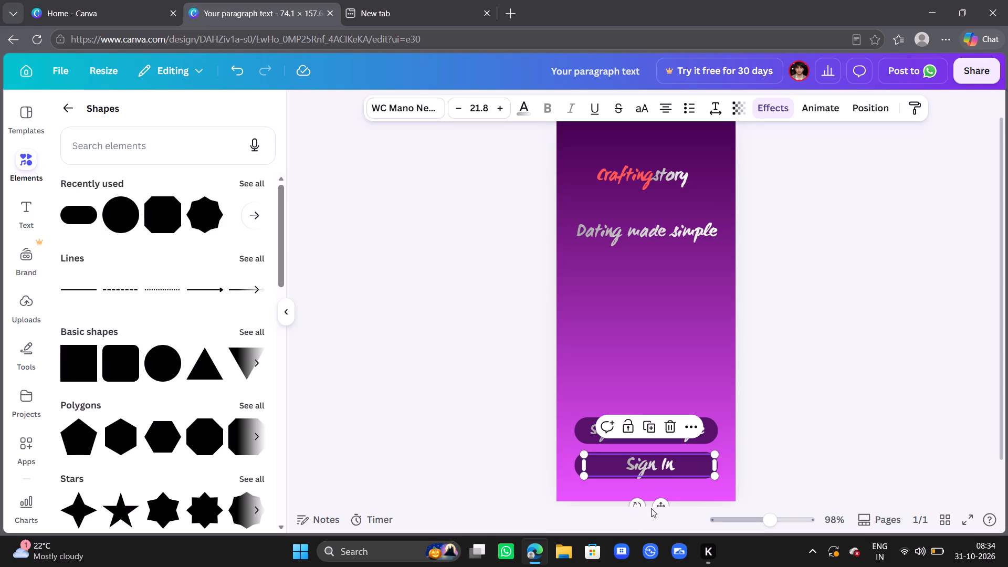
left_click_drag(661, 505, 656, 505)
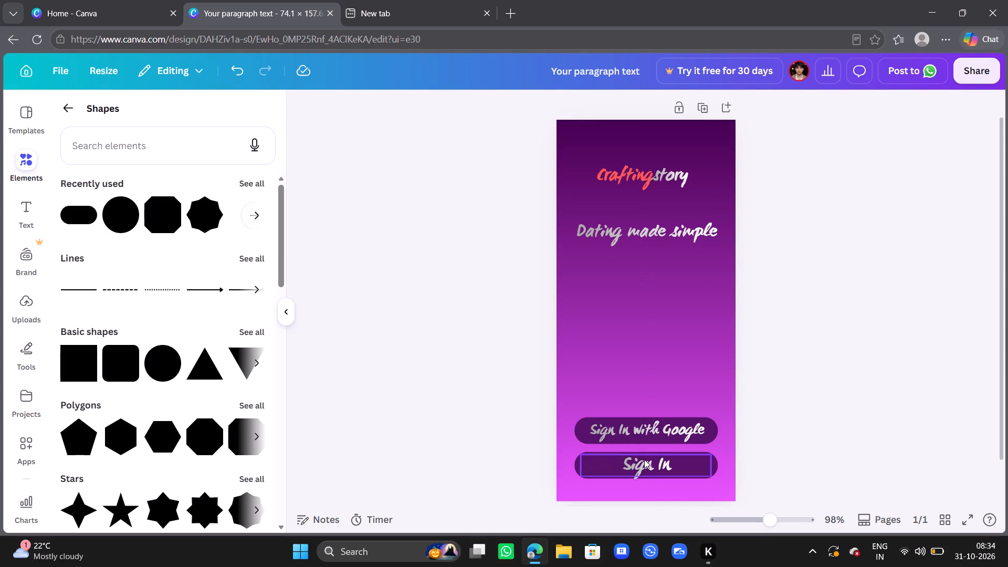
left_click(621, 427)
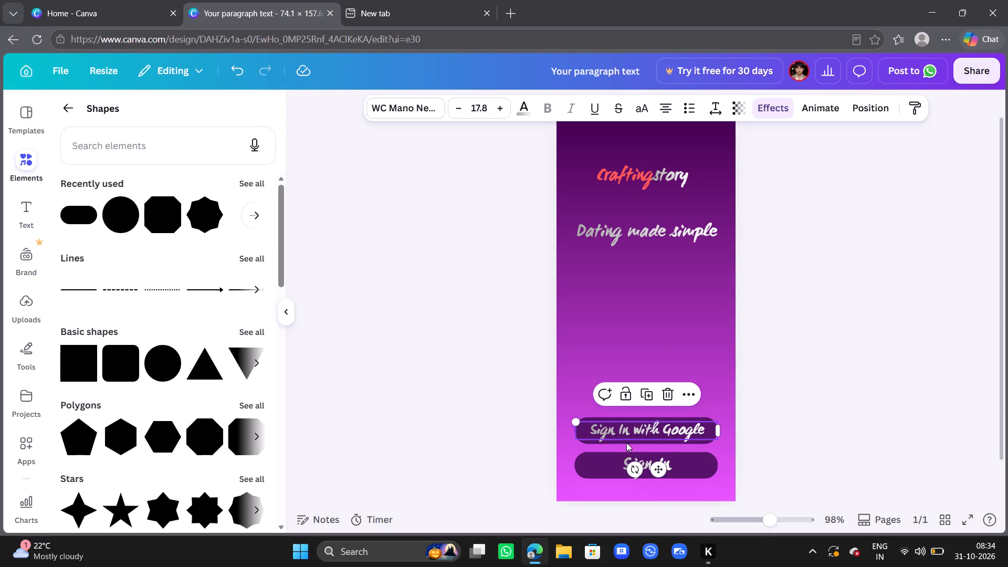
left_click(618, 464)
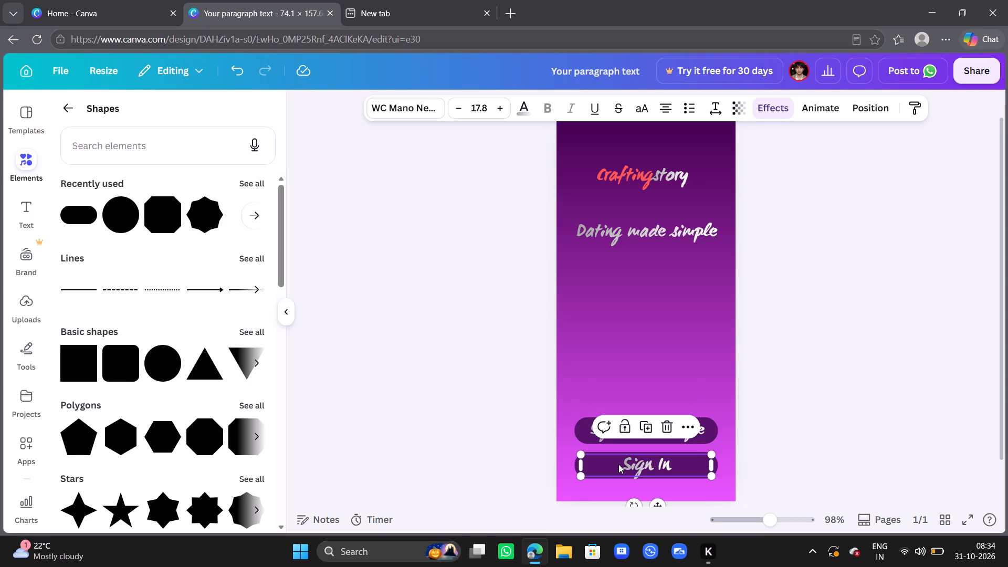
left_click(457, 112)
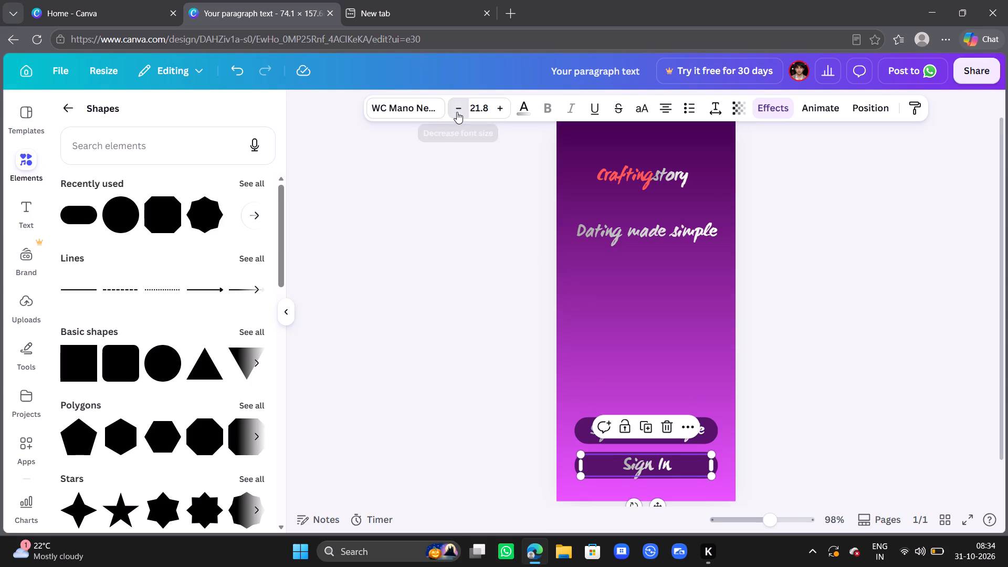
left_click(457, 112)
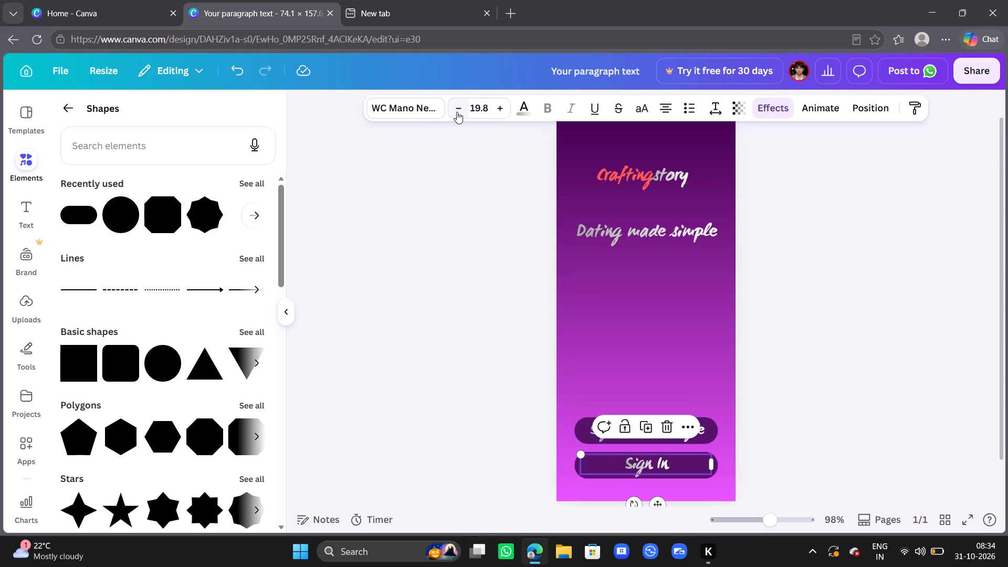
left_click(457, 112)
left_click(457, 112)
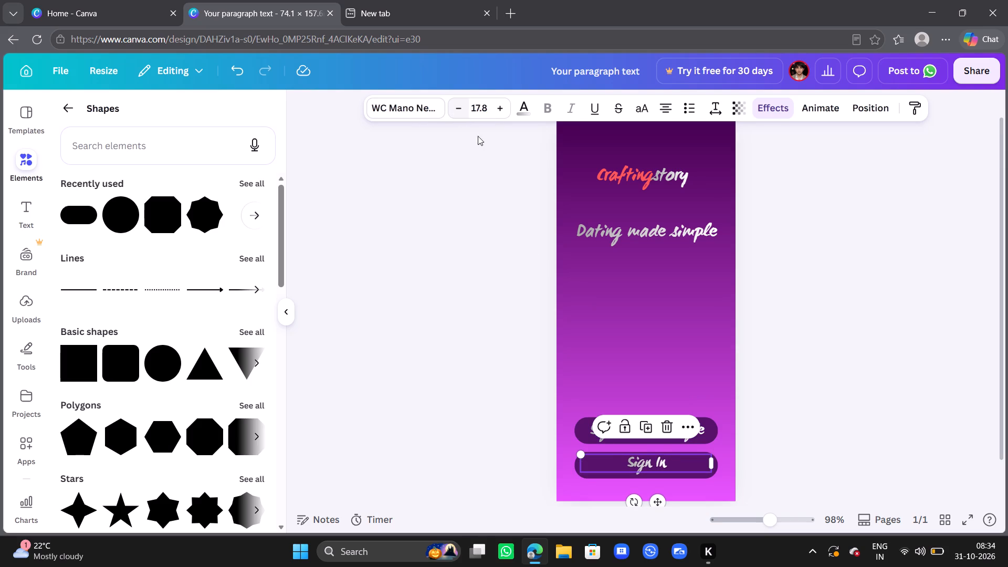
left_click(657, 503)
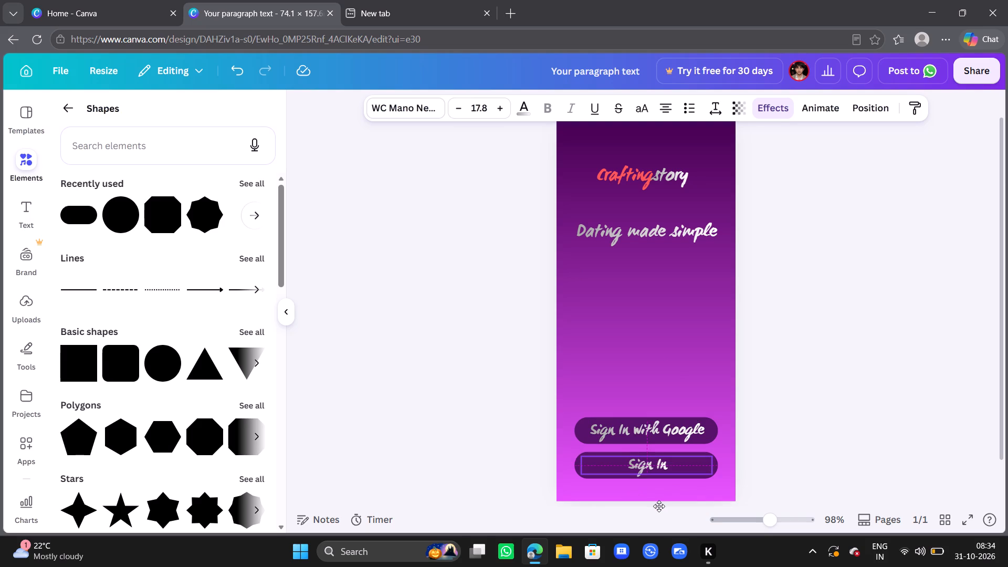
Widen the "Sign In" text box to about 58.6 mm and align its edges with the lower pill so the text is centred.
left_click(682, 424)
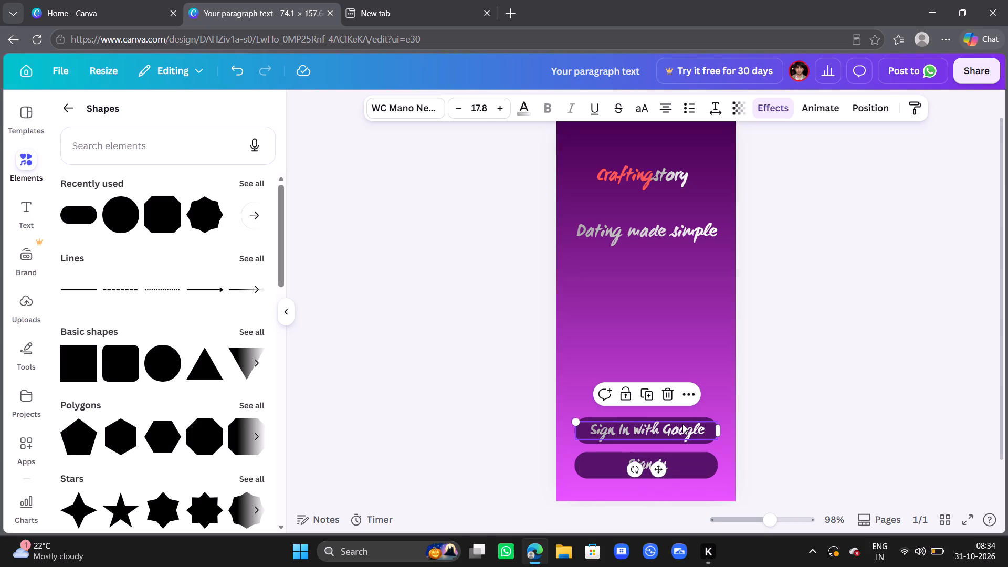
left_click(680, 458)
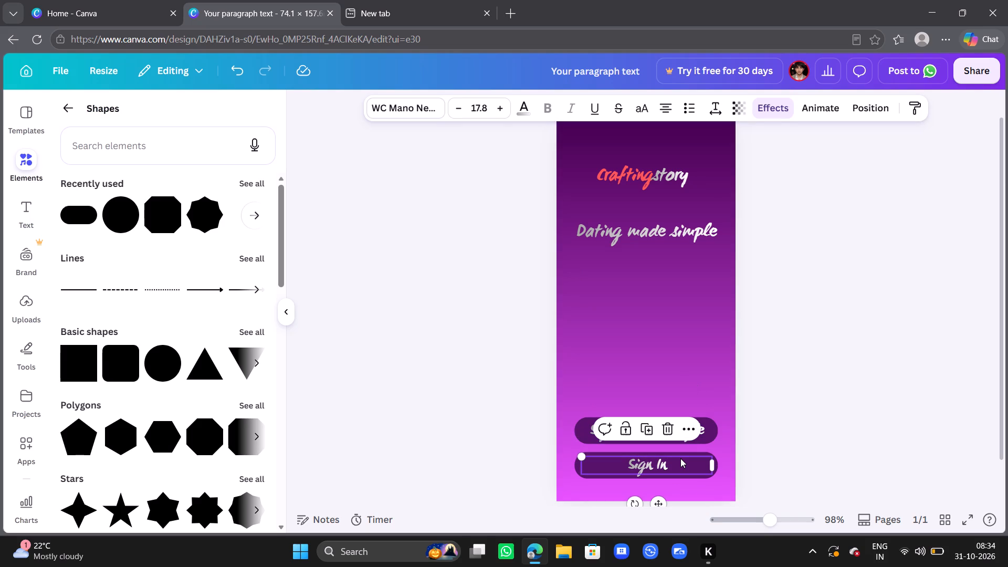
left_click_drag(715, 463, 720, 465)
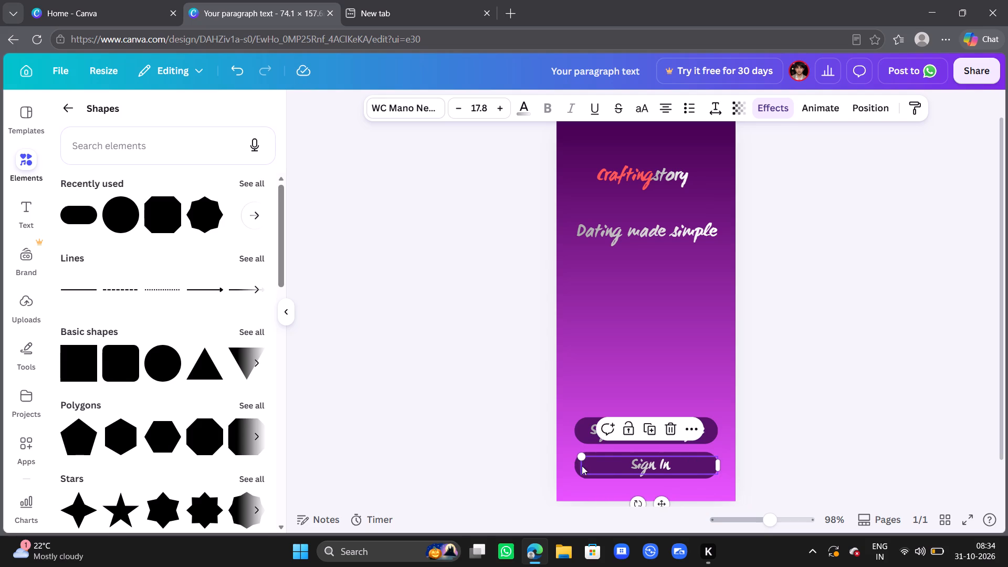
left_click(608, 464)
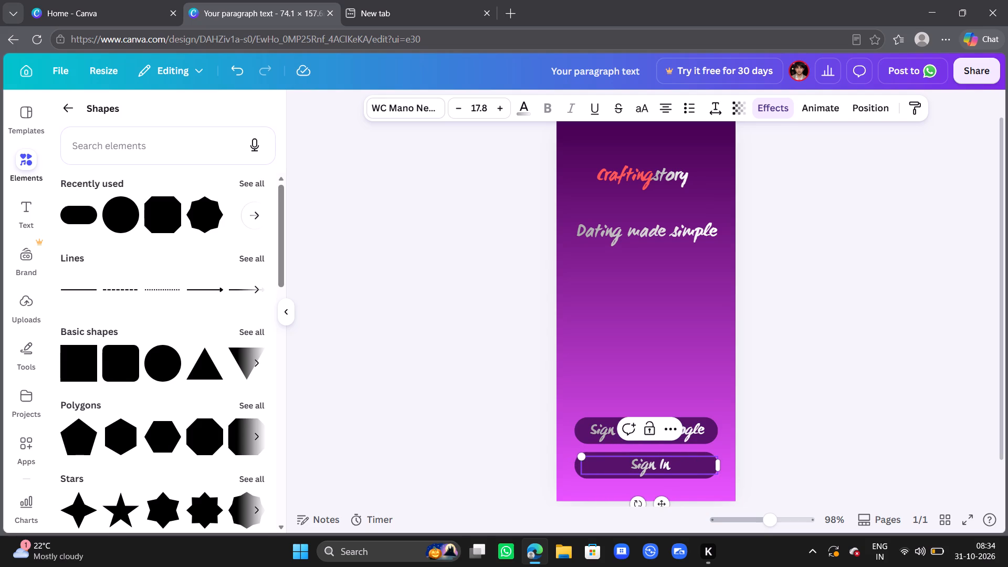
left_click(559, 483)
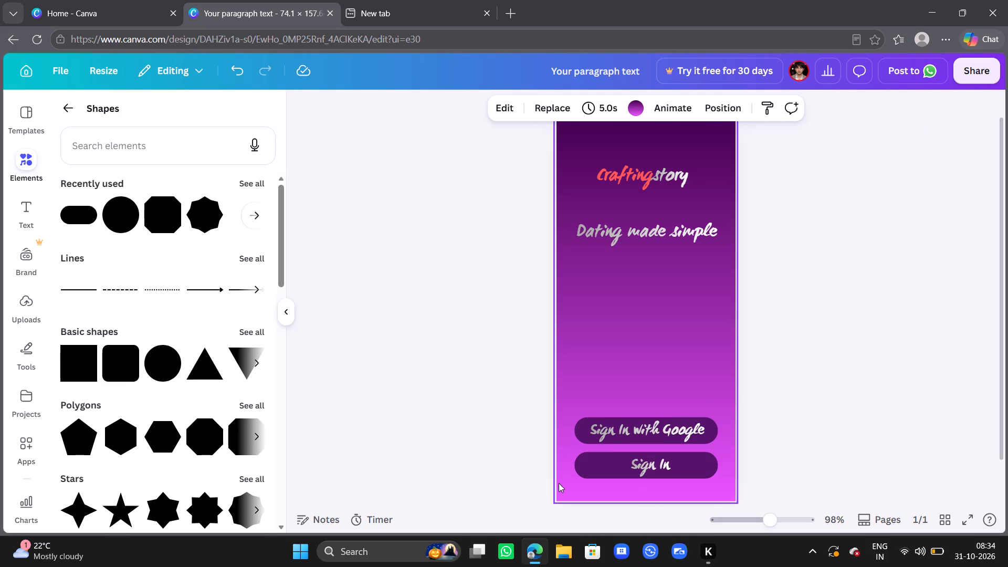
left_click(606, 461)
left_click_drag(606, 461, 598, 461)
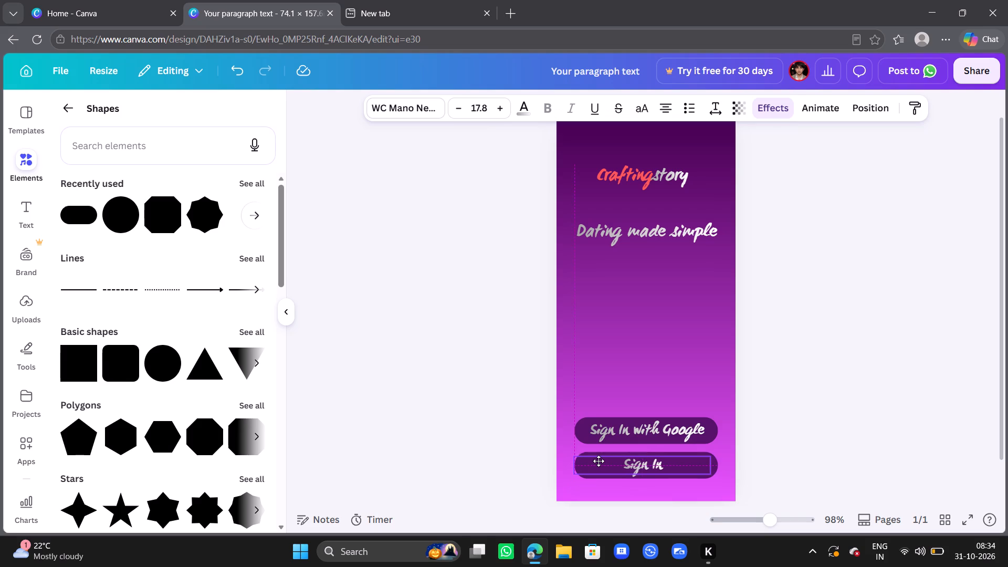
left_click_drag(598, 461, 600, 461)
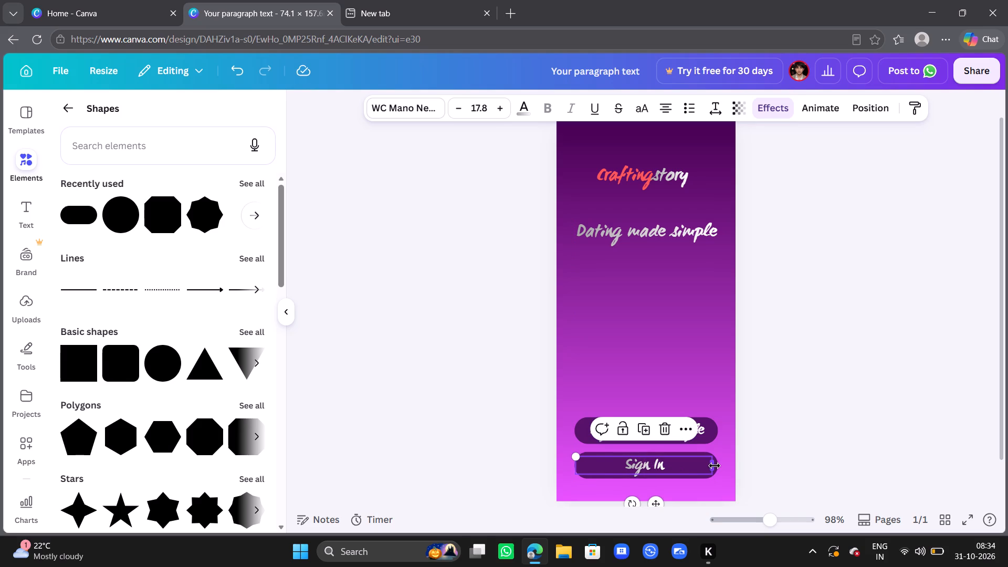
left_click(715, 466)
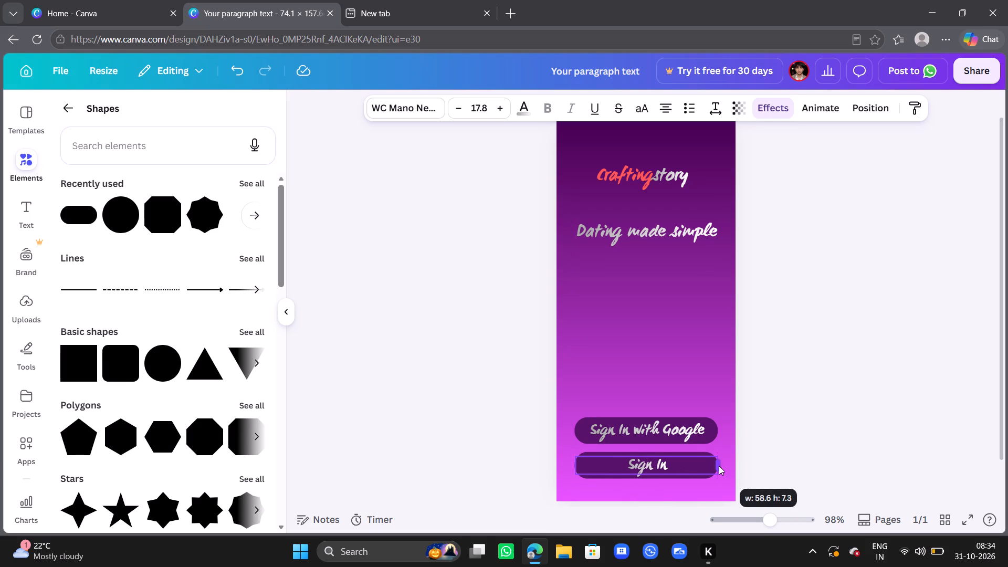
left_click(825, 404)
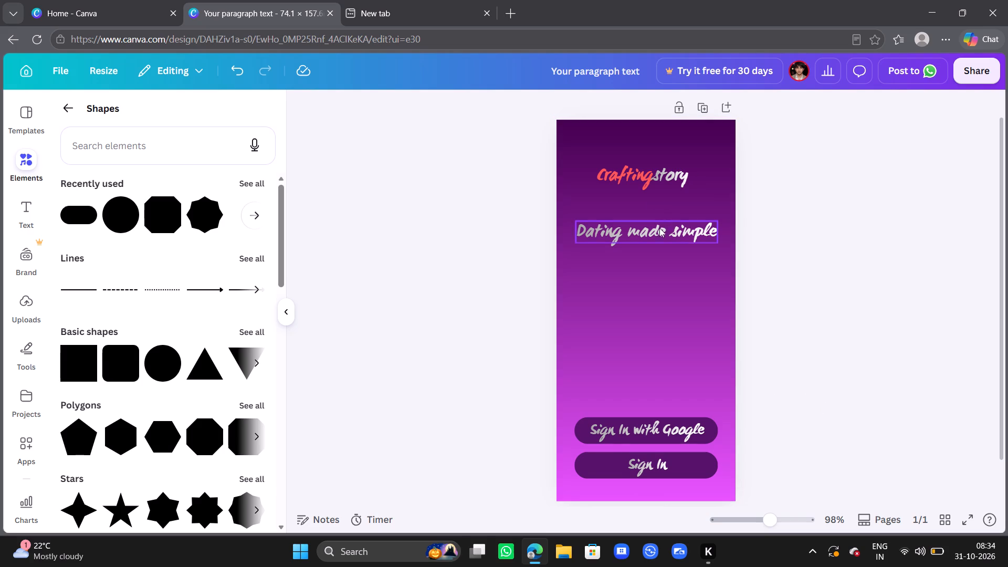
Move the "Dating made simple" tagline down to the middle of the page and widen its text box to about 59.3 mm.
left_click_drag(660, 230, 656, 291)
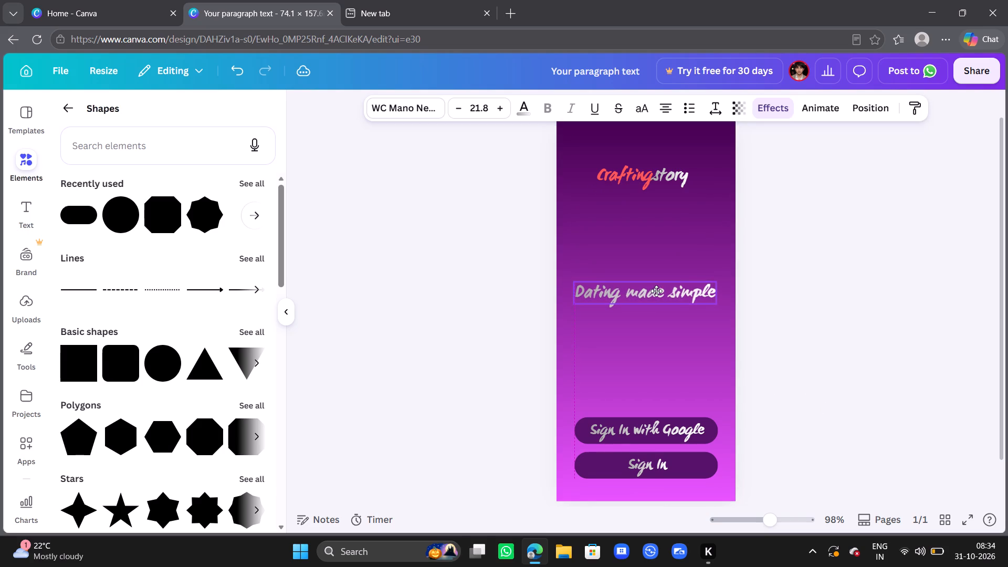
left_click_drag(656, 291, 656, 281)
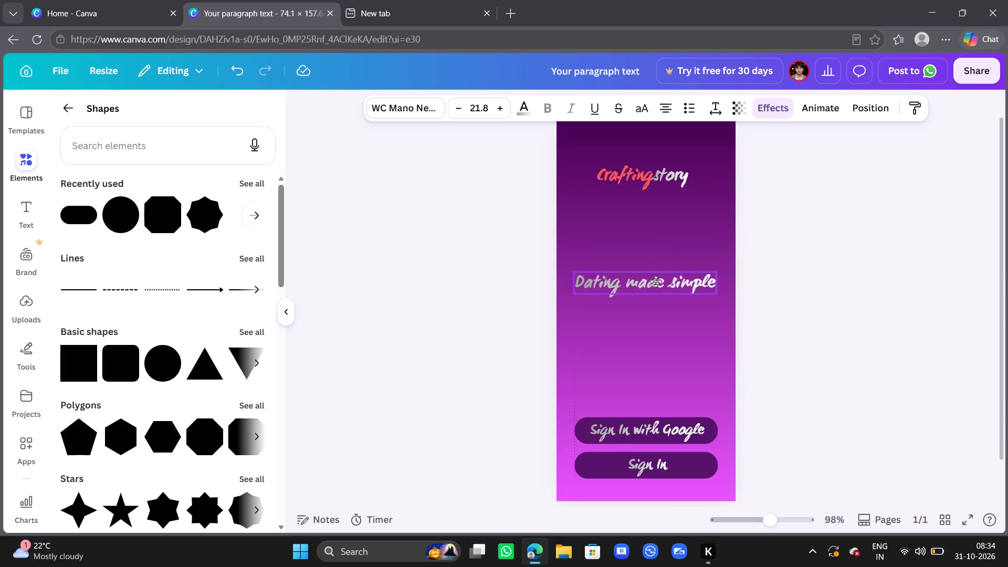
left_click_drag(656, 281, 654, 283)
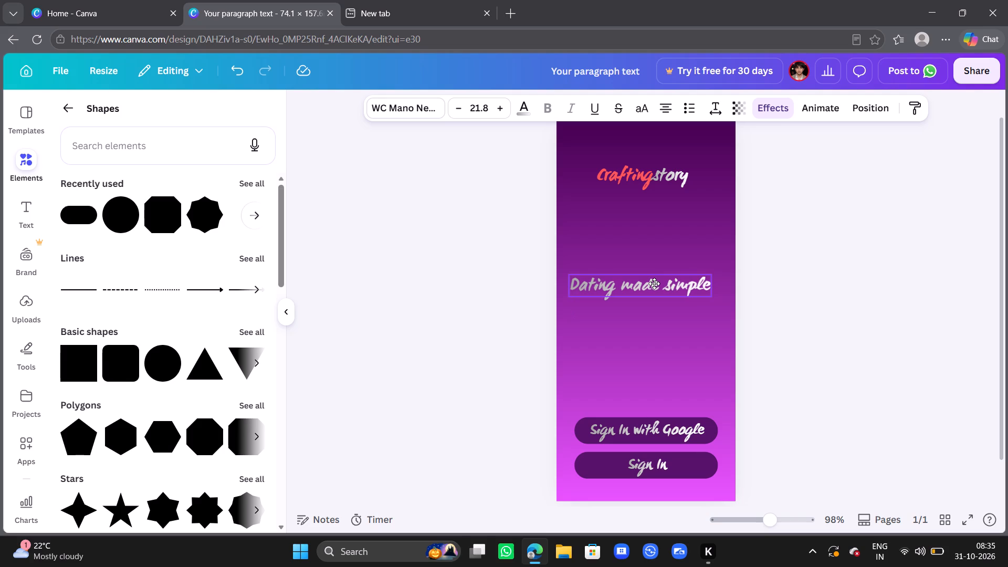
left_click_drag(654, 283, 656, 283)
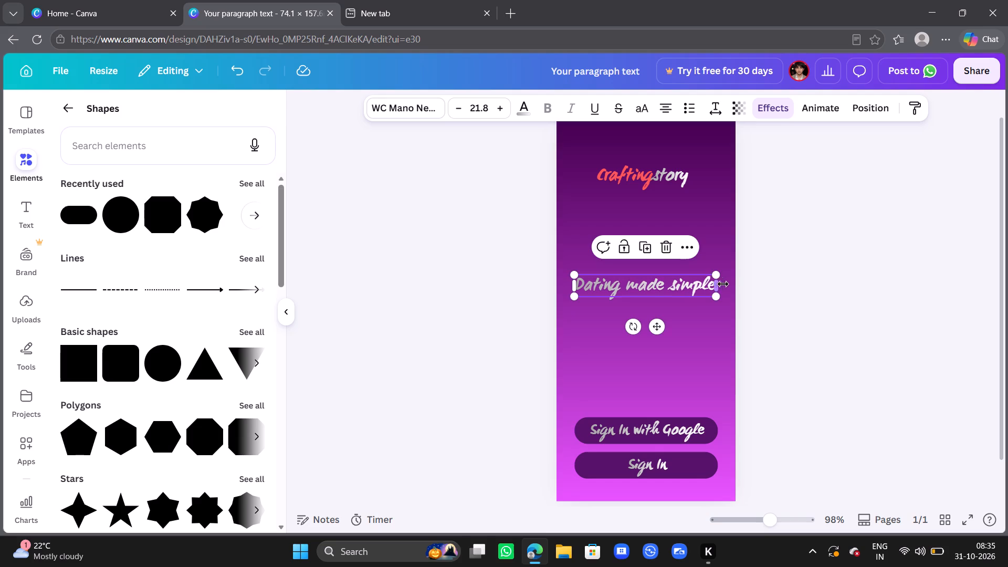
left_click(719, 284)
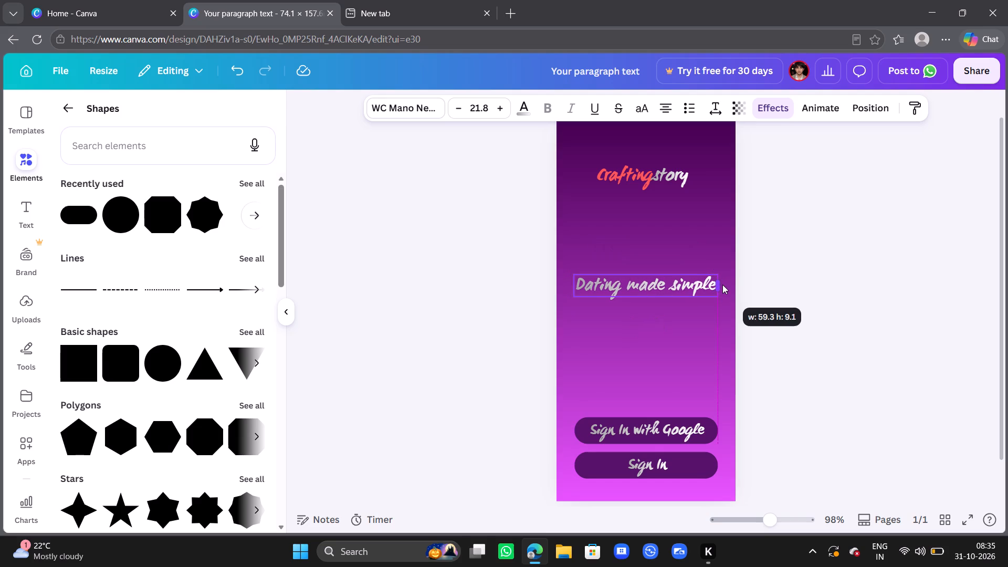
left_click(866, 245)
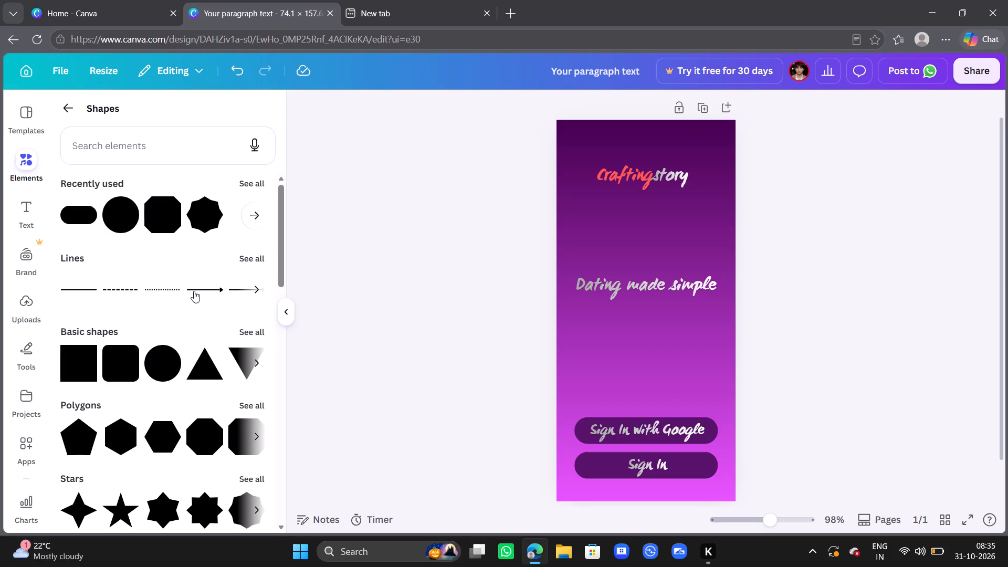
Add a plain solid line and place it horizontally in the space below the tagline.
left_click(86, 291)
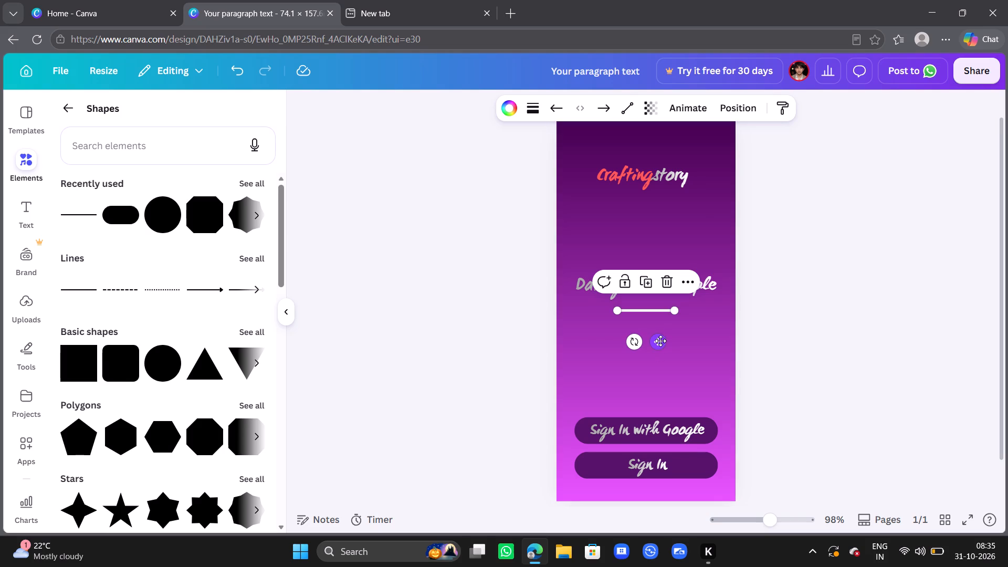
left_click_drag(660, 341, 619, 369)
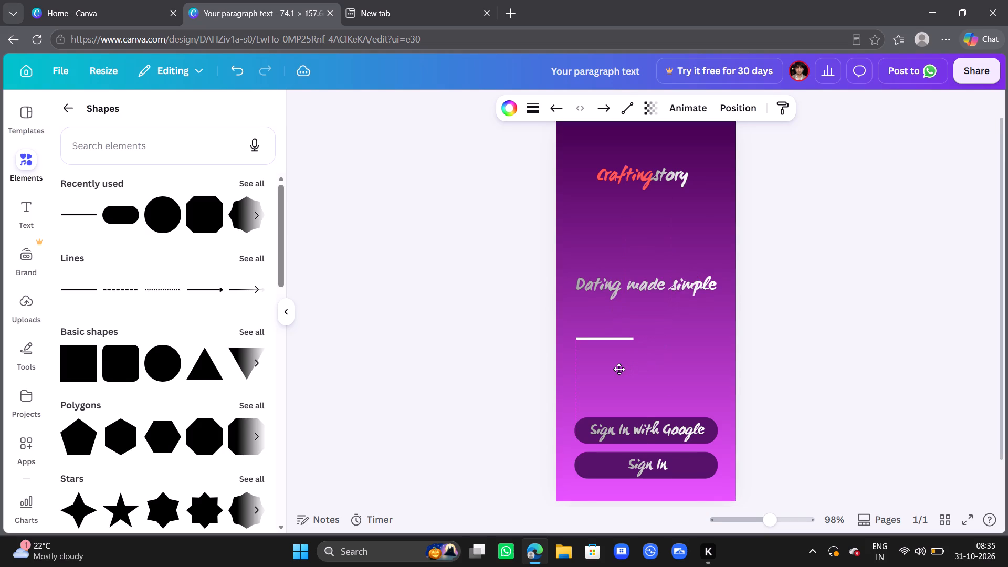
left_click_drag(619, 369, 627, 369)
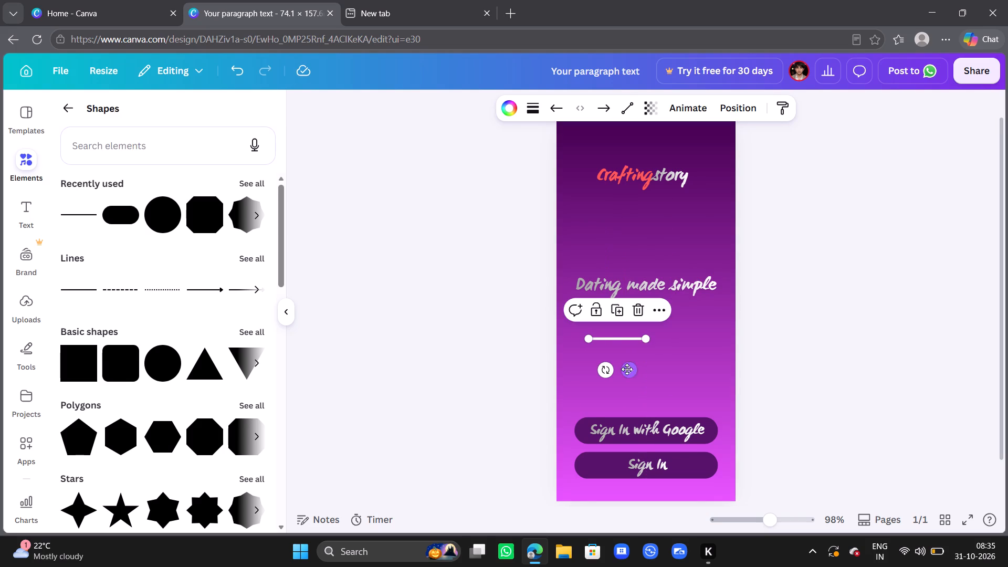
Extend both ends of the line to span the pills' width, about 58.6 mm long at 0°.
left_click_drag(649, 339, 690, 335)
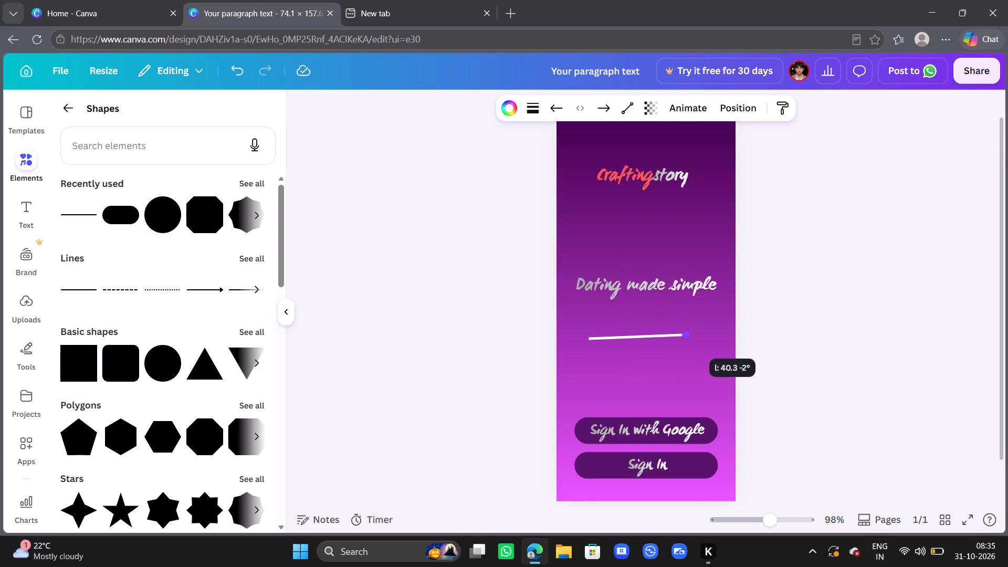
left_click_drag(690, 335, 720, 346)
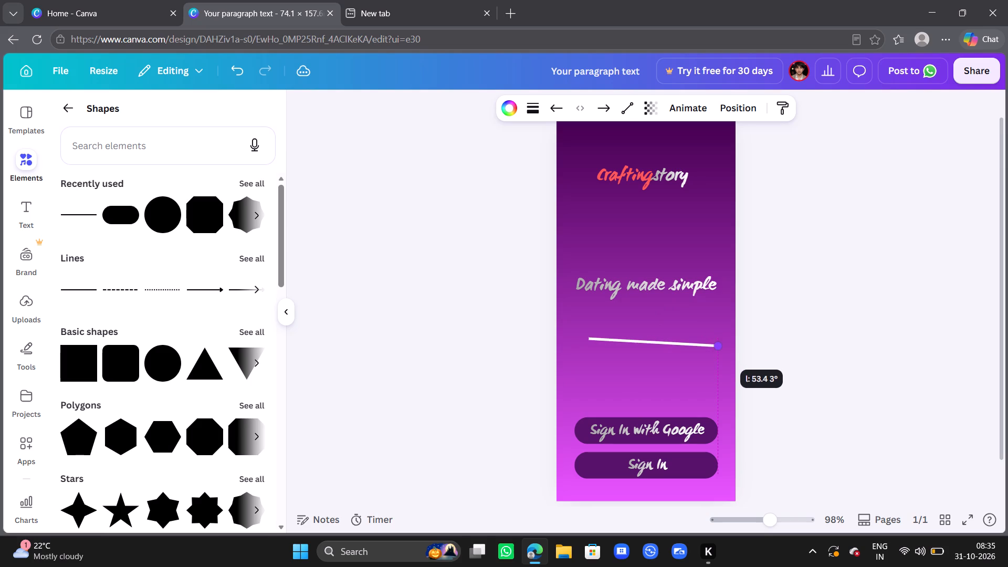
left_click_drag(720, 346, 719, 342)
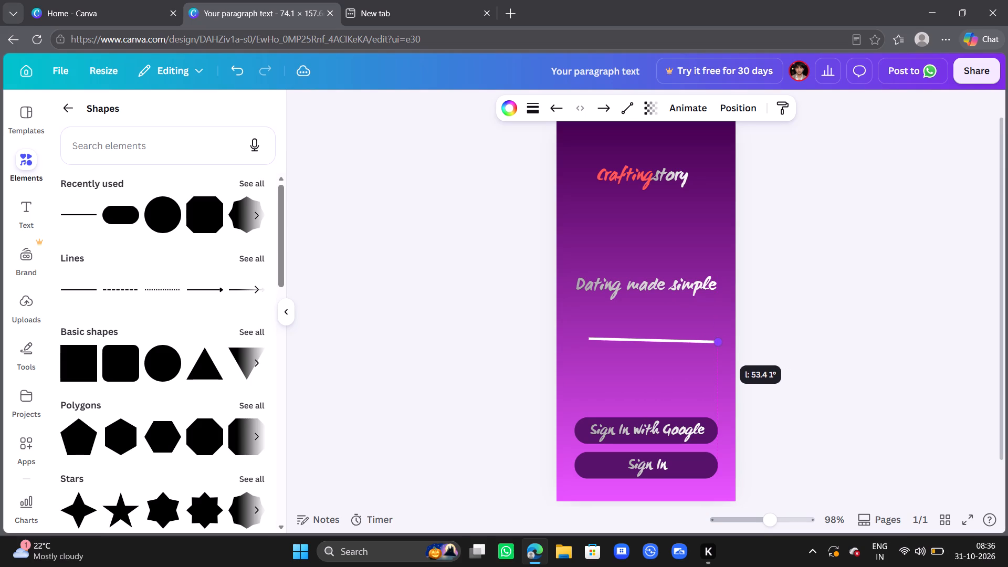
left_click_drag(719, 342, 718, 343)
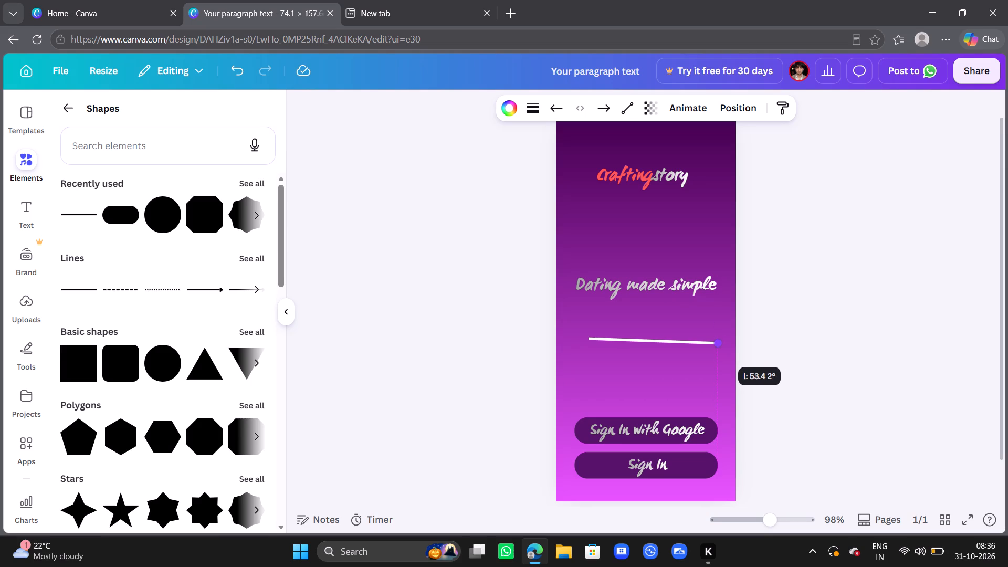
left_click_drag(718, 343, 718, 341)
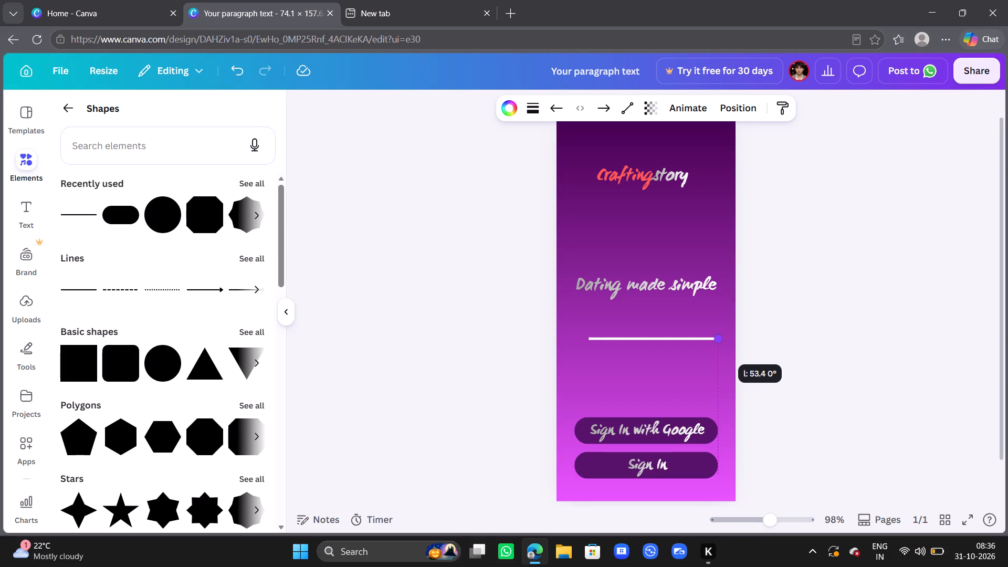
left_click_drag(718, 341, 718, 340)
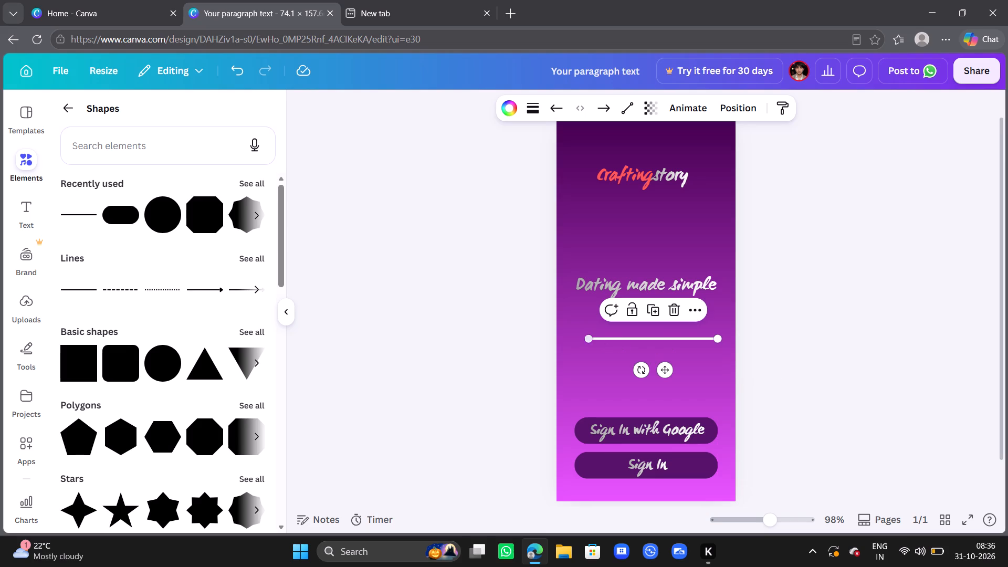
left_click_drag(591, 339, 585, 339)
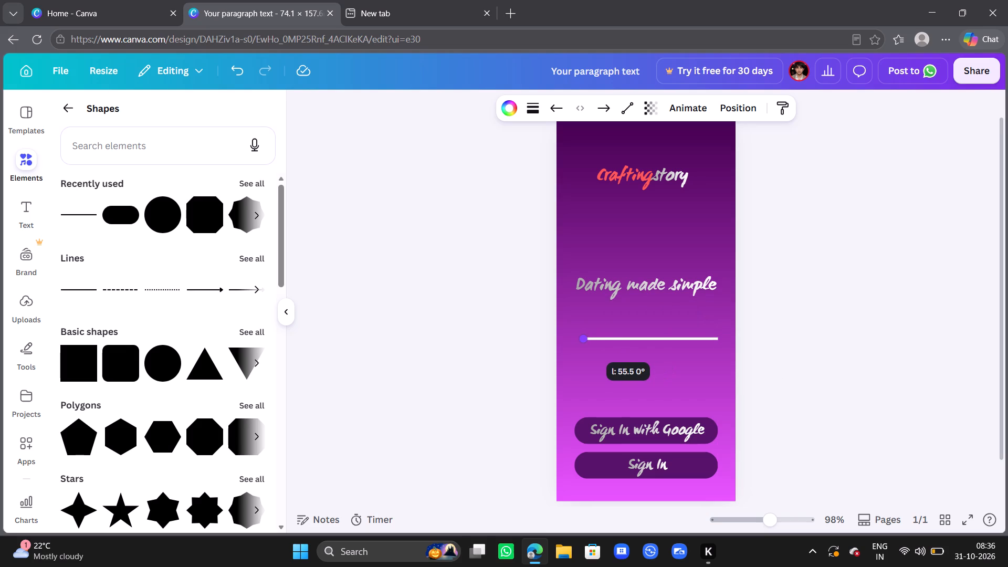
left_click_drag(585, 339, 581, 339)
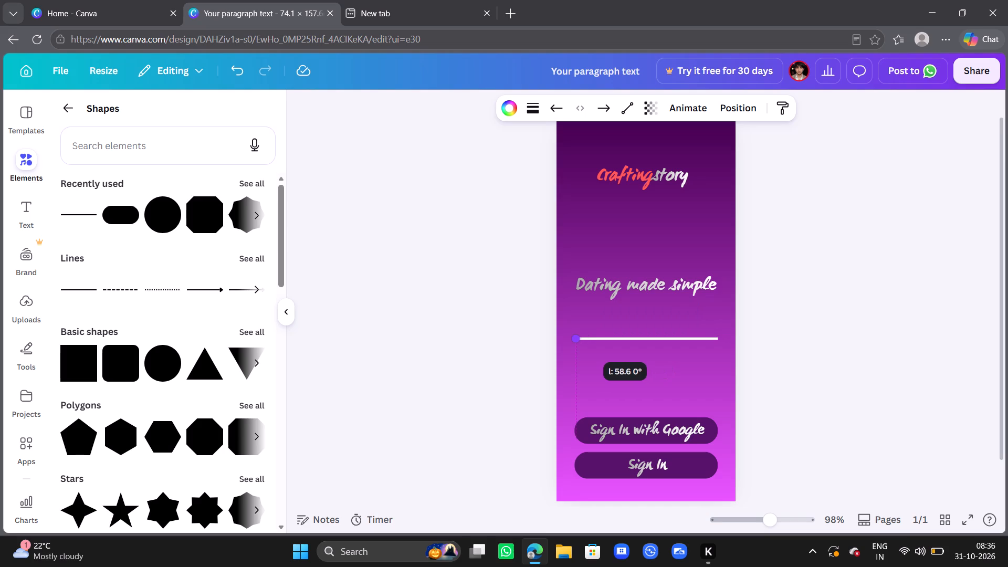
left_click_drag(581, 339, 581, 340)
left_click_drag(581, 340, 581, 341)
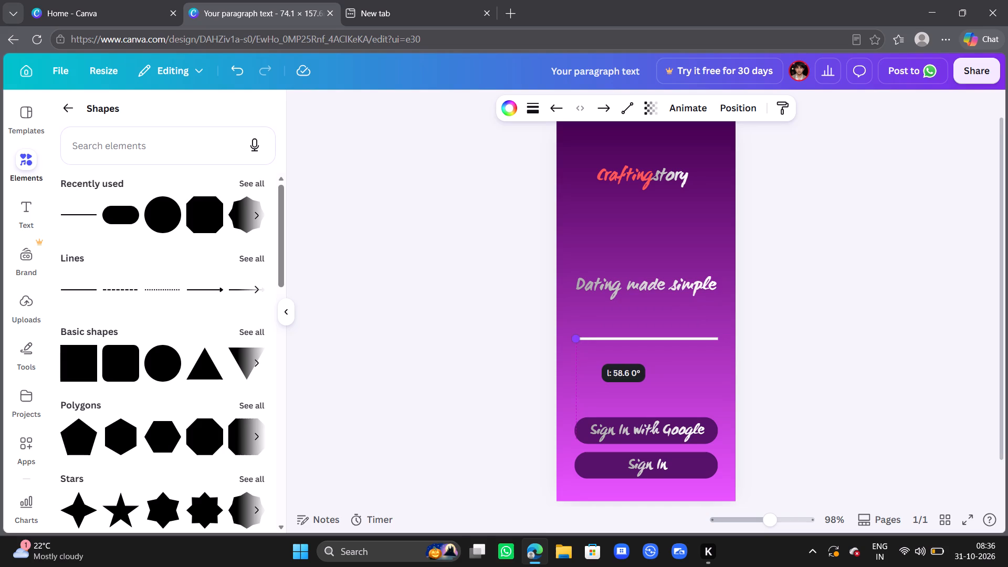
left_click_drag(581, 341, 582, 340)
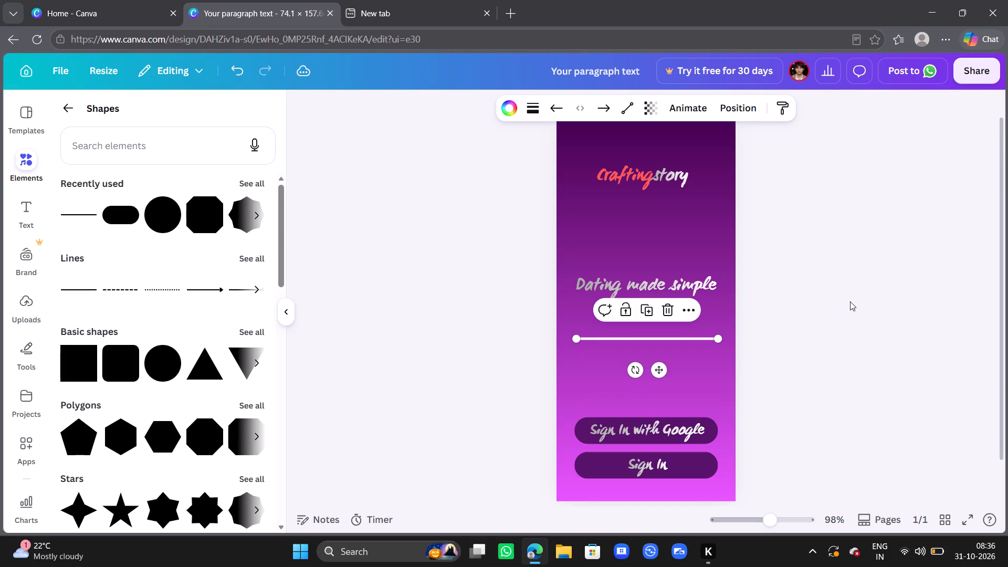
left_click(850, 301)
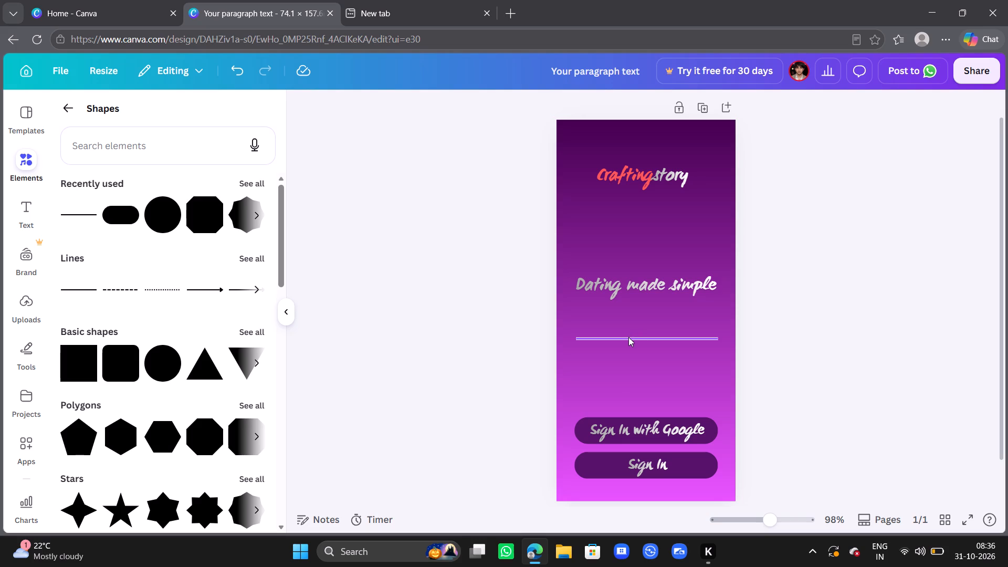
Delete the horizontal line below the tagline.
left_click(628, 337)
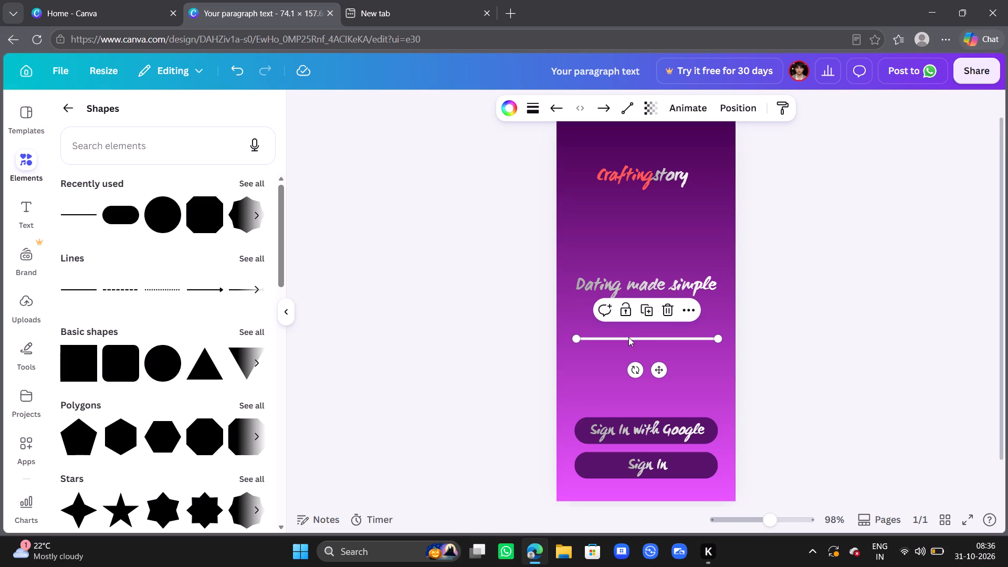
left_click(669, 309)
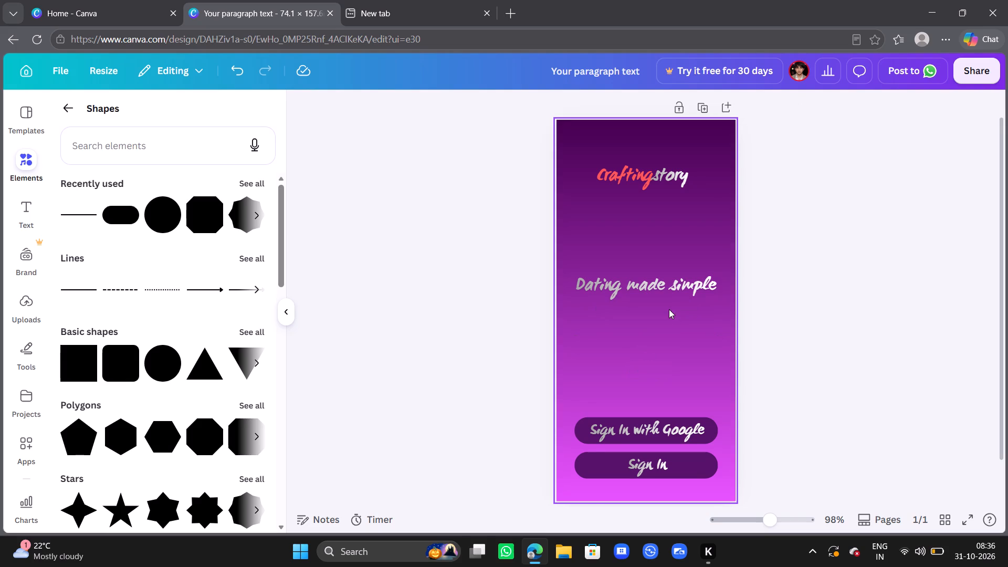
Paste the copied "story" text and place it just below the "Dating made simple" tagline.
left_click(650, 333)
key("ctrl+v")
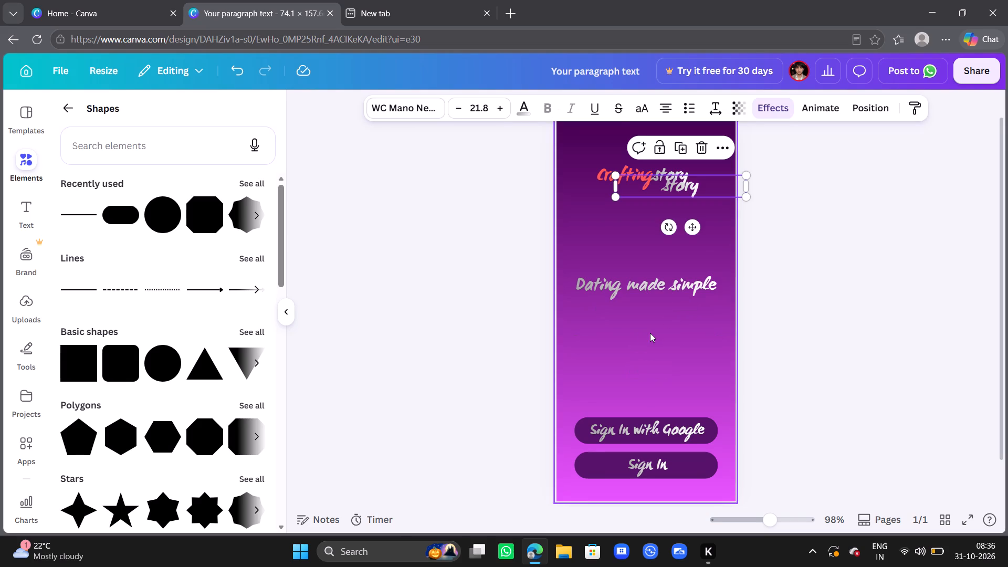
left_click_drag(690, 224, 669, 340)
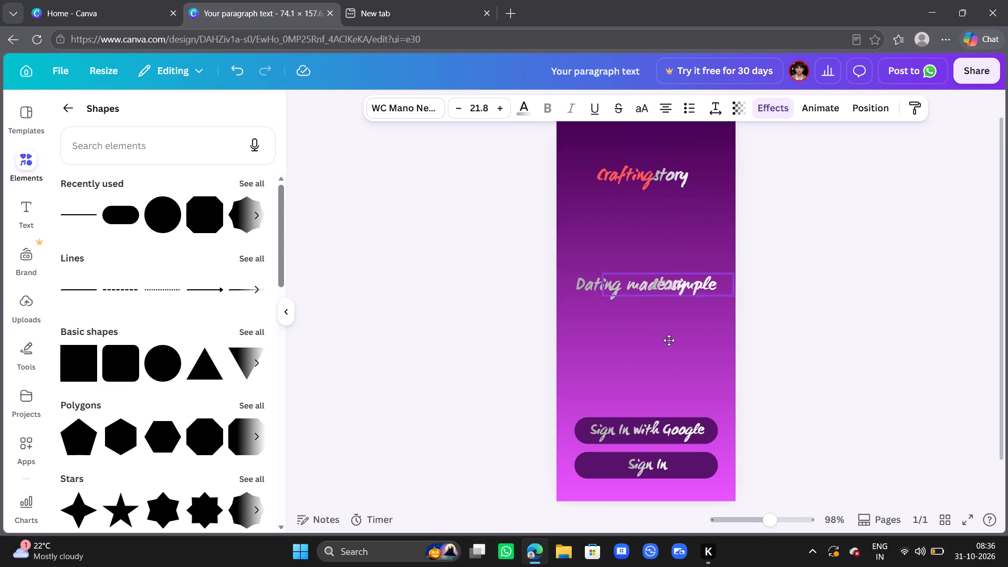
left_click_drag(669, 340, 647, 369)
Replace the pasted "story" text below the tagline with a row of thirteen hyphens, "-------------".
double_click(656, 329)
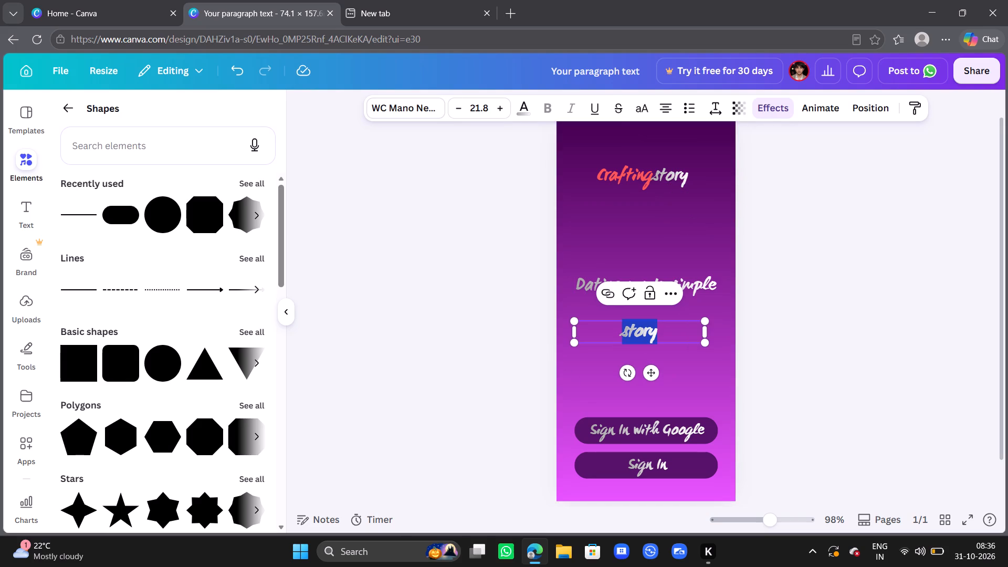
key("BackSpace")
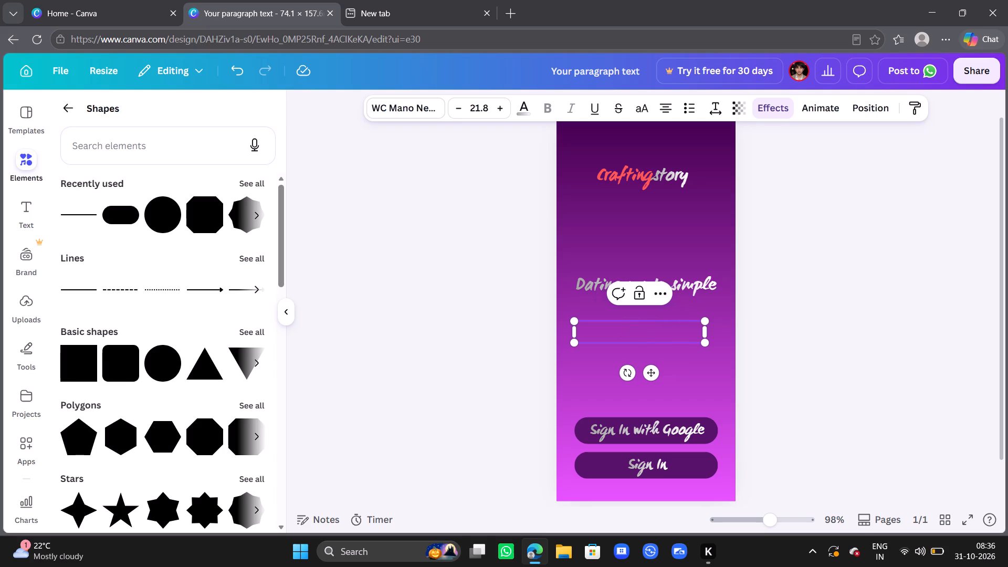
key("minus")
key("minus")
type("--")
key("BackSpace")
key("BackSpace")
key("BackSpace")
key("BackSpace")
key("BackSpace")
type("____")
key("shift+BackSpace")
key("shift+BackSpace")
key("shift+BackSpace")
key("shift+BackSpace")
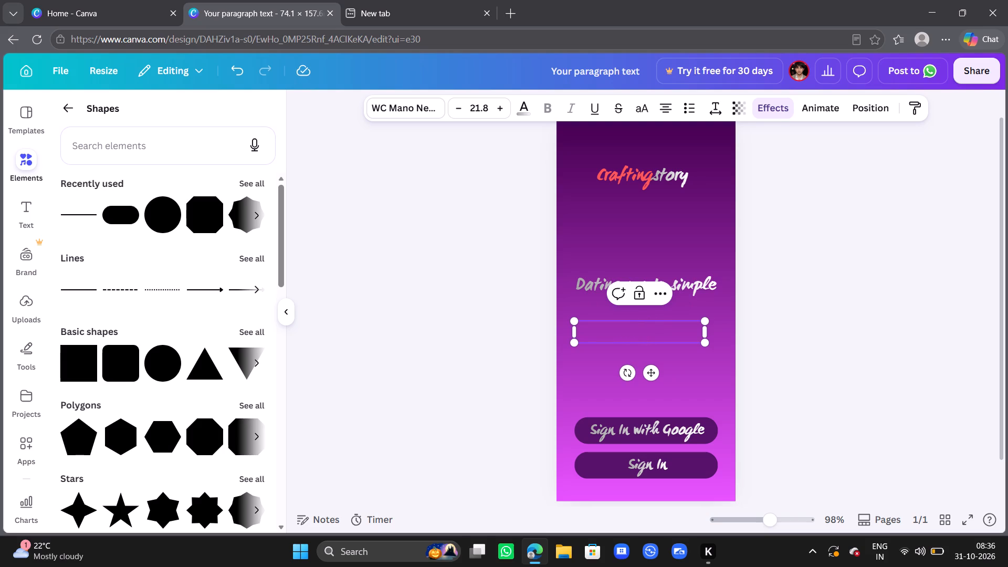
type("-------------")
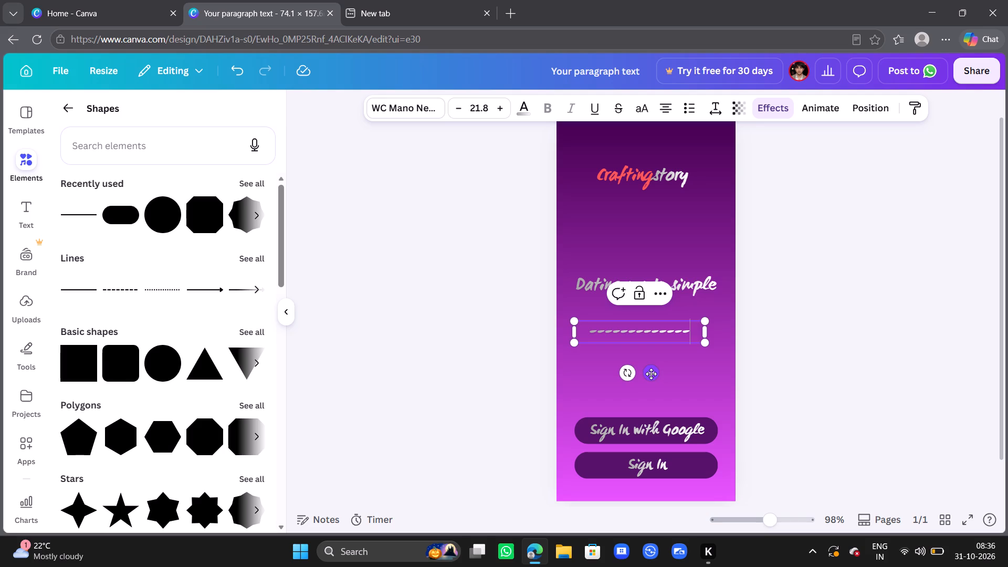
Move the hyphen row up so it sits just beneath the "Dating made simple" tagline.
left_click_drag(651, 374, 656, 373)
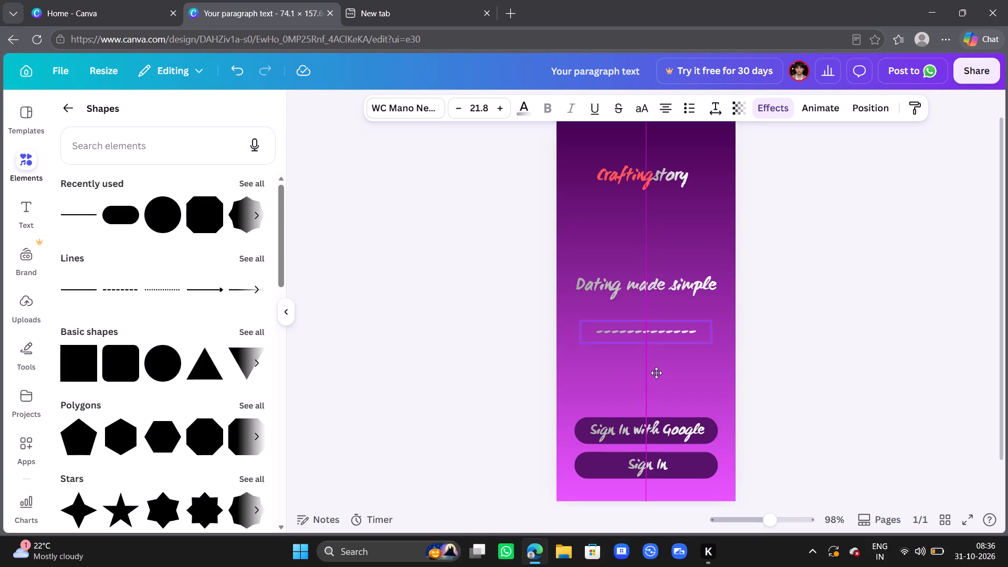
left_click_drag(656, 373, 656, 370)
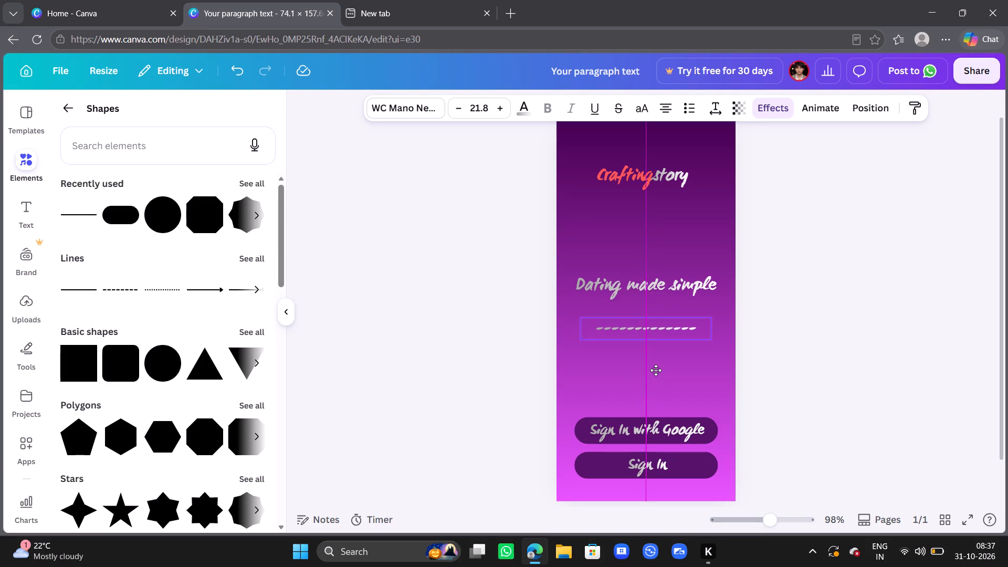
left_click_drag(656, 370, 656, 367)
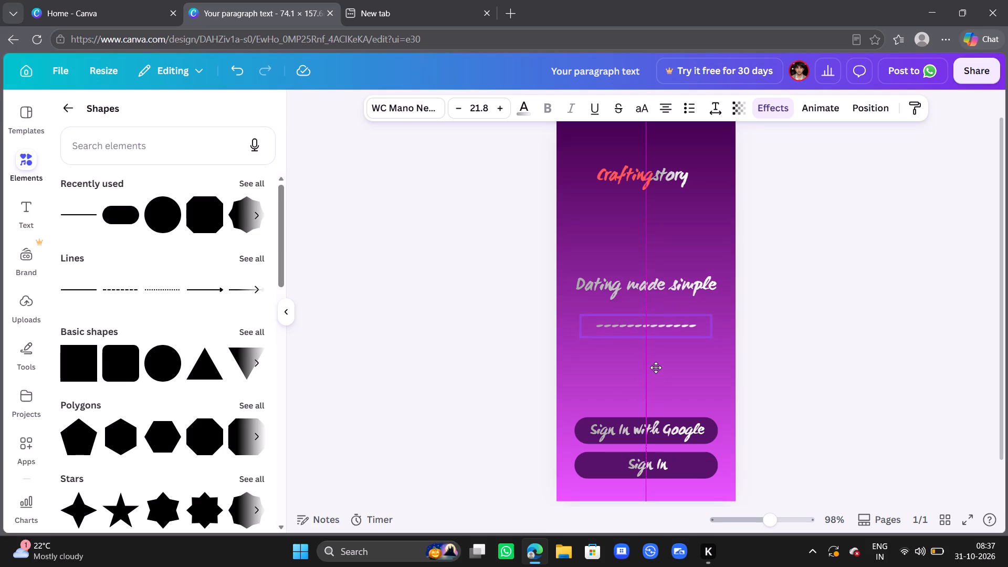
left_click_drag(656, 367, 654, 362)
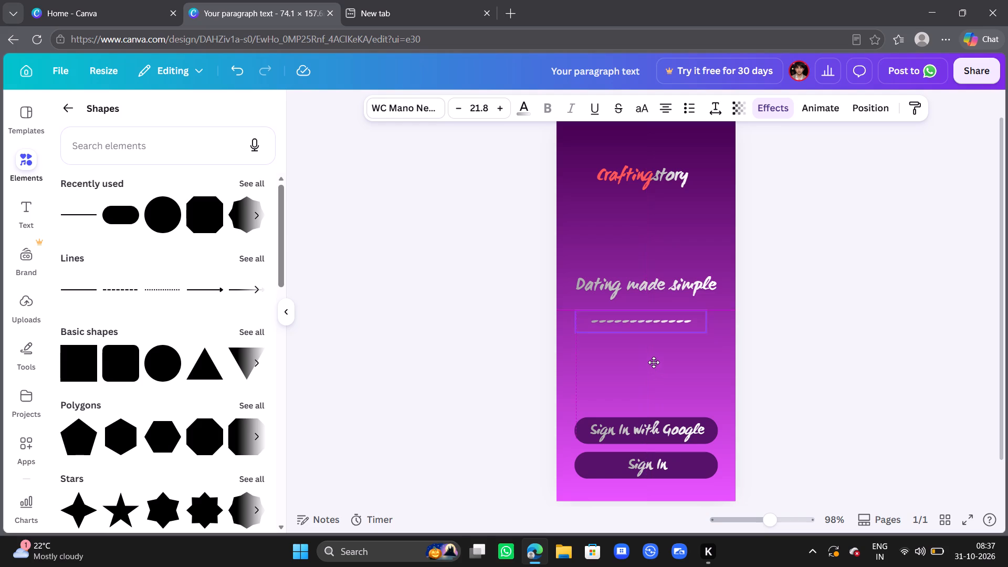
left_click_drag(654, 362, 654, 357)
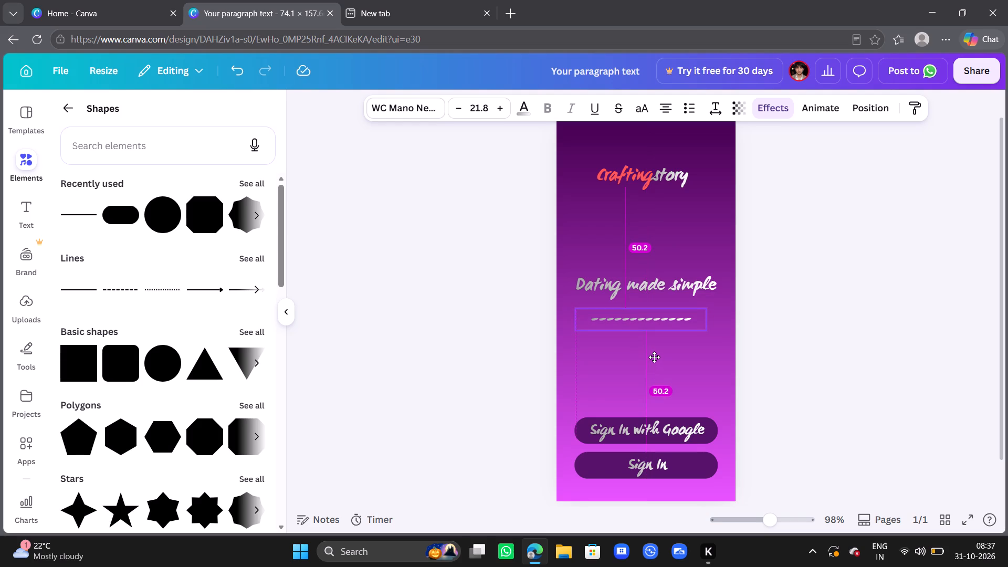
left_click_drag(654, 357, 655, 354)
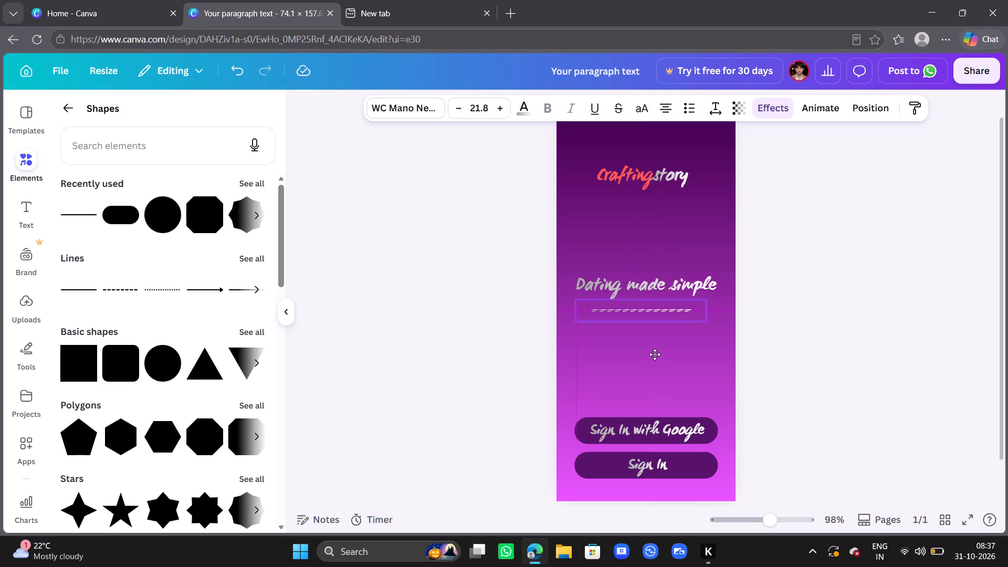
left_click_drag(655, 354, 655, 358)
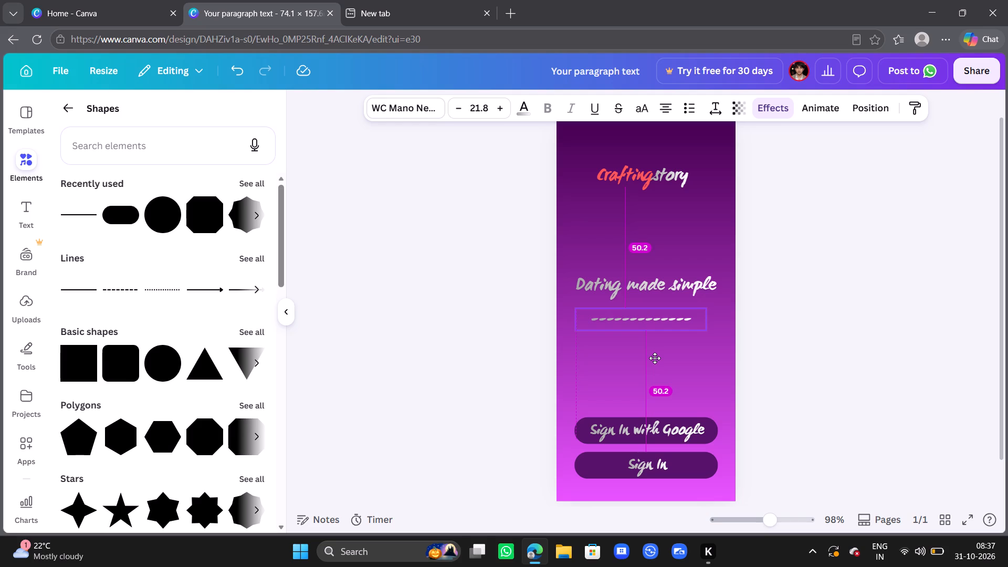
left_click_drag(655, 358, 655, 359)
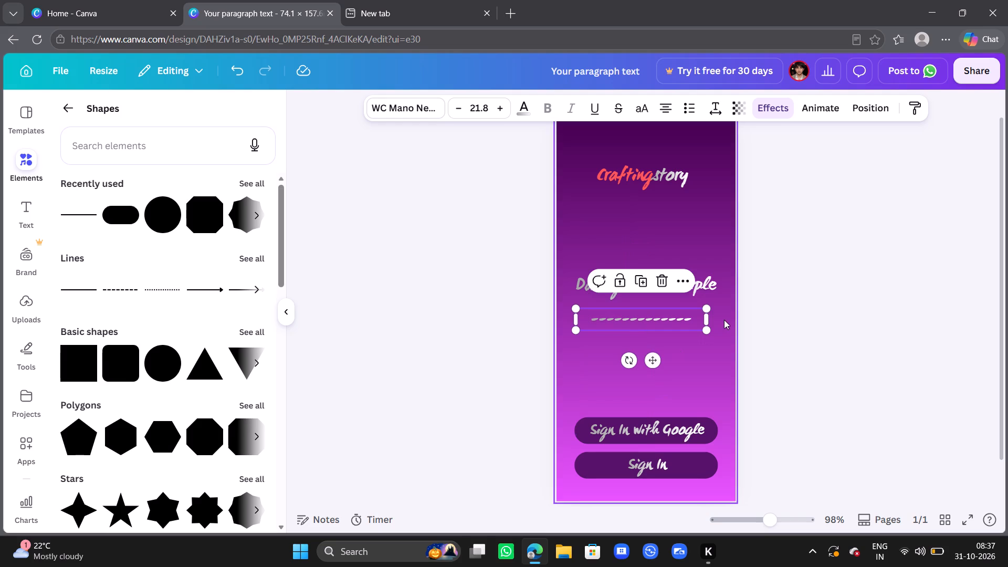
Widen the hyphen row's text box to match the sign-in pills' width and centre it on the page.
left_click_drag(711, 319, 718, 320)
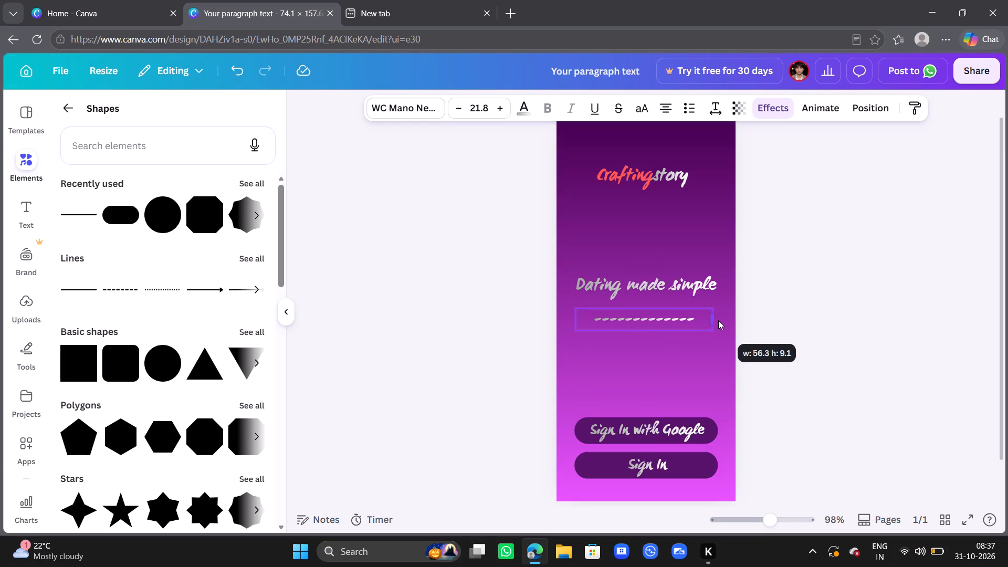
left_click_drag(718, 320, 720, 320)
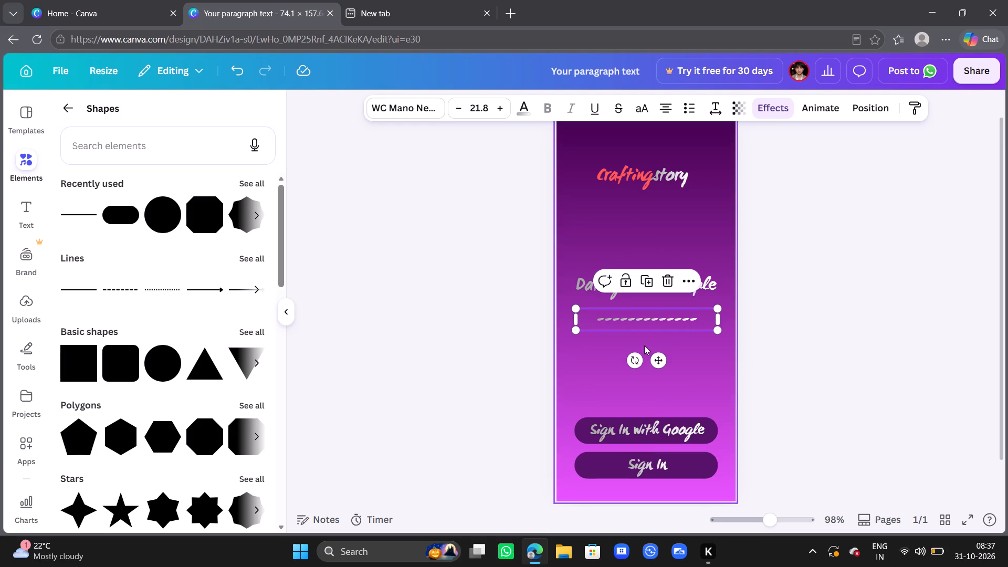
left_click_drag(661, 361, 657, 361)
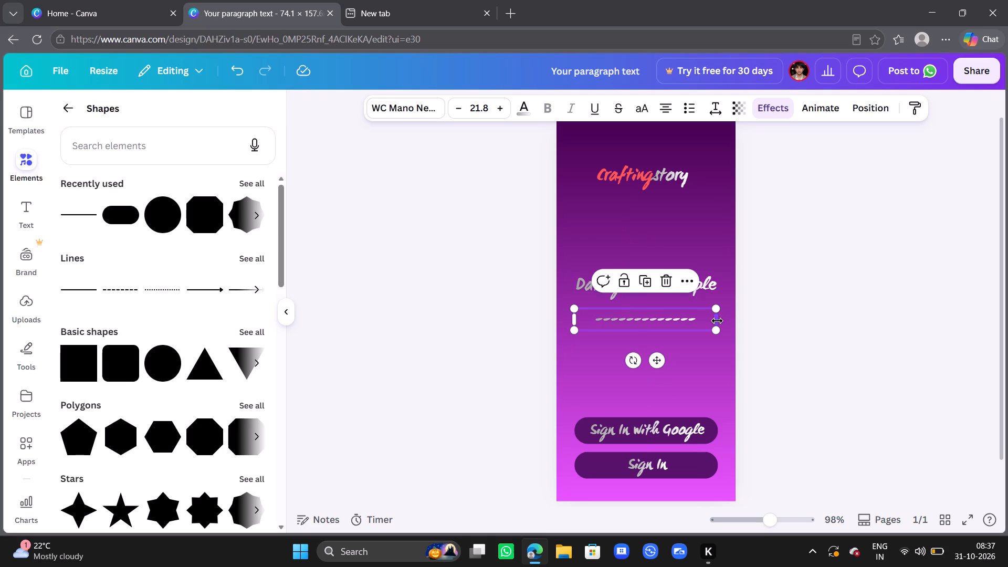
left_click(717, 321)
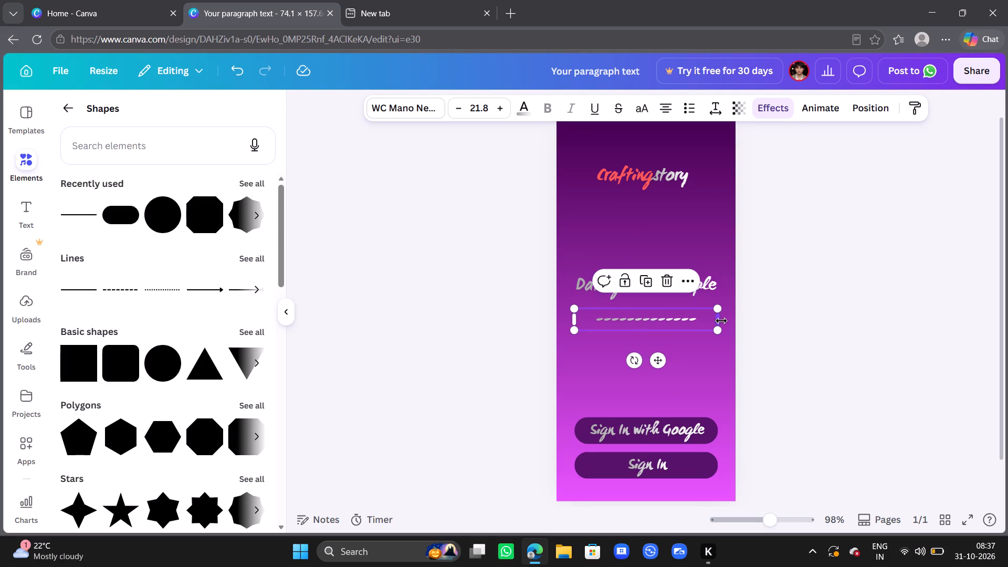
left_click(794, 350)
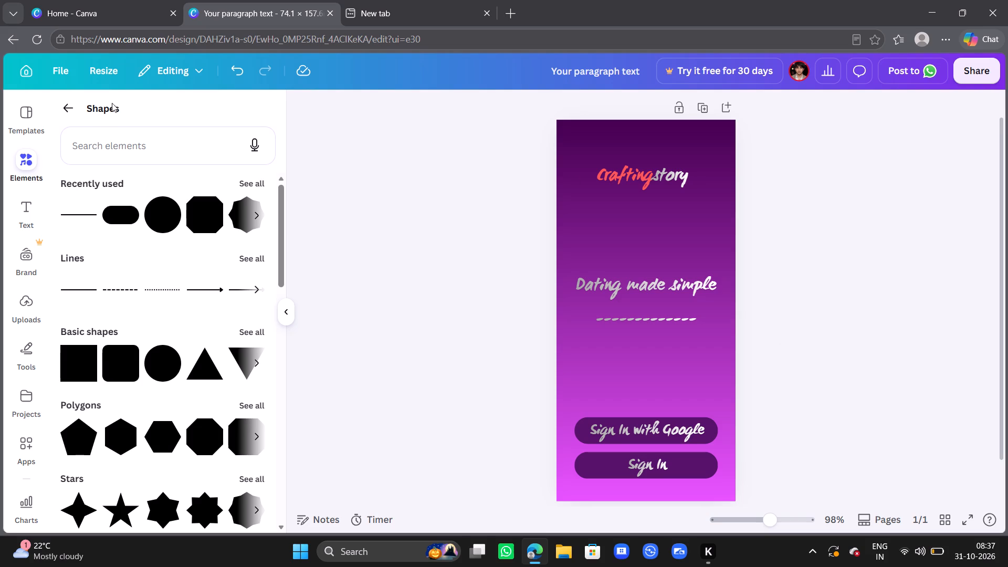
Browse the graphics category and its full set of magic recommendations for a suitable icon.
left_click(63, 117)
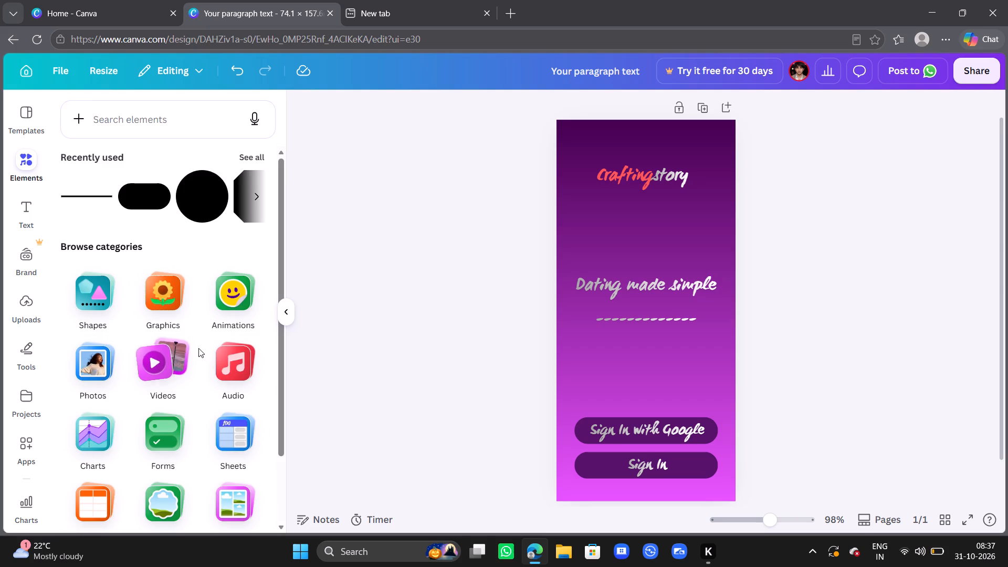
scroll(192, 400, "up", 1)
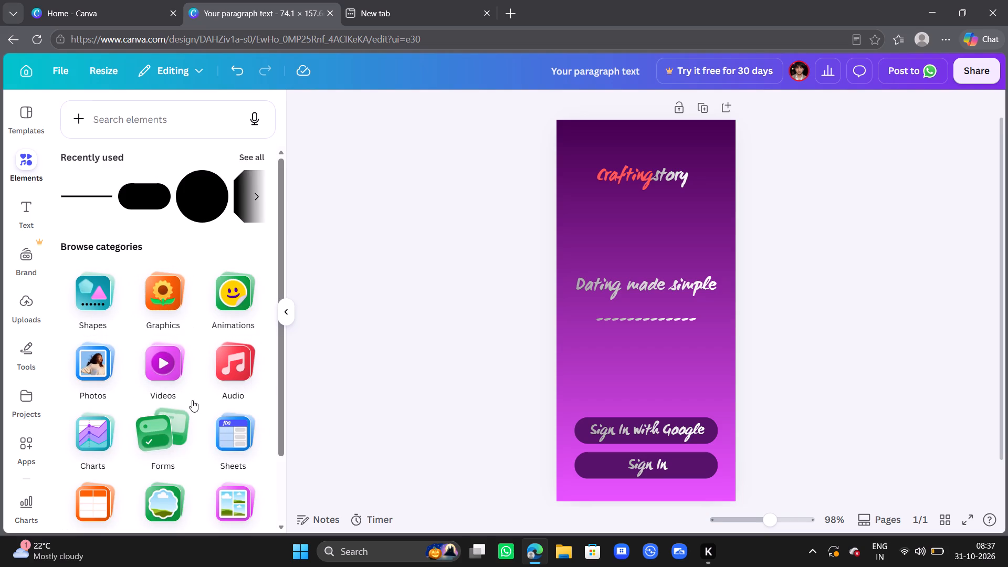
scroll(192, 400, "up", 1)
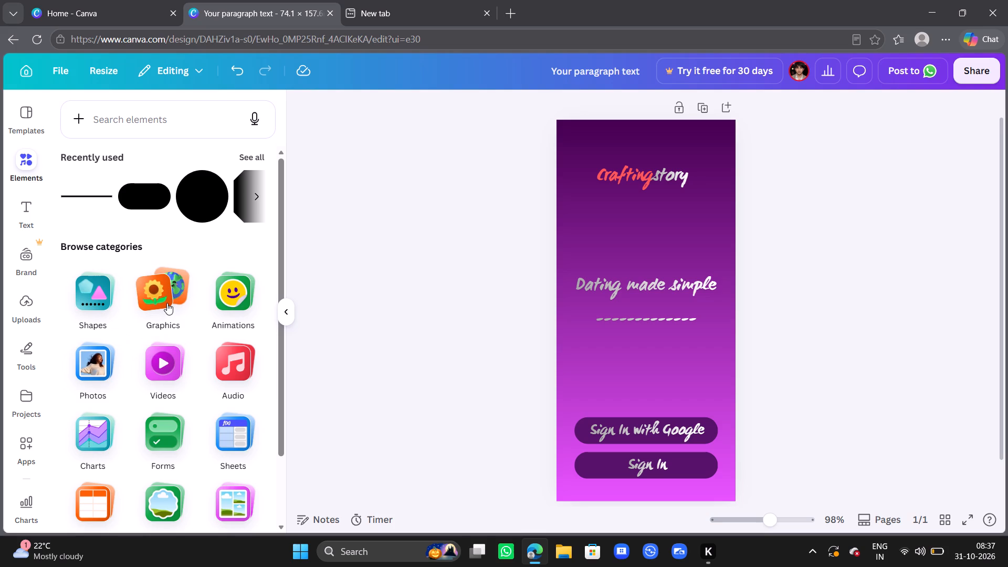
left_click(167, 303)
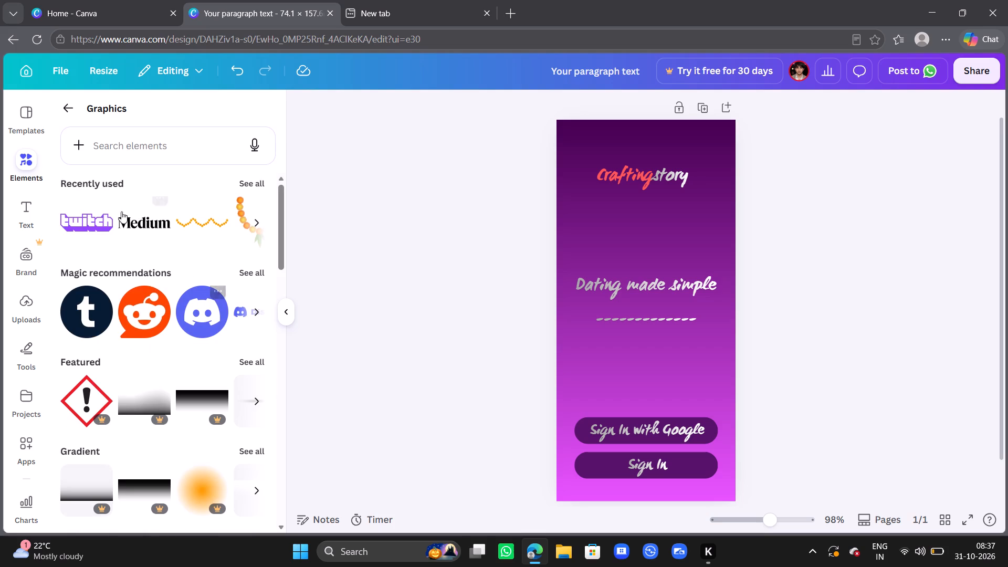
left_click(250, 275)
scroll(195, 351, "down", 8)
scroll(195, 351, "up", 1)
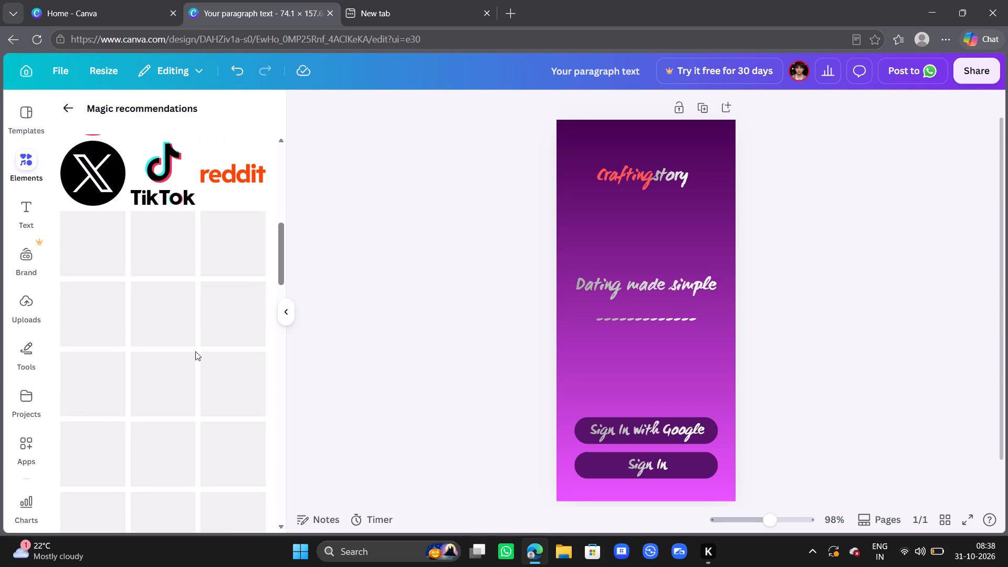
scroll(195, 351, "up", 10)
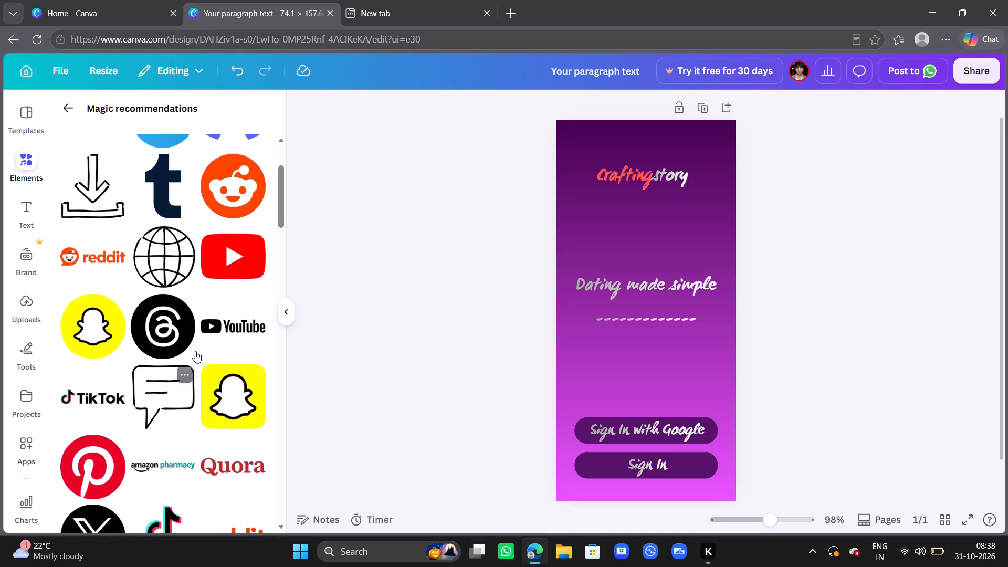
scroll(195, 351, "up", 2)
scroll(211, 242, "up", 5)
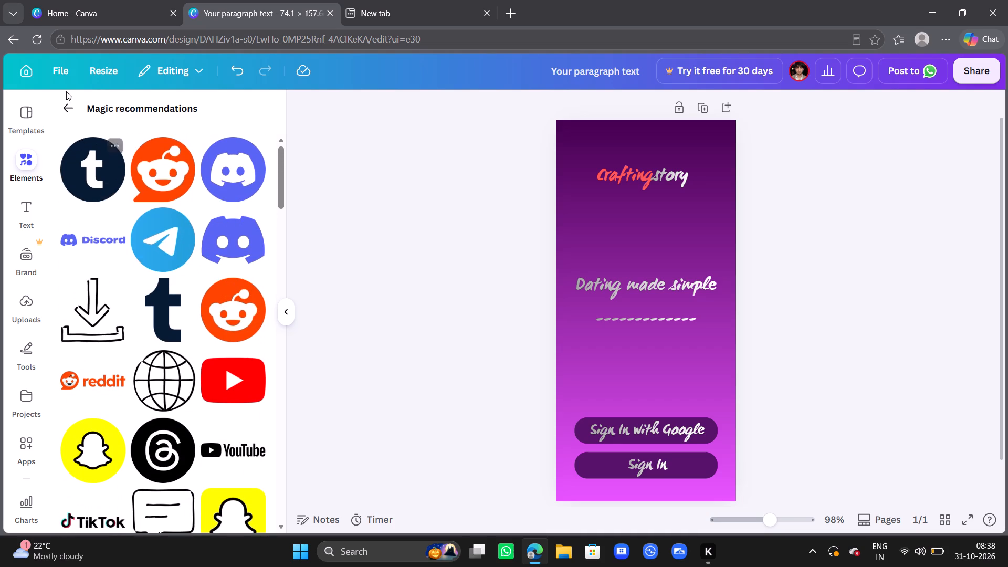
left_click(64, 108)
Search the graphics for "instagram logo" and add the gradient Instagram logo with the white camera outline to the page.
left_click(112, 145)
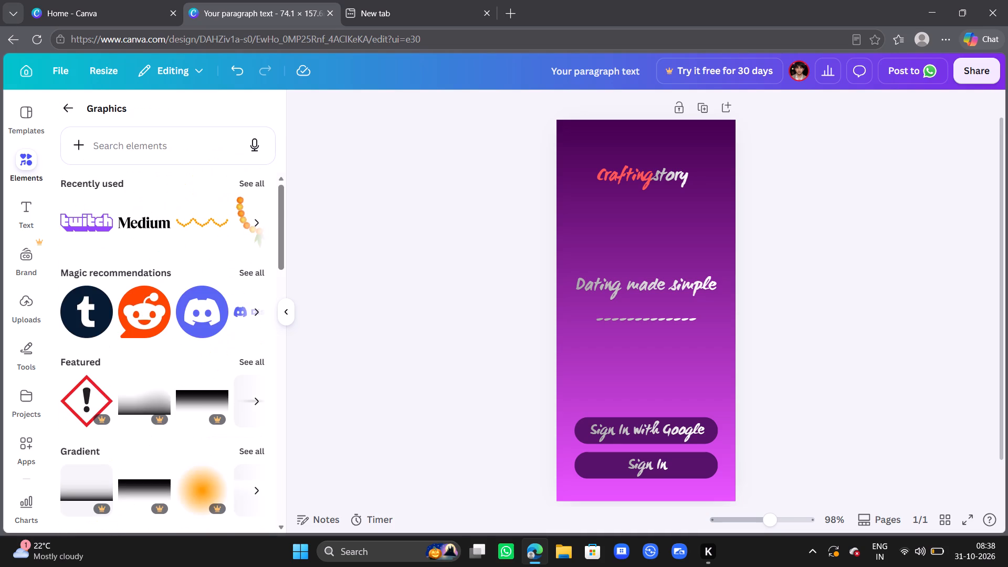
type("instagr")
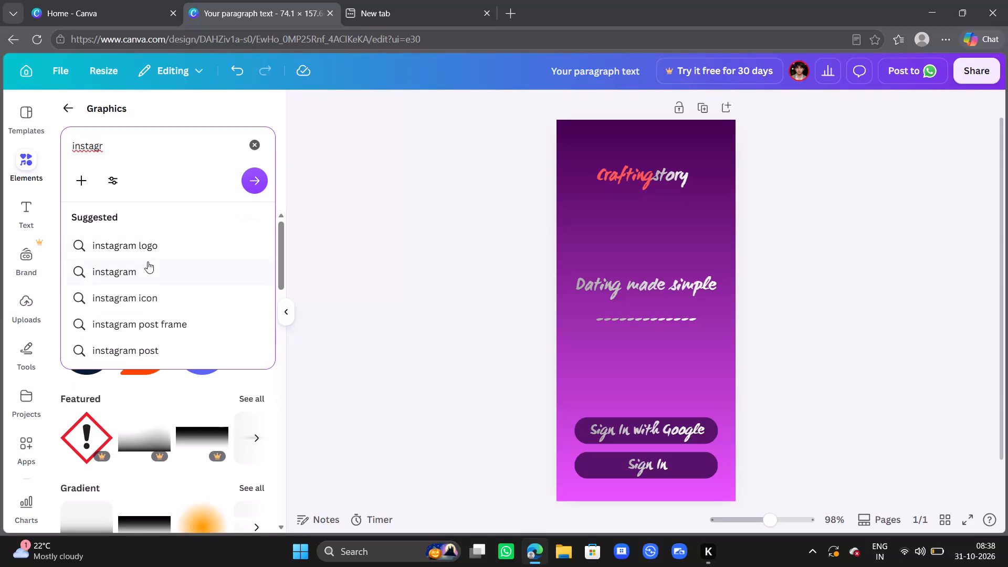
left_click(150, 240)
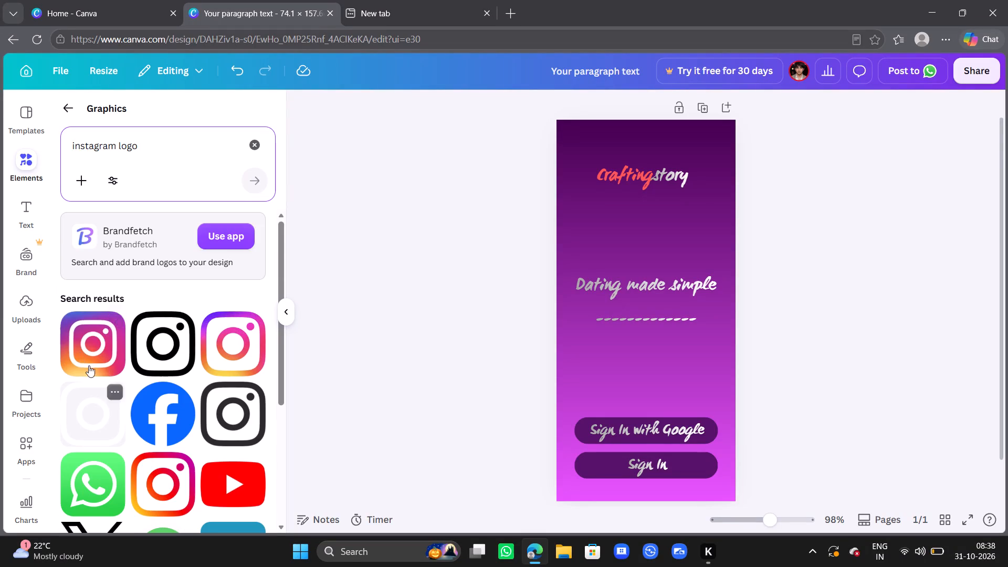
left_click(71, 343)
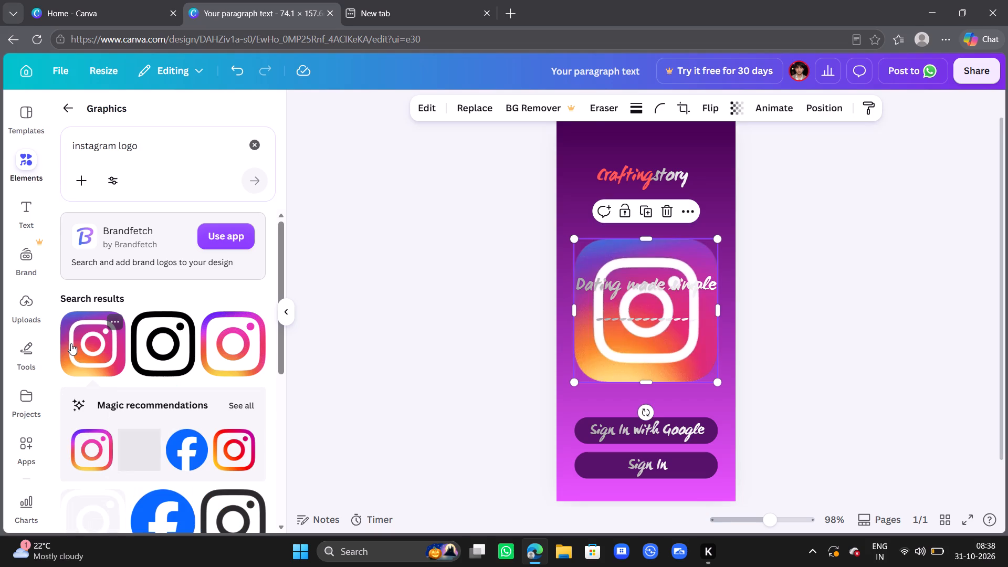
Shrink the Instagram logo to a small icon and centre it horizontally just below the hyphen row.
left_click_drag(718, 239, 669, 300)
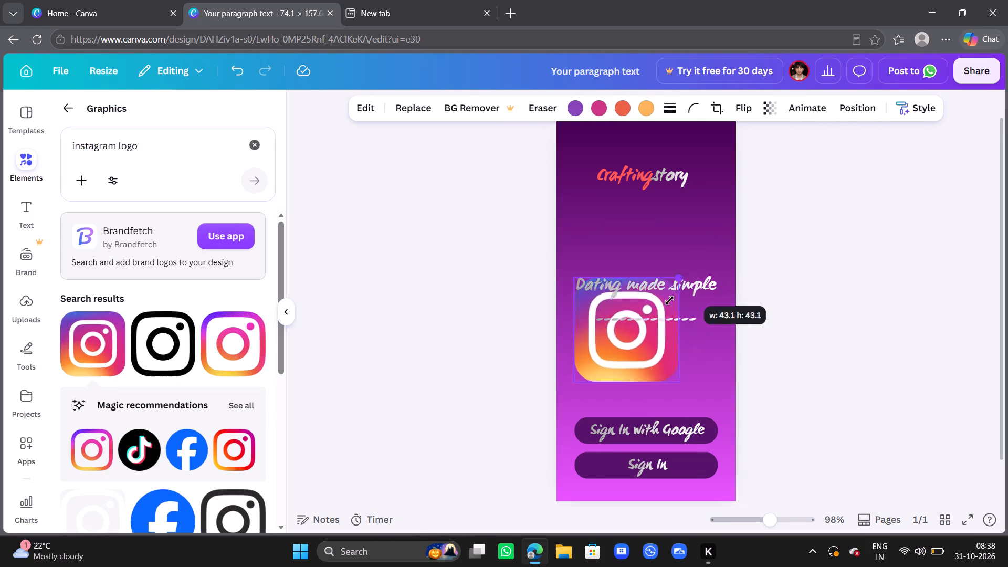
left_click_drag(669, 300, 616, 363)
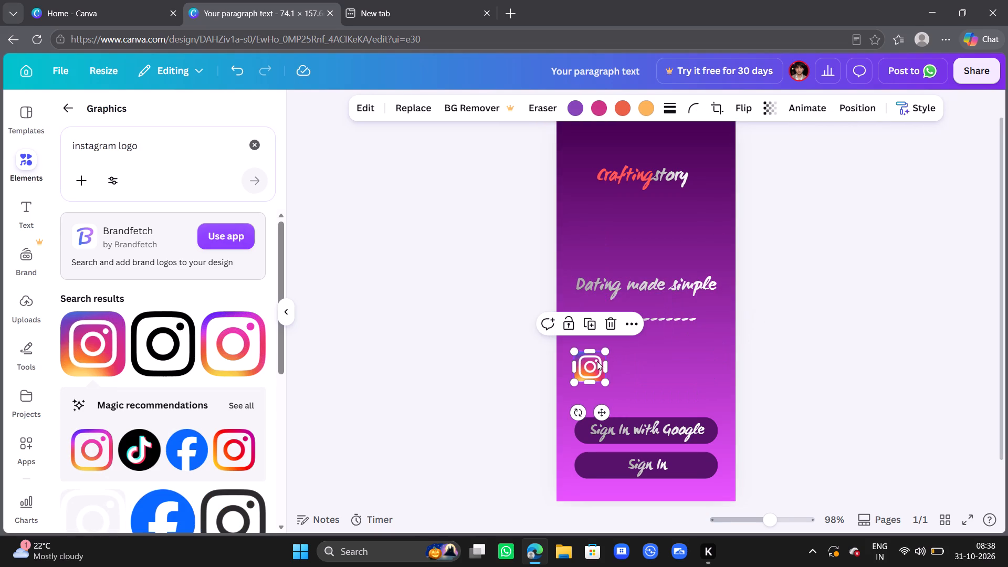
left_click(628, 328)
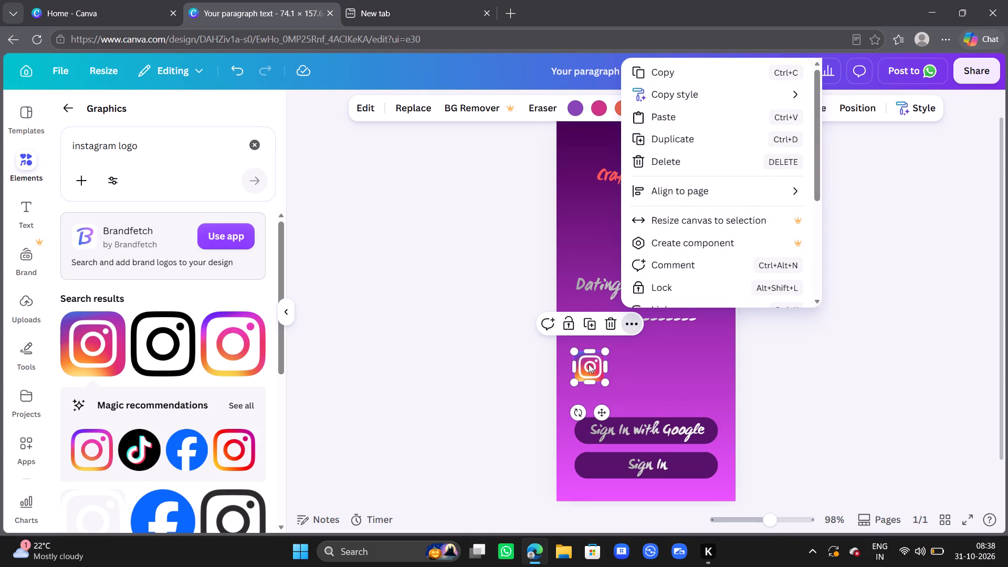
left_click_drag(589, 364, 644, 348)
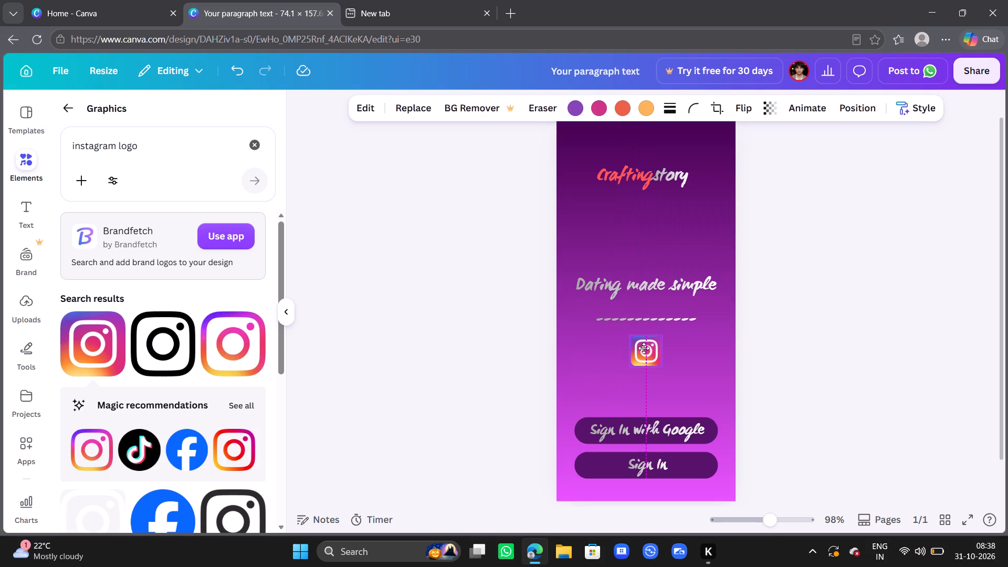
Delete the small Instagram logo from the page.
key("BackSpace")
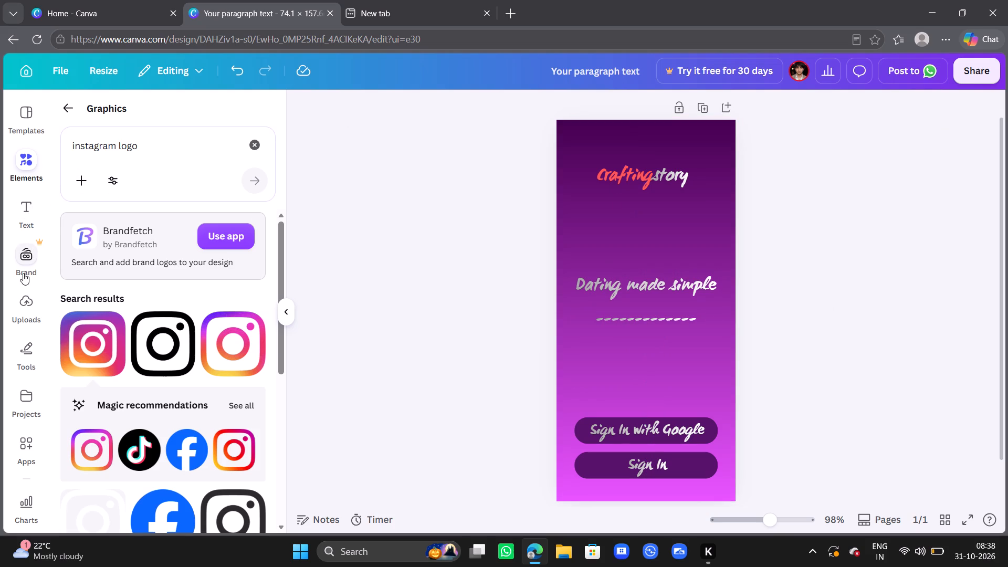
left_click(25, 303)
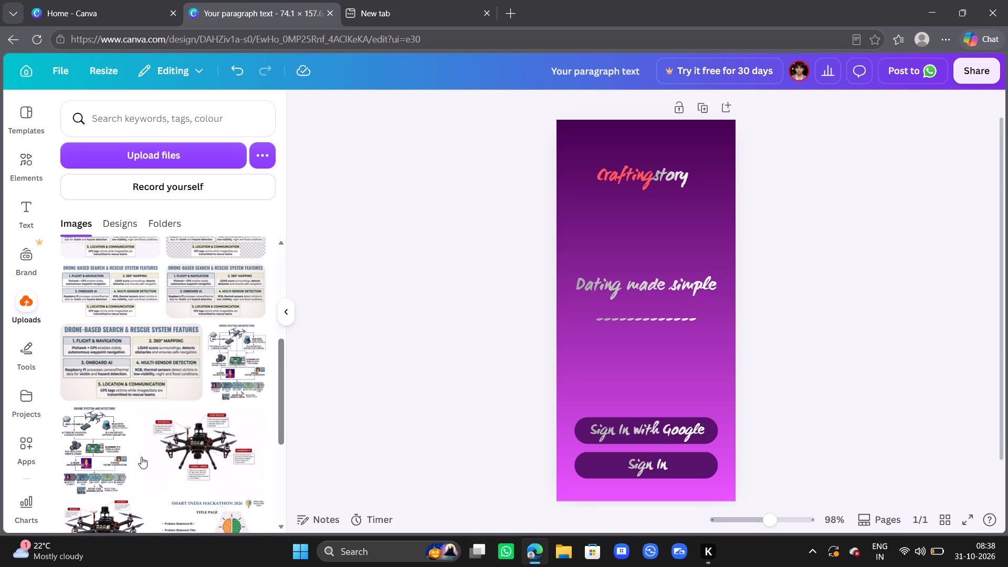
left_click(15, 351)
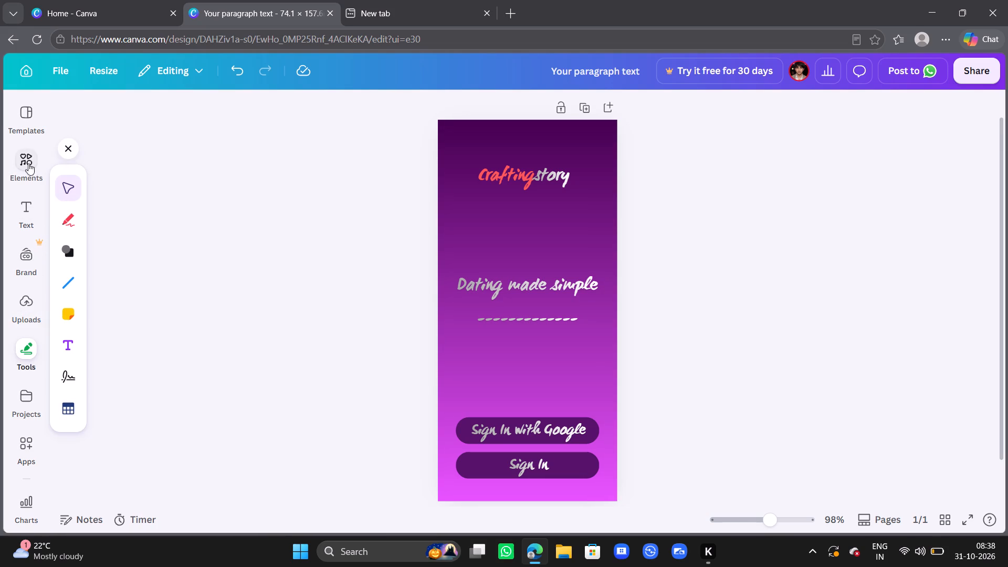
Find the basic-shape frames among the elements and bring the circular frame into the design.
left_click(25, 130)
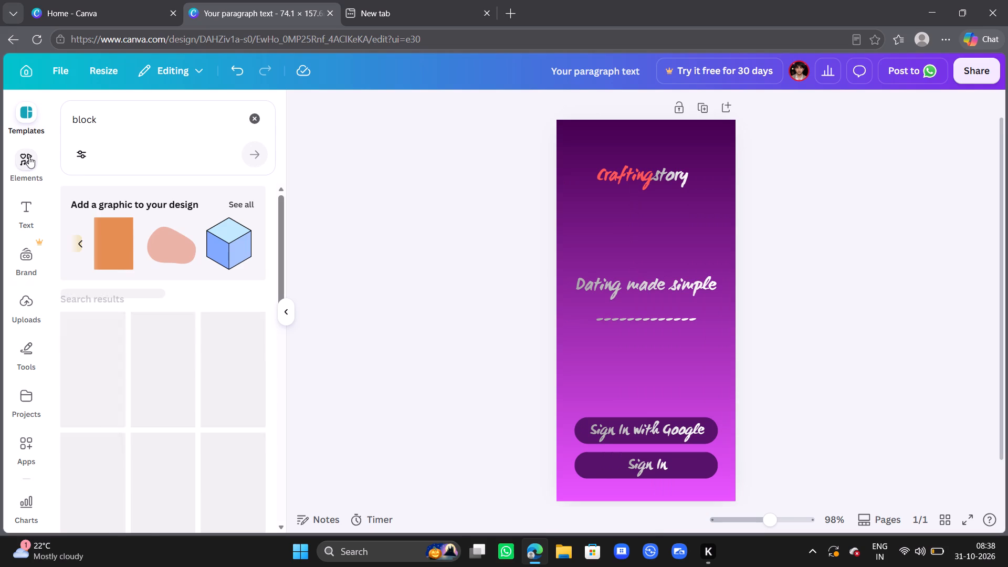
left_click(29, 157)
scroll(117, 290, "right", 1)
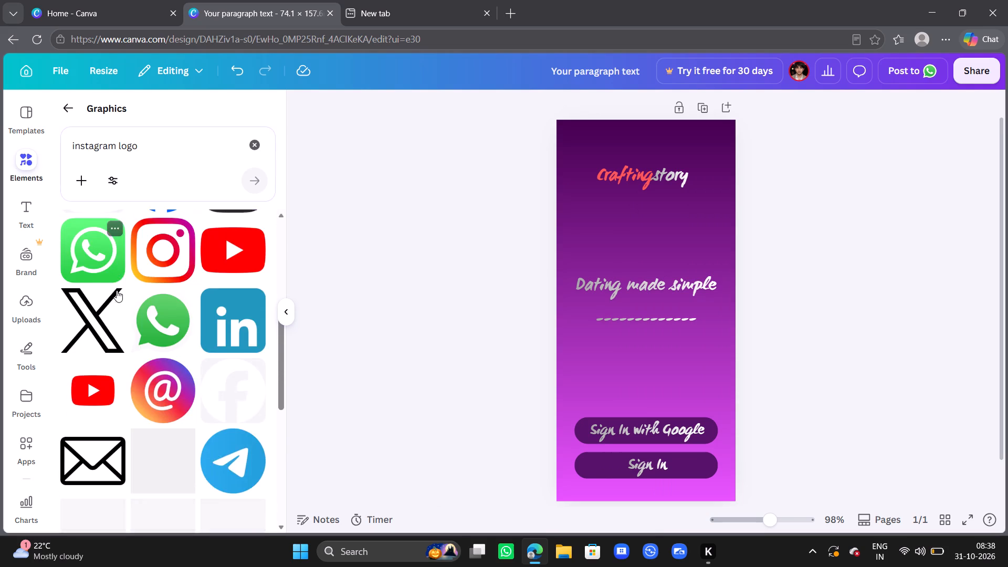
scroll(117, 290, "right", 1)
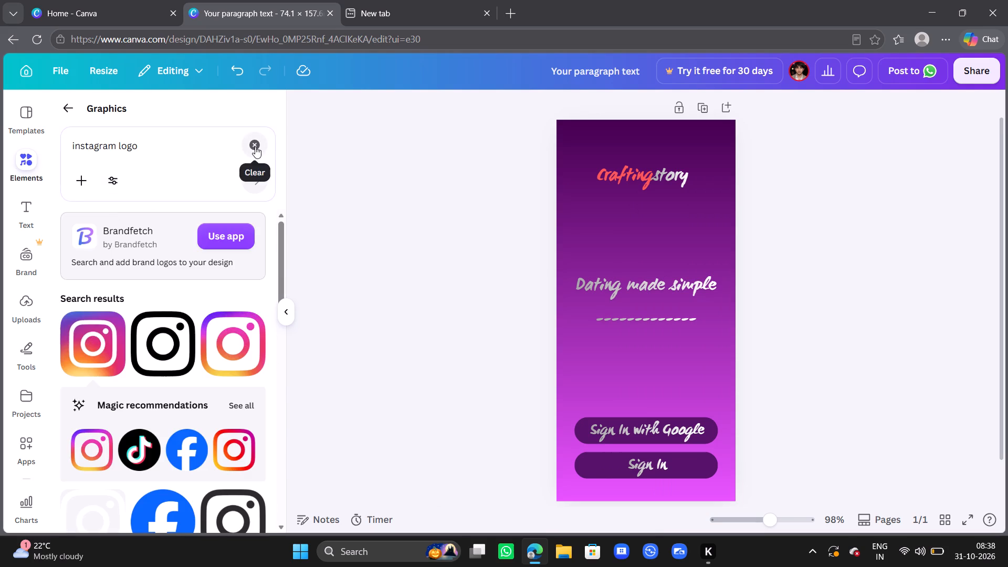
left_click(255, 146)
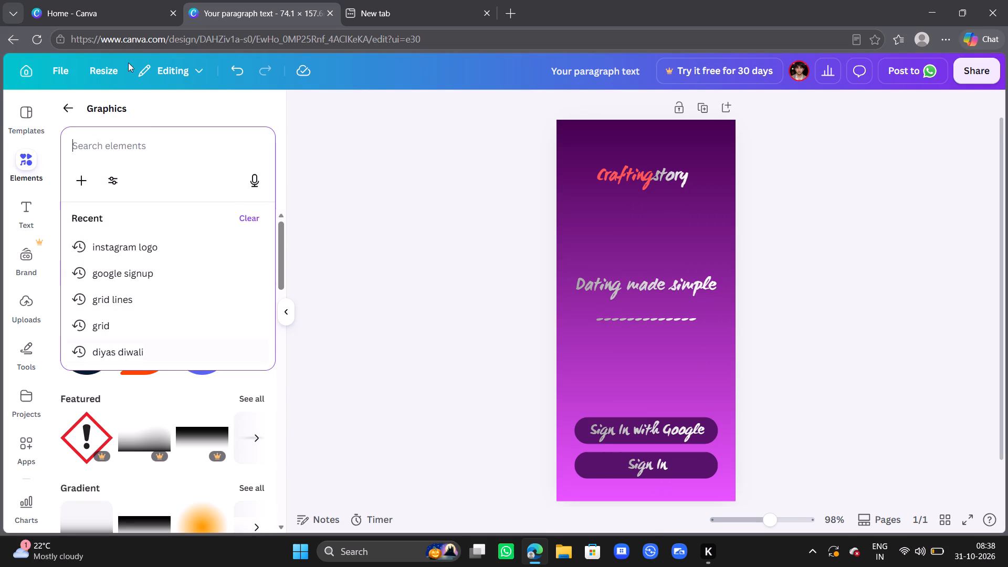
left_click(69, 112)
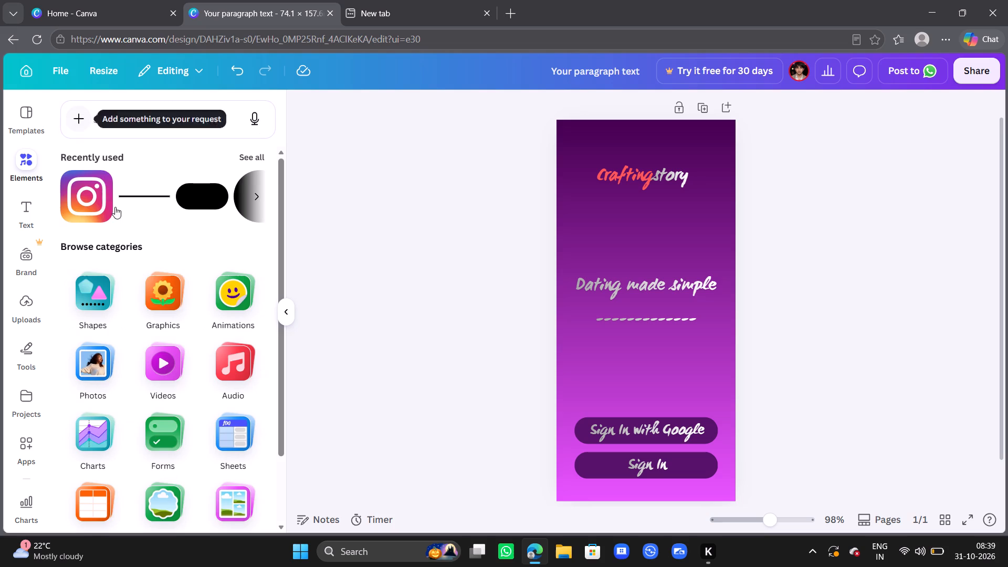
scroll(156, 279, "down", 8)
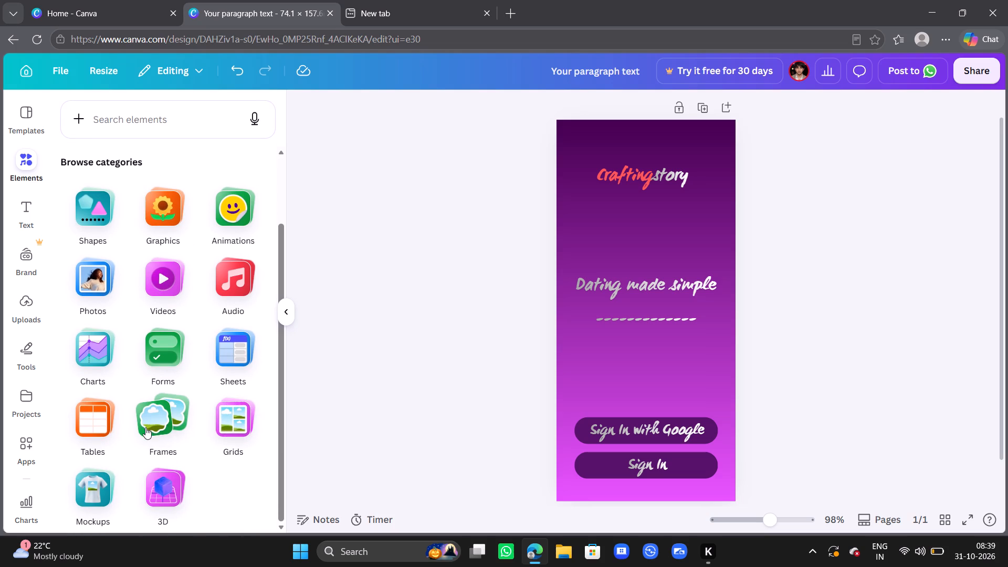
left_click(157, 421)
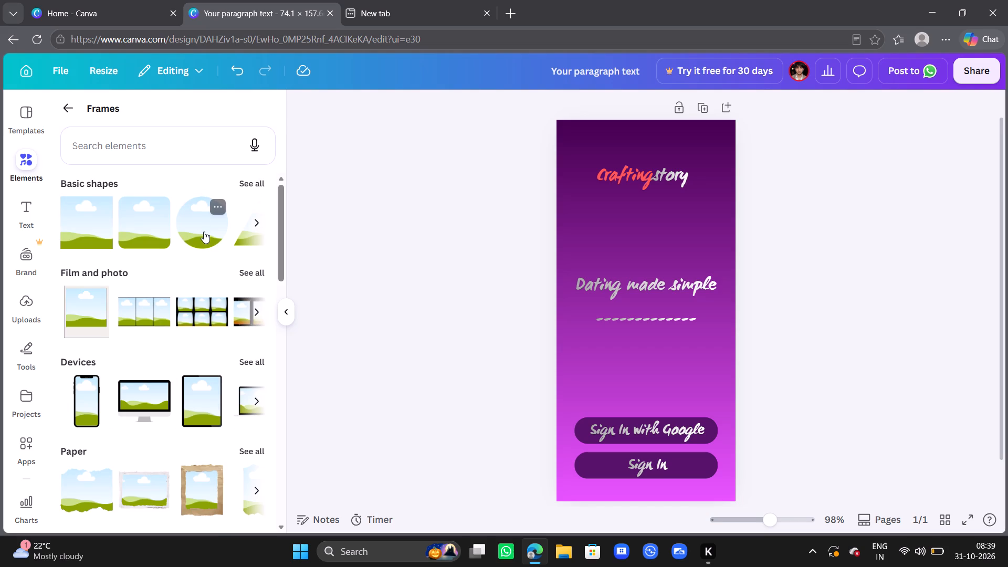
left_click_drag(204, 232, 416, 271)
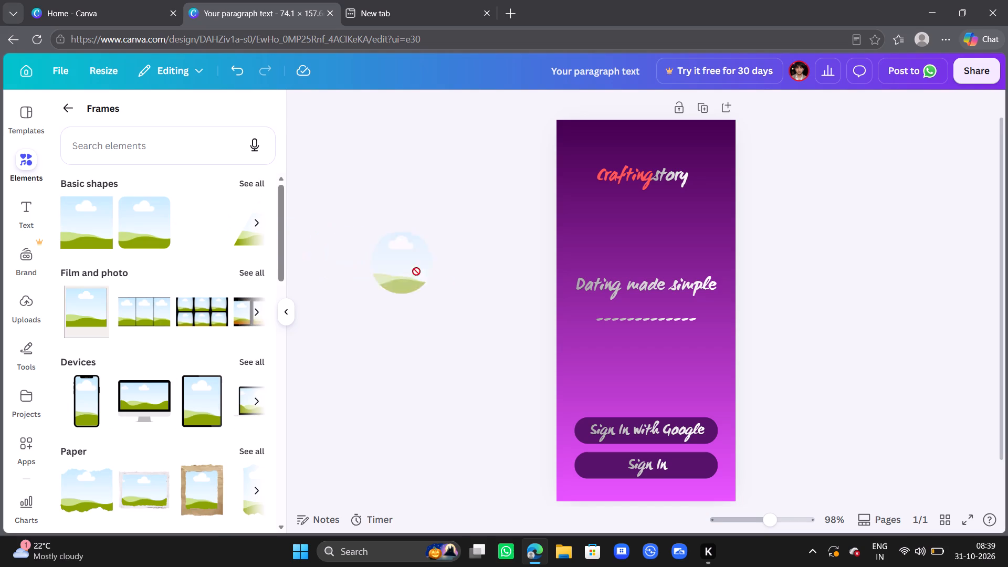
Place the circular frame beneath the hyphen row, shrink it to a small circle and centre it on the page.
left_click_drag(416, 271, 631, 358)
left_click_drag(696, 412, 634, 360)
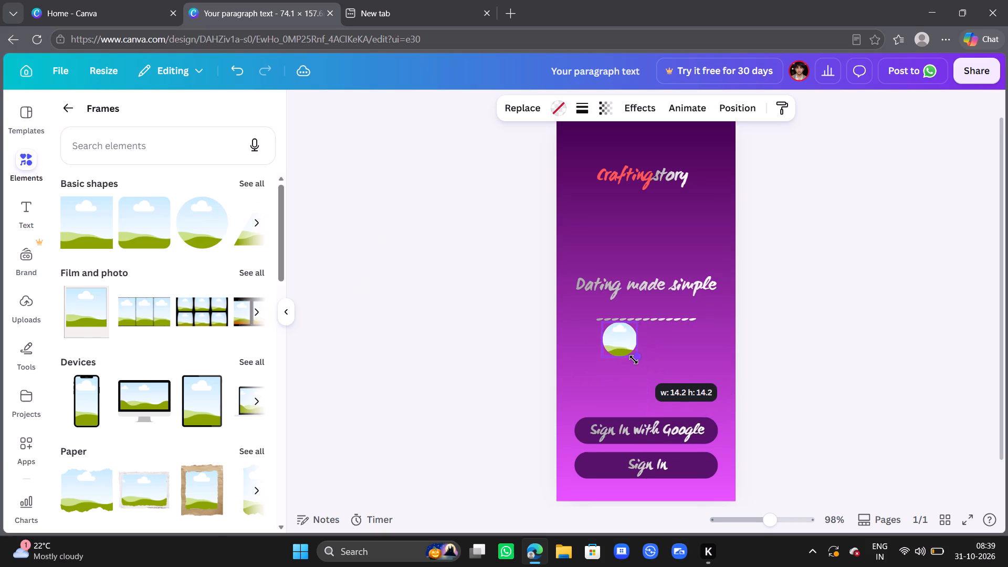
left_click_drag(634, 360, 630, 358)
left_click_drag(618, 333, 638, 341)
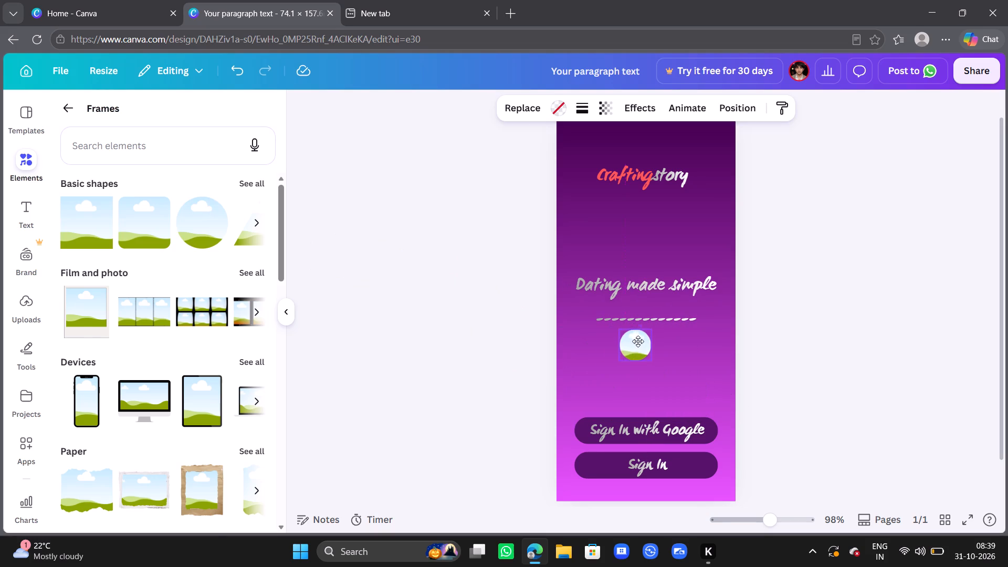
left_click_drag(638, 341, 644, 339)
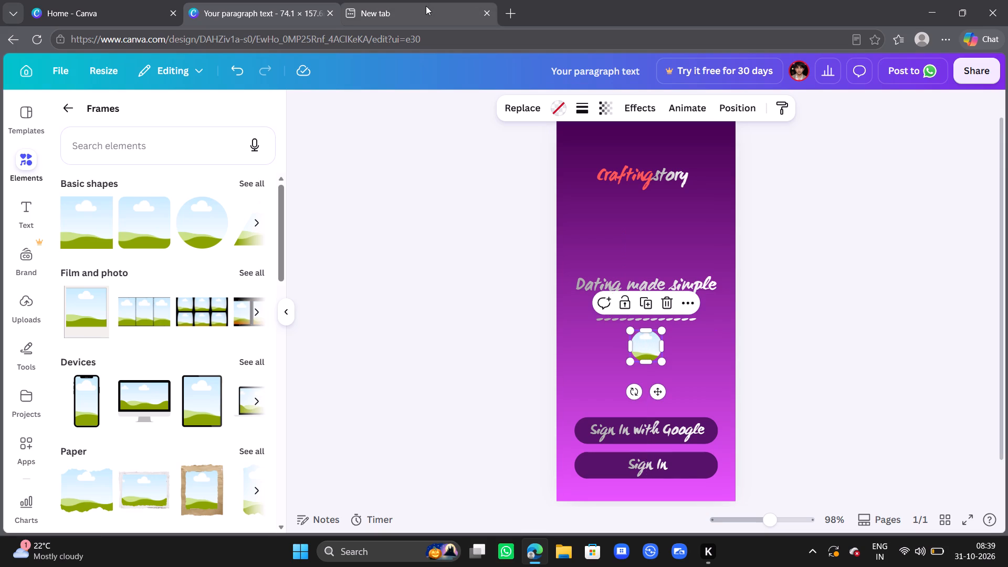
Search the web images for "instagram logo" in the spare browser tab and copy the full-colour rounded-square logo from en.logodownload.org.
left_click(424, 6)
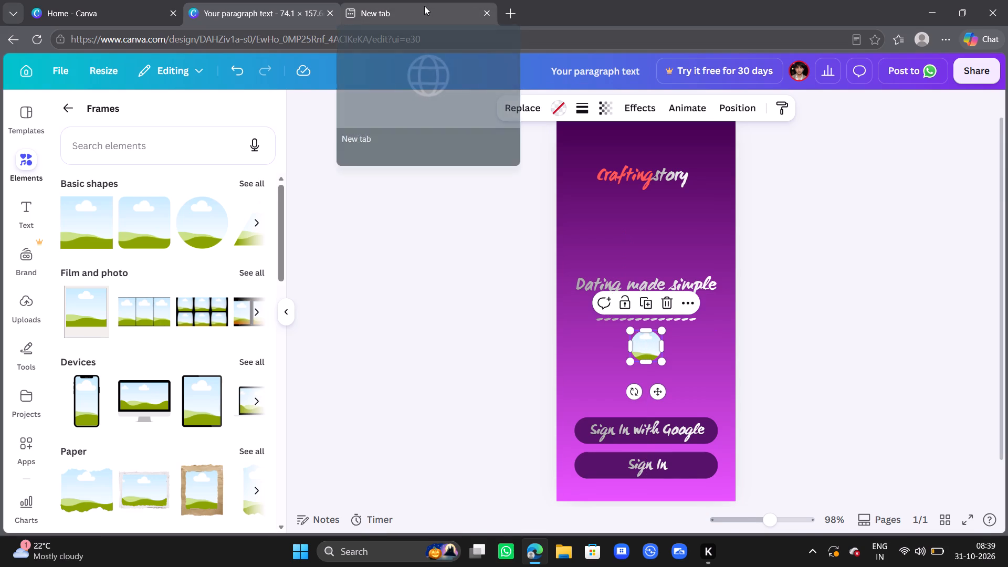
left_click(406, 39)
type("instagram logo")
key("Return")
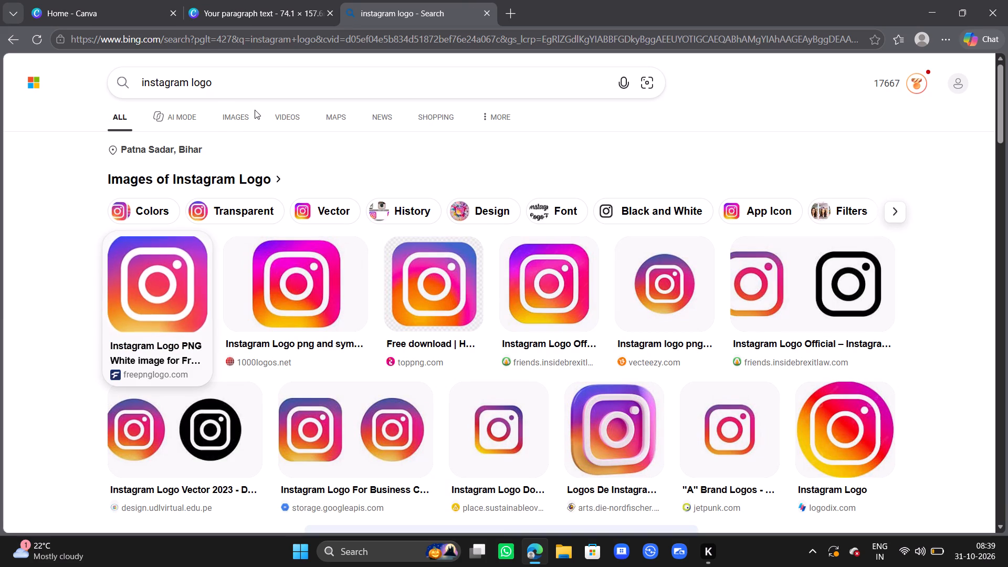
left_click(227, 117)
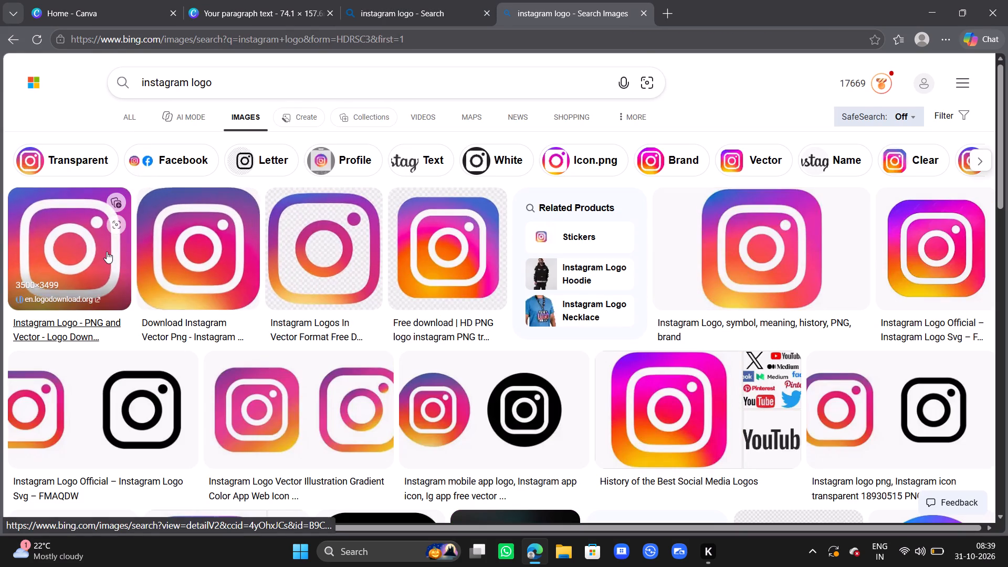
left_click(107, 251)
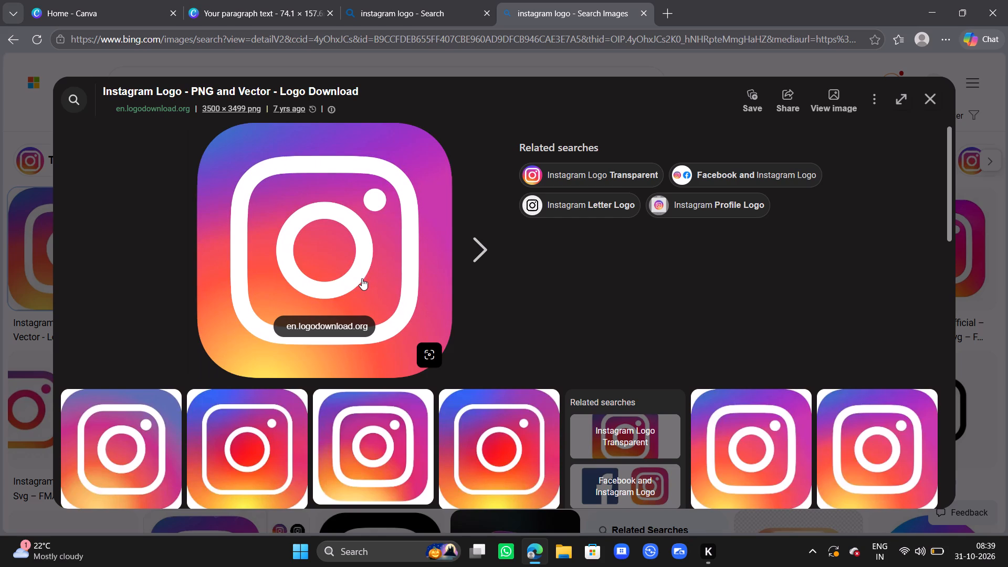
right_click(362, 278)
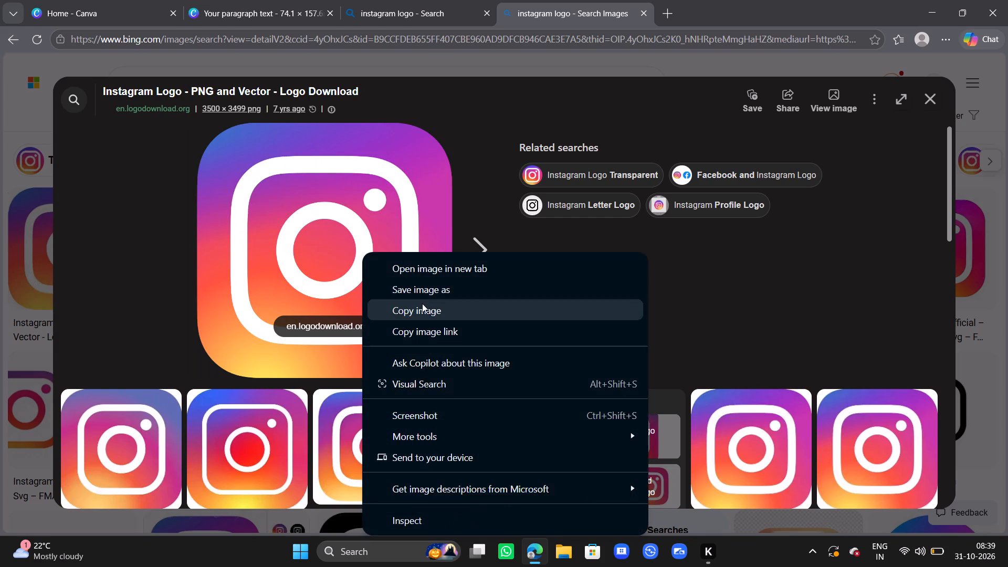
left_click(428, 314)
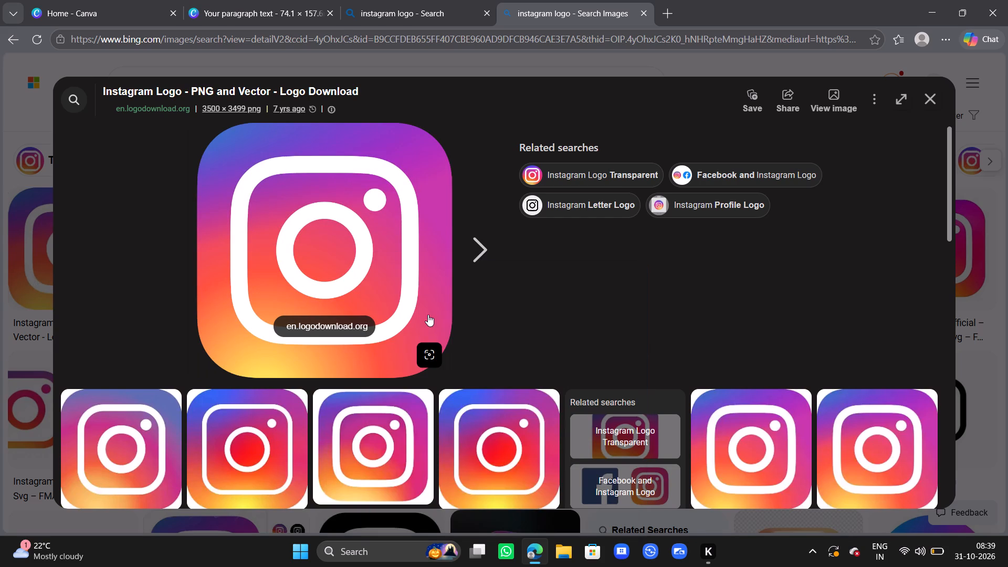
Return to the Canva design, paste the Instagram logo and drop it into the circular frame.
left_click_drag(259, 8, 680, 285)
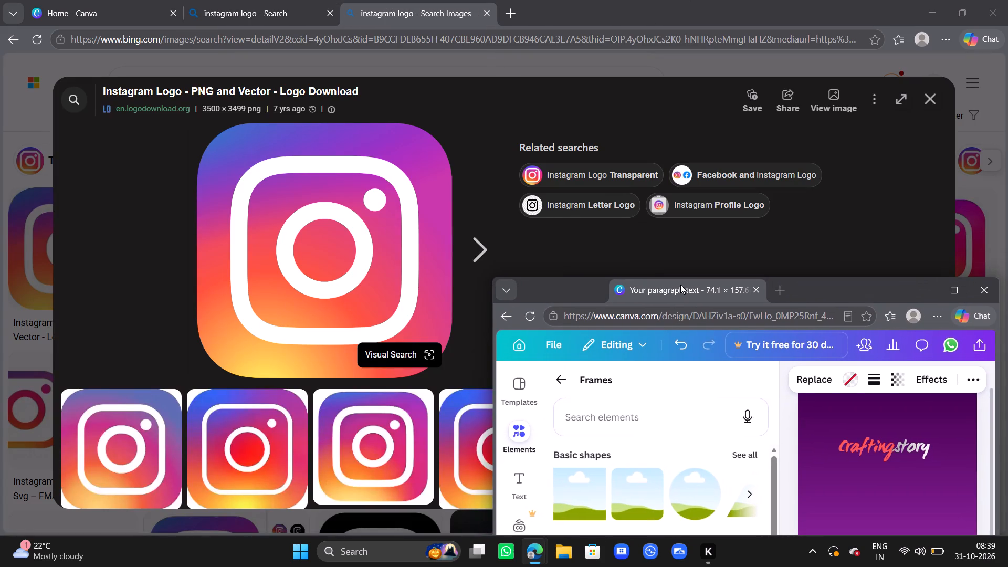
left_click_drag(680, 285, 274, 0)
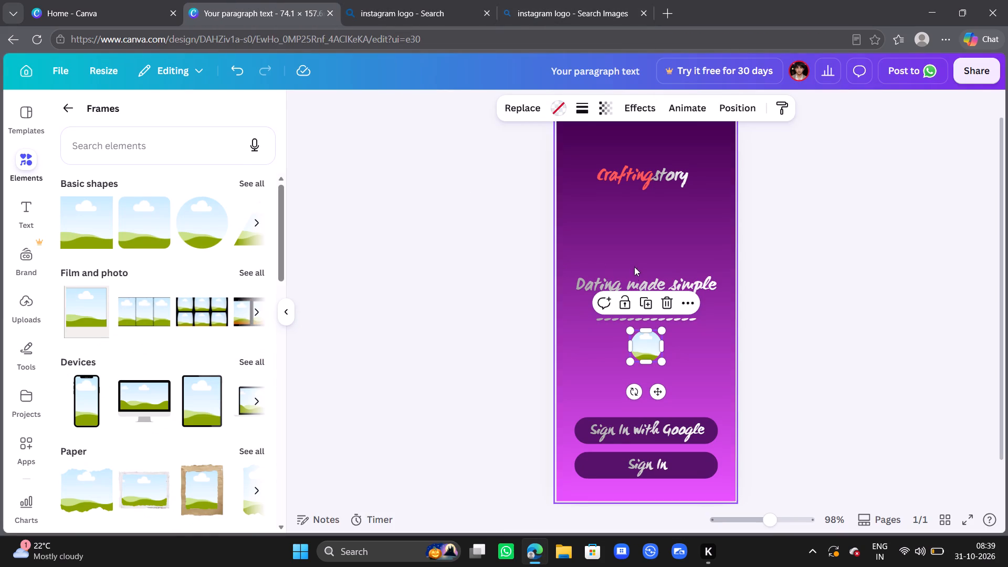
left_click(629, 269)
left_click(633, 261)
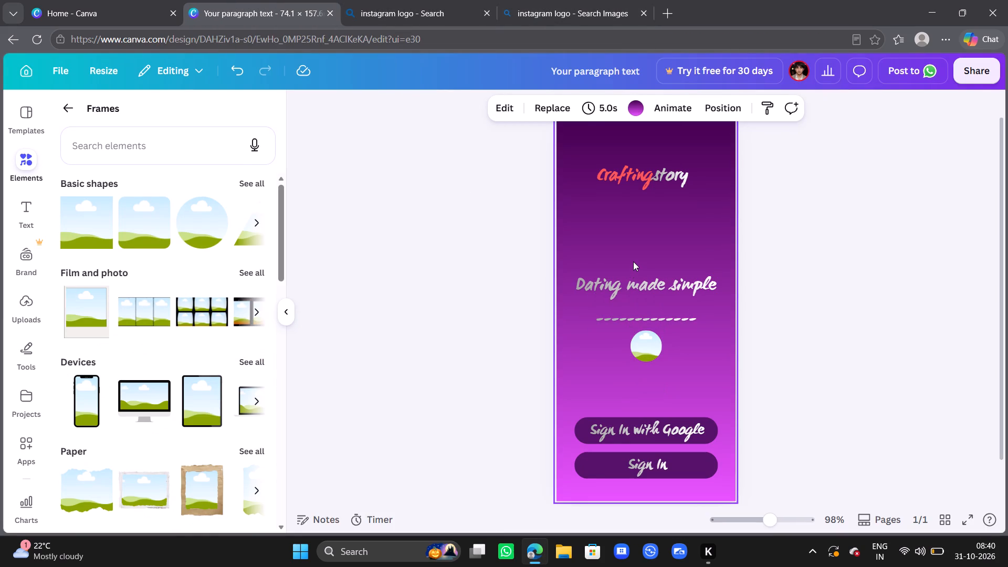
key("ctrl+v")
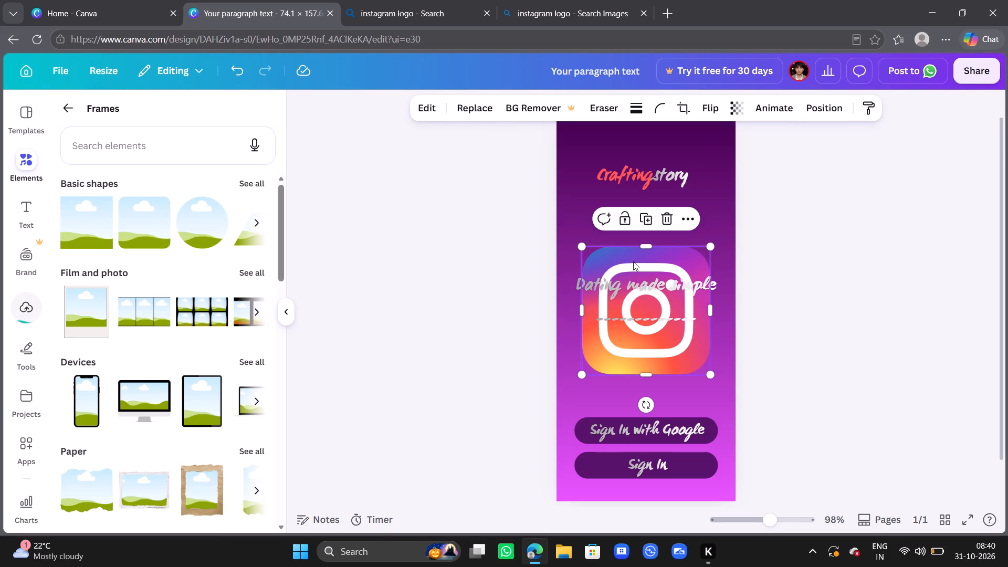
left_click_drag(686, 259, 680, 398)
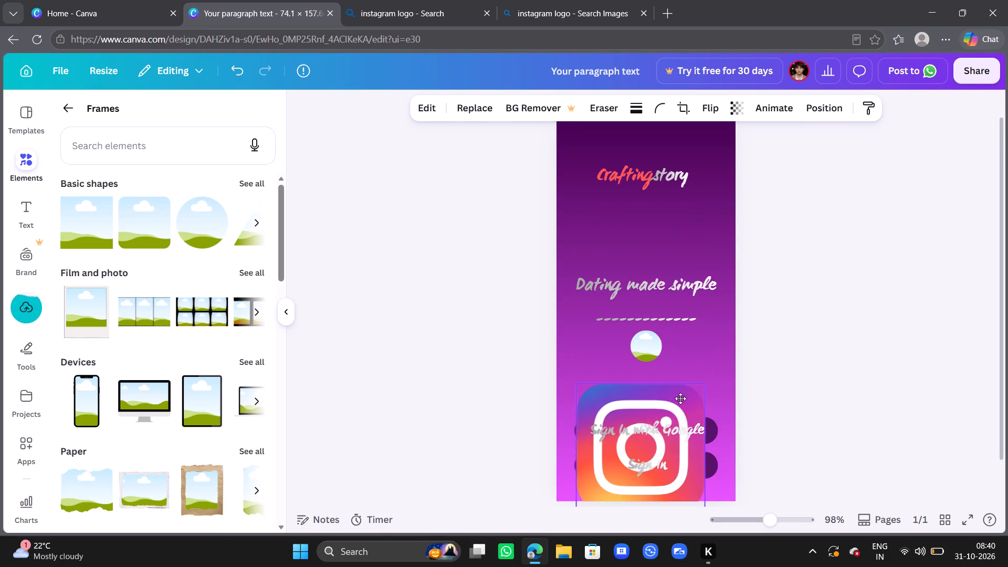
left_click_drag(680, 398, 652, 353)
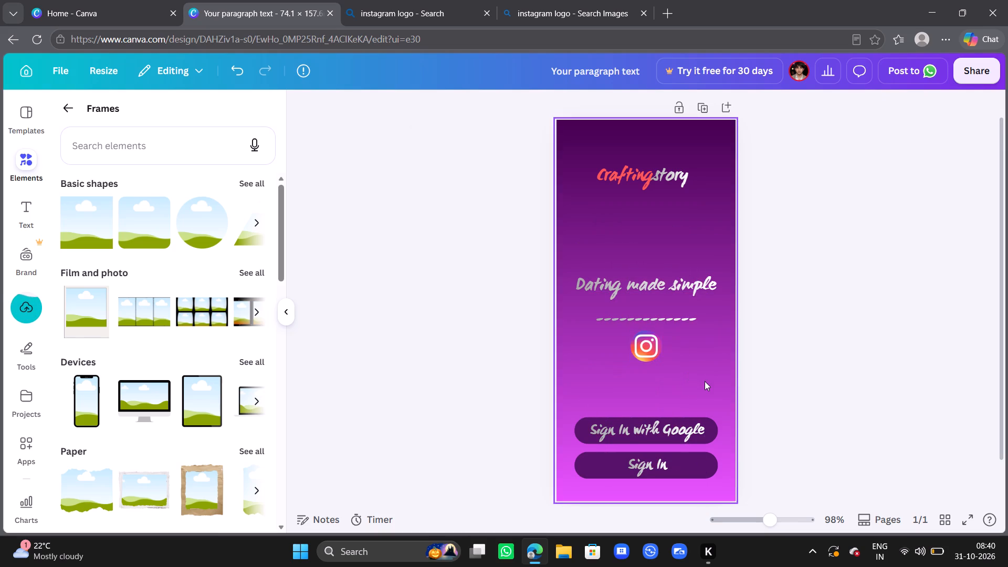
left_click(830, 359)
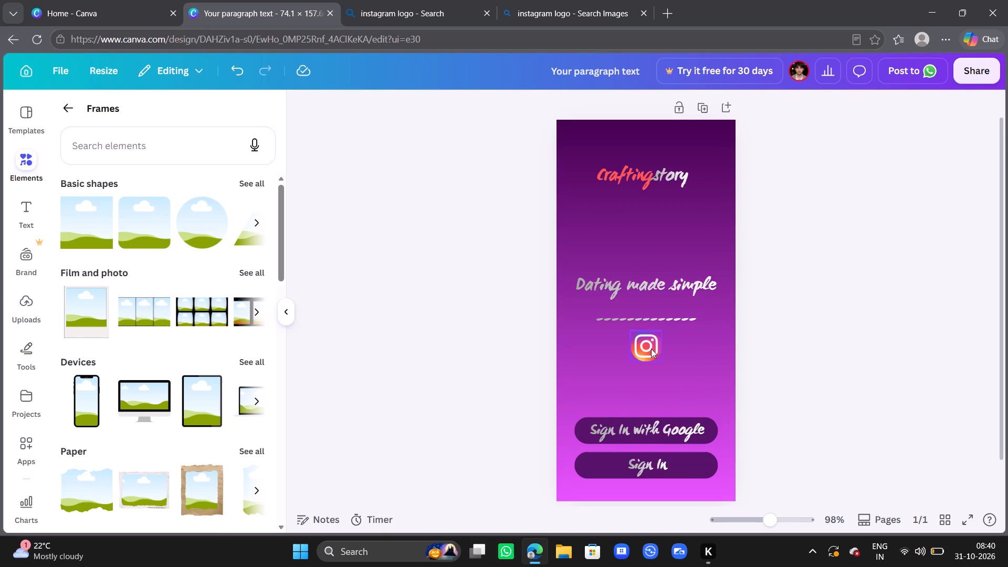
Shrink the circular Instagram icon and position it just beneath the left part of the hyphen row.
left_click(651, 349)
left_click_drag(661, 364, 654, 354)
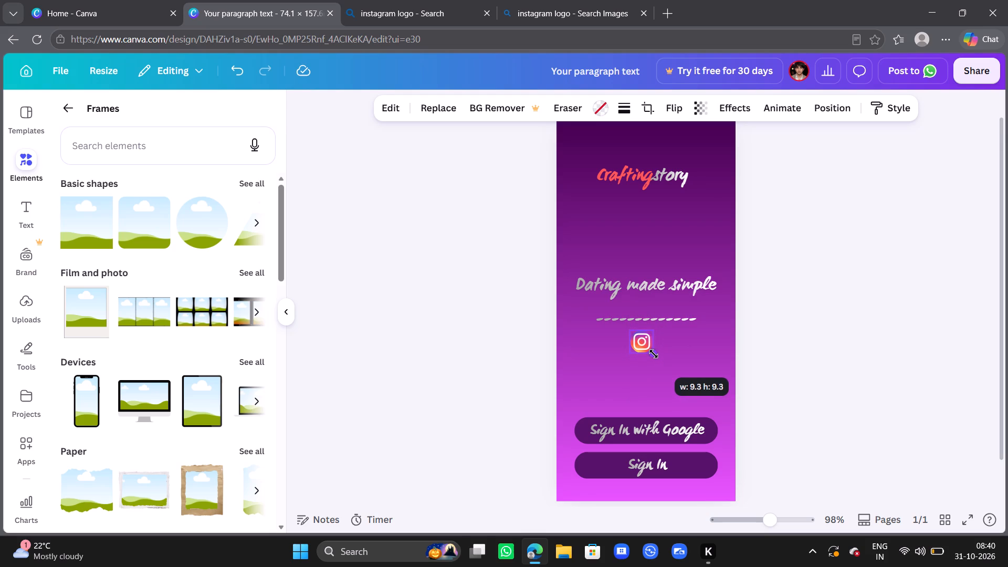
left_click_drag(654, 354, 650, 350)
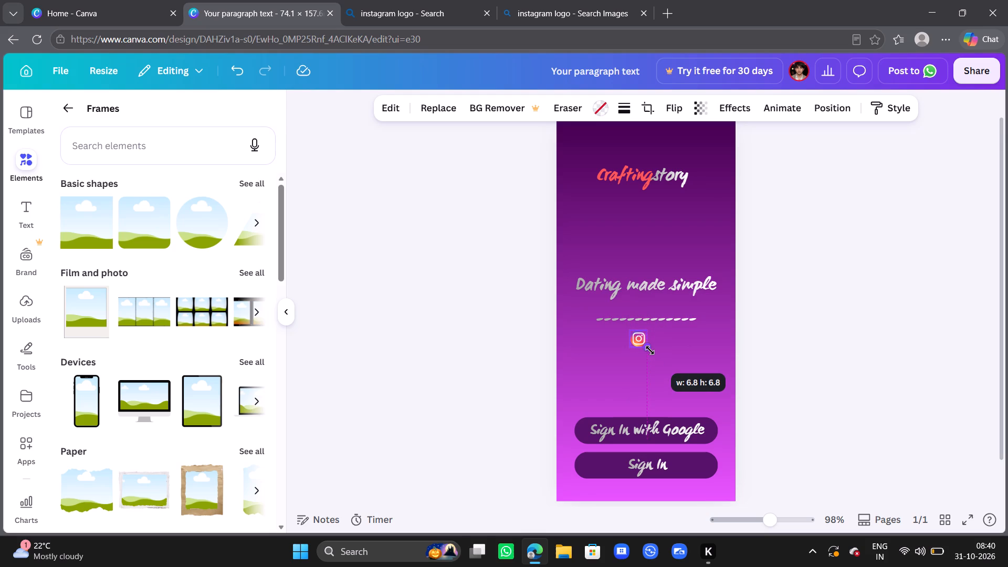
left_click_drag(650, 350, 653, 351)
left_click_drag(640, 344, 625, 339)
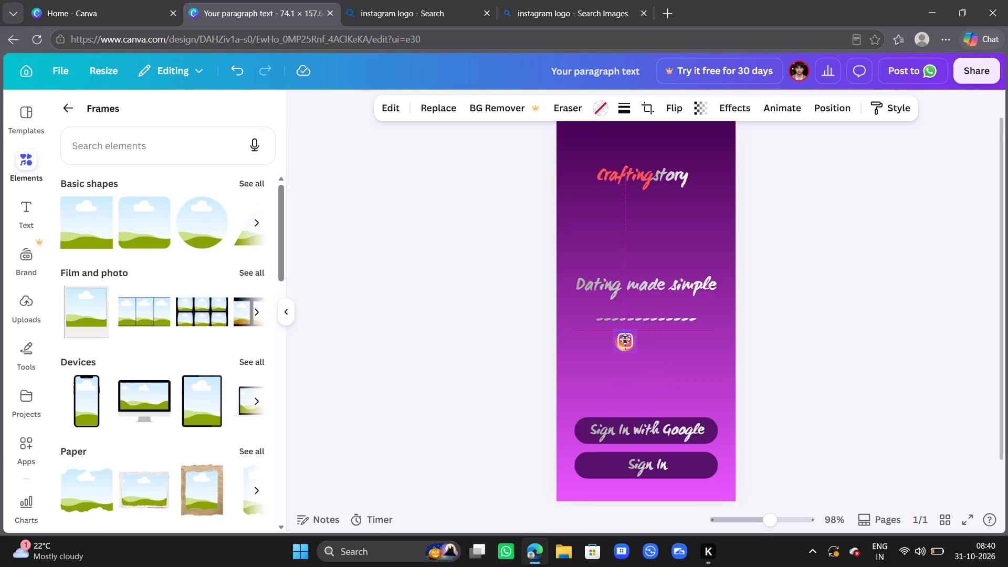
left_click_drag(625, 339, 615, 342)
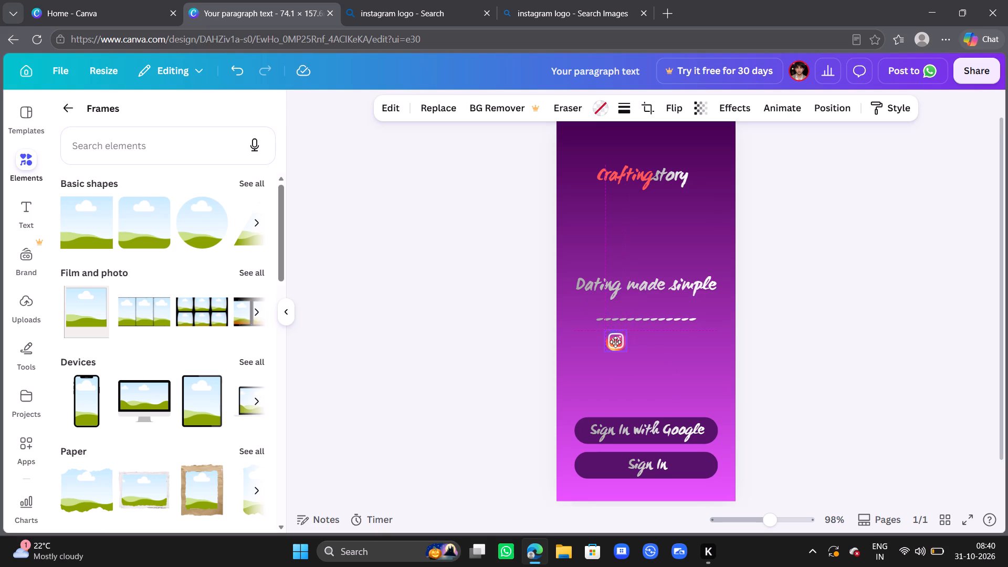
left_click_drag(615, 342, 614, 342)
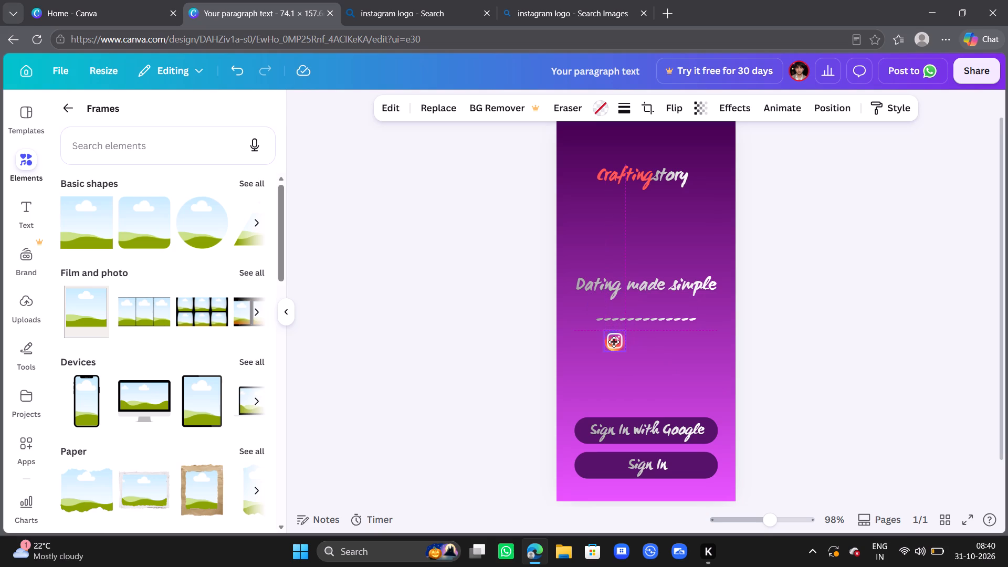
left_click_drag(614, 342, 612, 340)
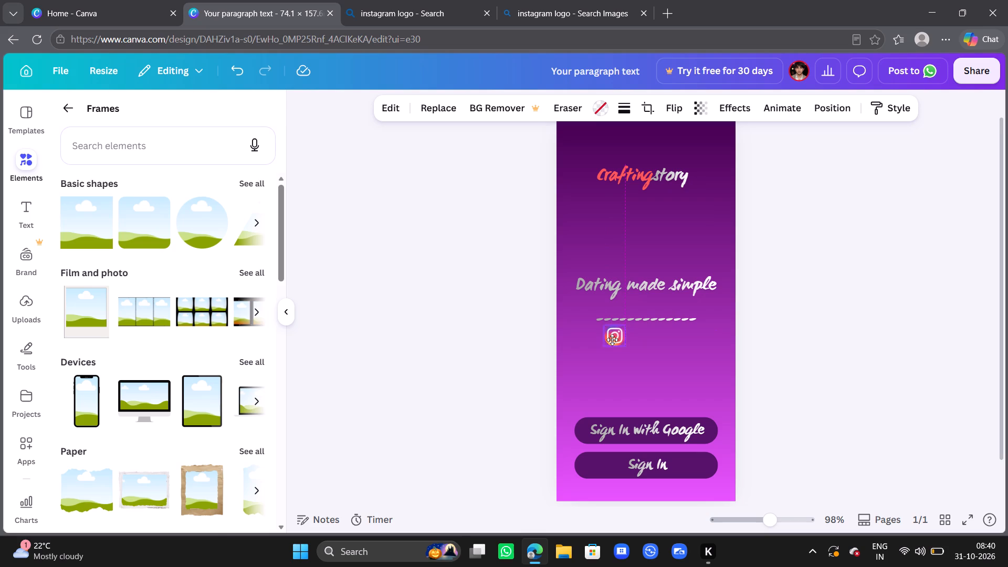
left_click_drag(612, 340, 611, 342)
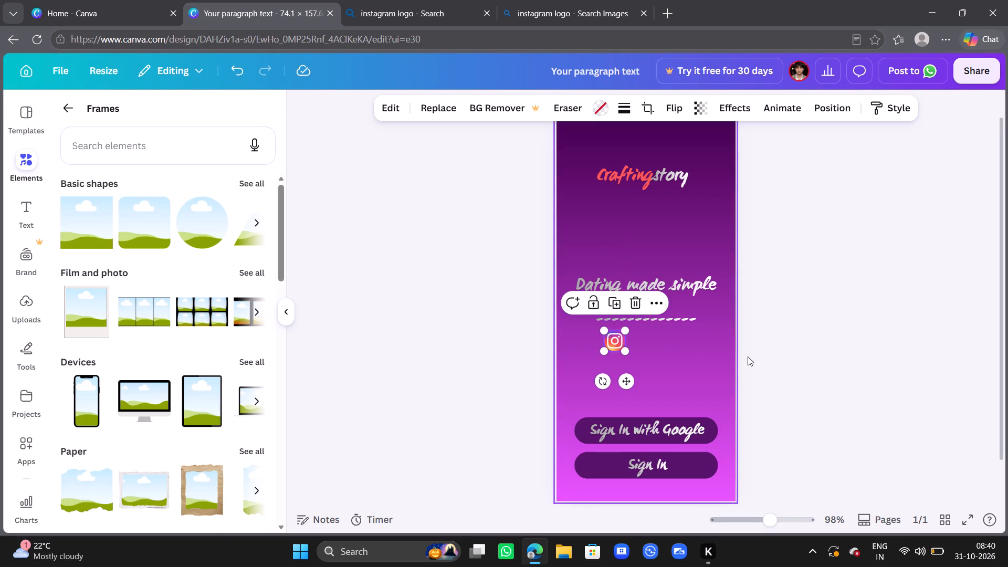
left_click(803, 370)
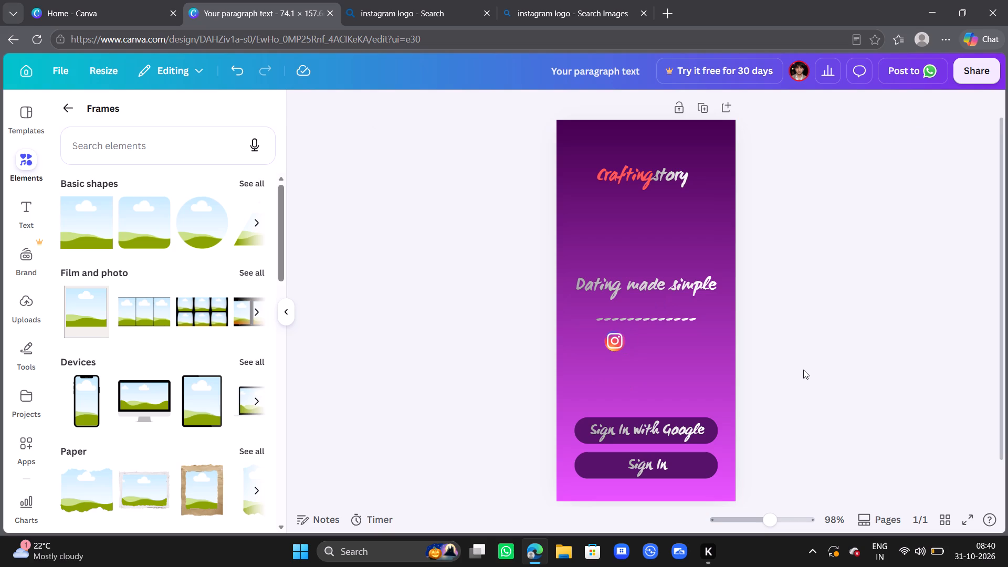
Duplicate the Instagram icon and place the copy to its right, level with the original.
left_click(613, 344)
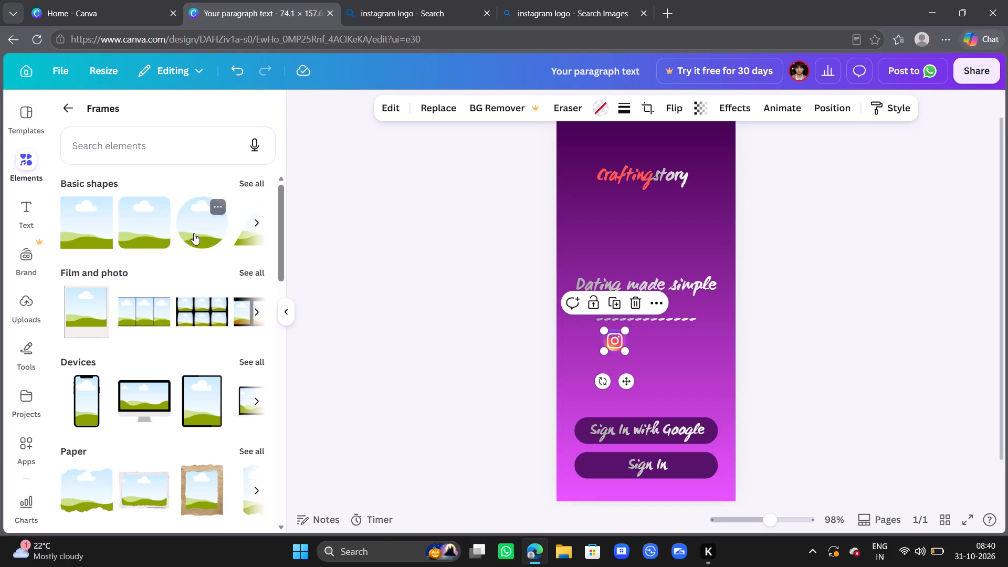
left_click(684, 361)
left_click(610, 340)
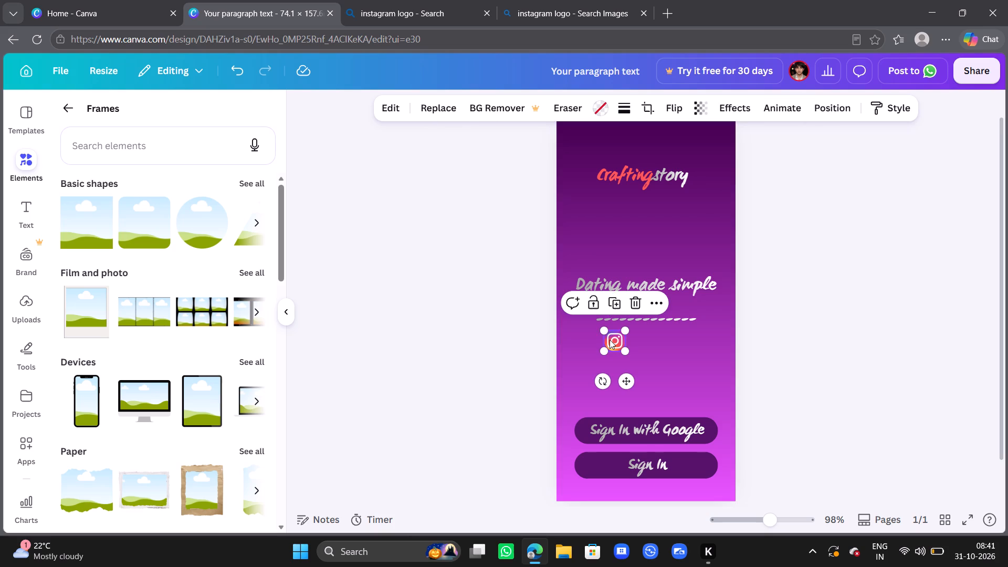
key("ctrl+c")
key("ctrl+v")
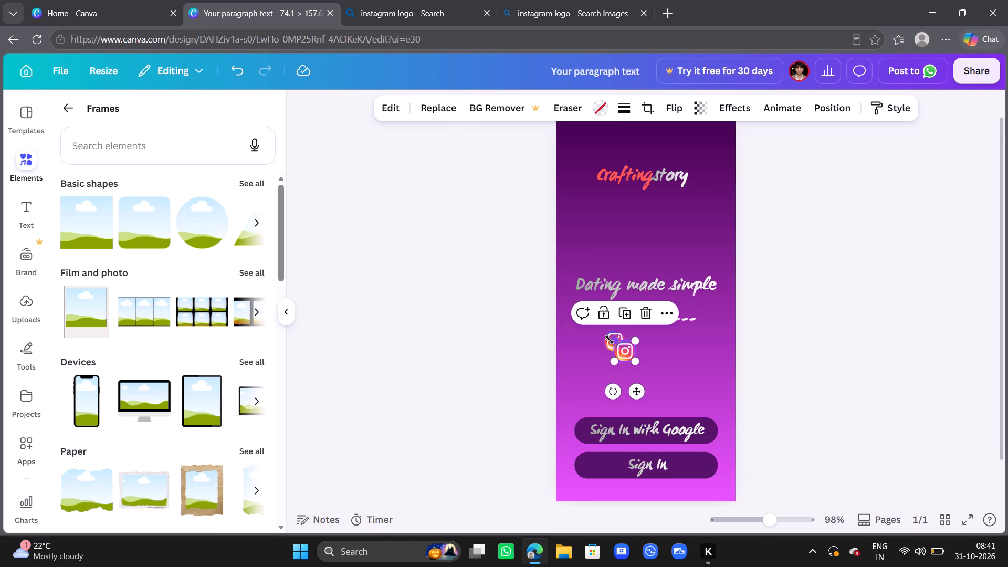
left_click_drag(636, 391, 655, 383)
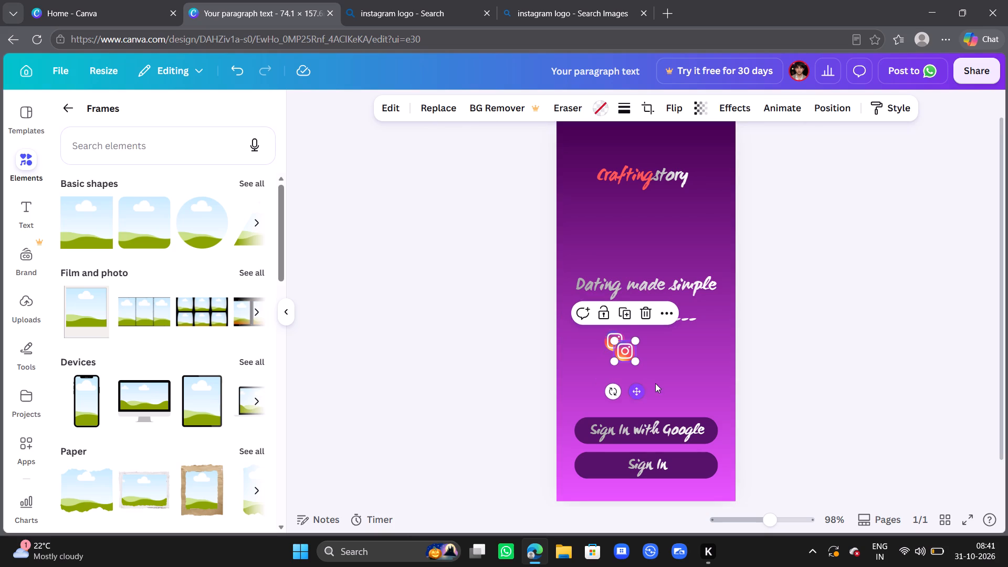
left_click_drag(655, 383, 658, 382)
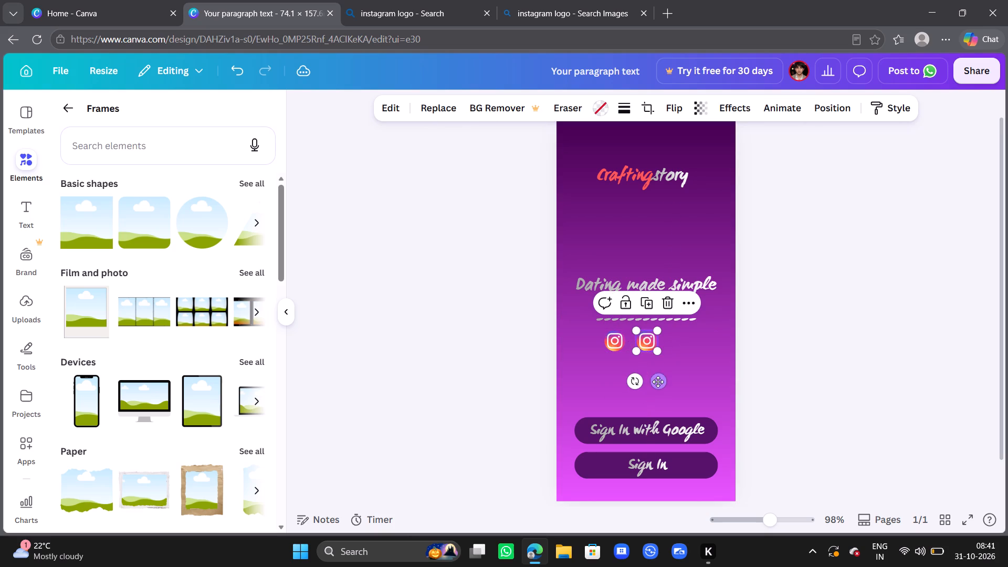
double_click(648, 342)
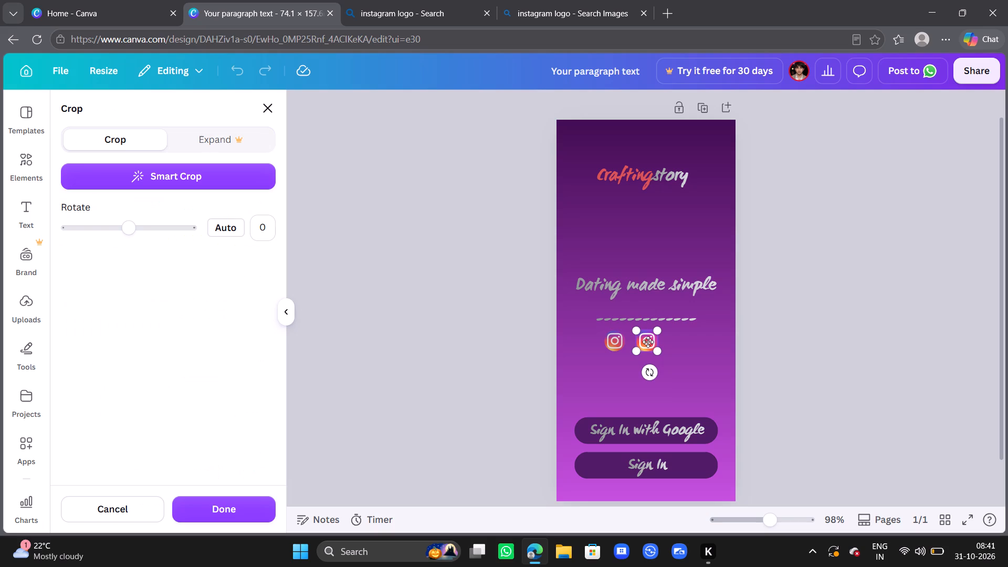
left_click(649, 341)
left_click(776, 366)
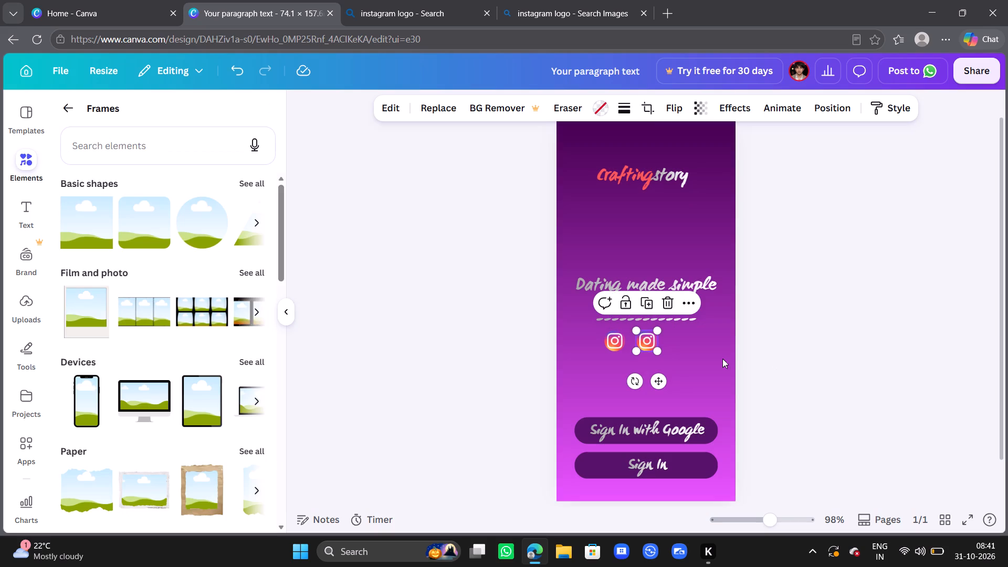
Move the duplicate Instagram icon slightly closer to the first one, keeping both on the same level.
left_click(685, 306)
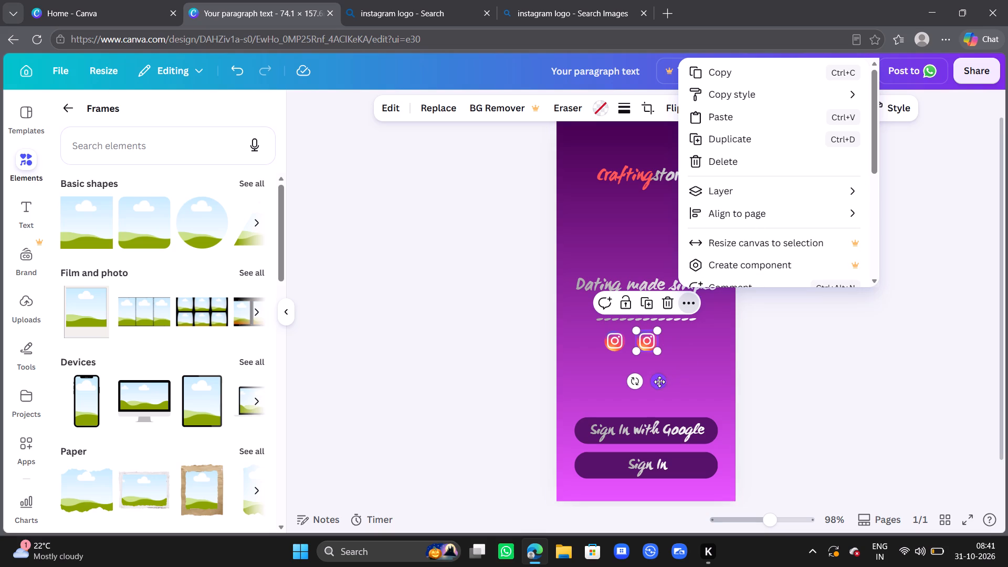
left_click_drag(658, 382, 653, 382)
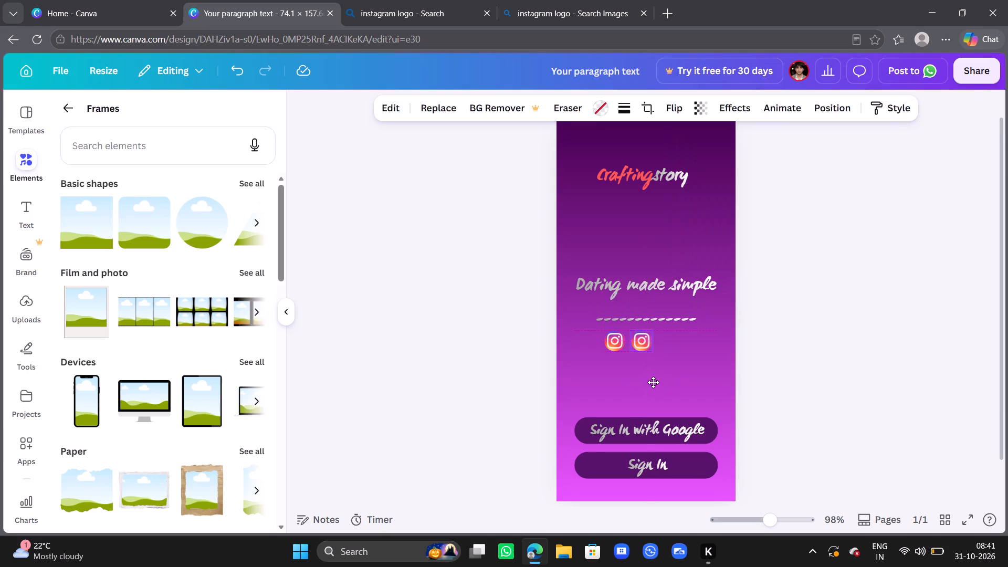
left_click_drag(653, 382, 653, 383)
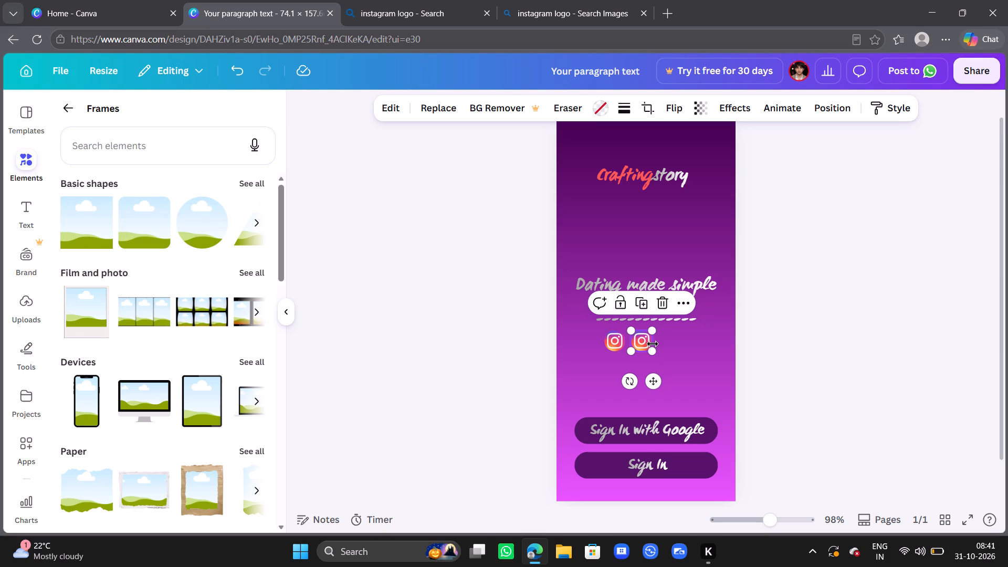
left_click(764, 377)
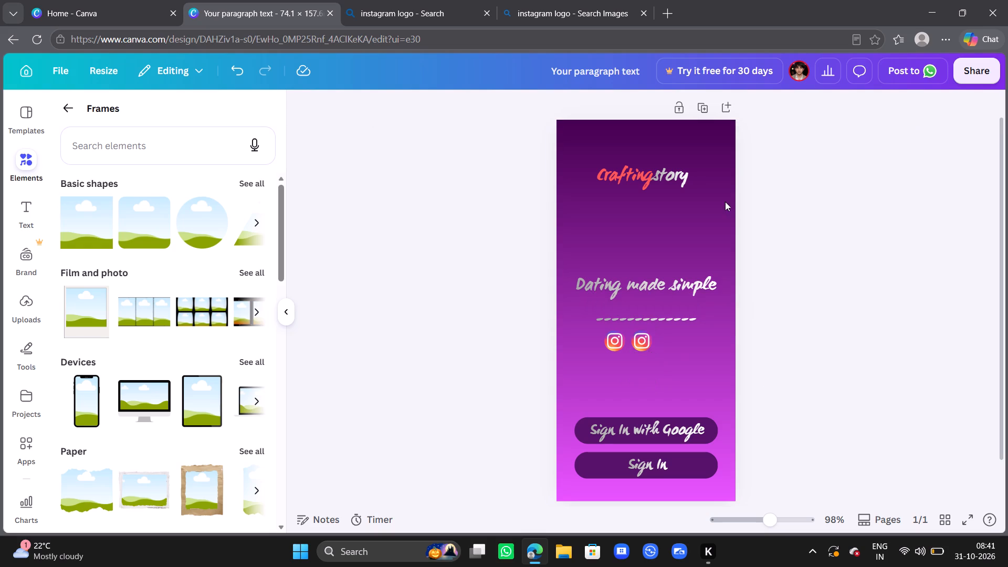
Close the extra Instagram logo search tab and the enlarged logo preview in the remaining image search.
left_click(486, 11)
left_click(421, 0)
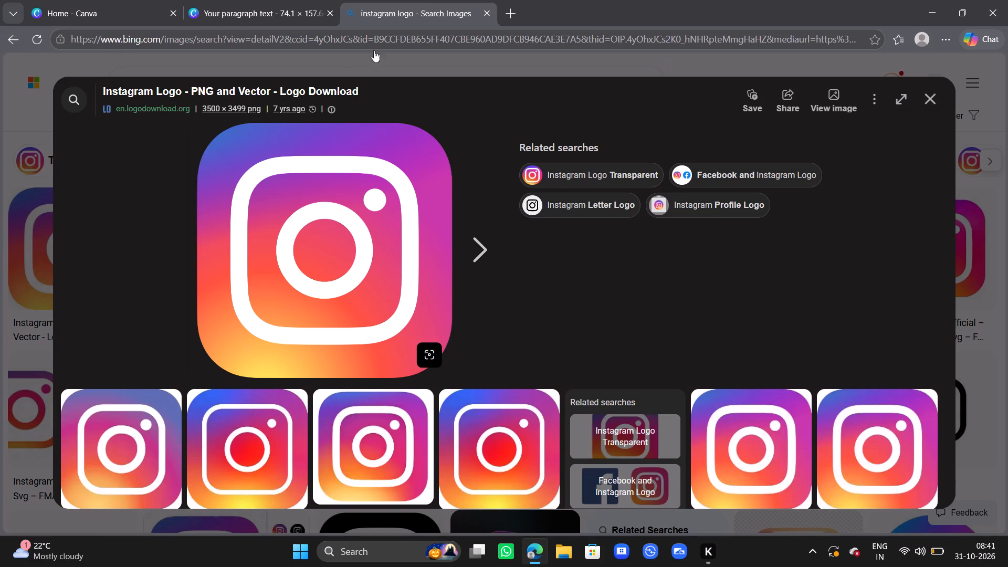
left_click(929, 93)
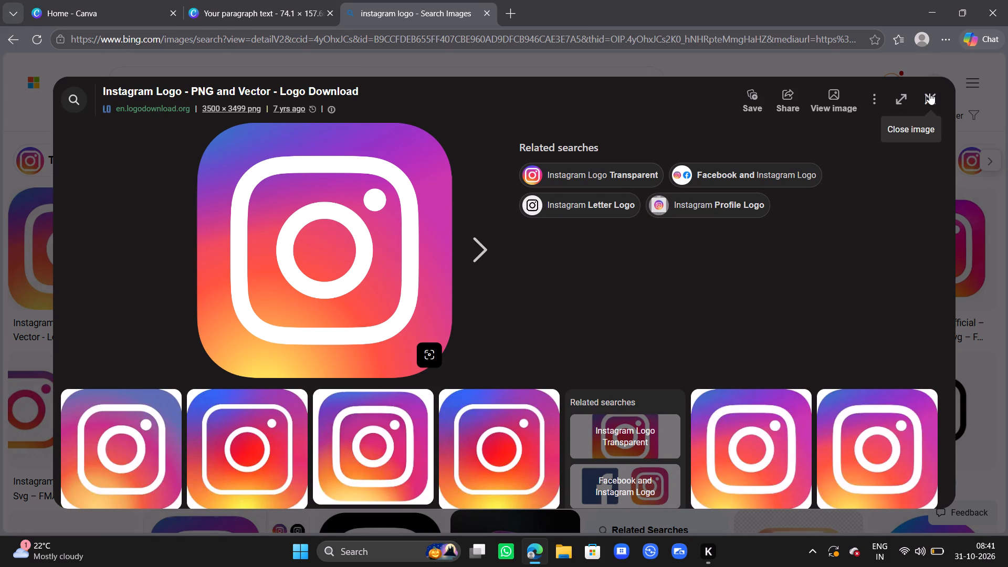
Replace the image search query with "mail logo" and run the search.
left_click(227, 85)
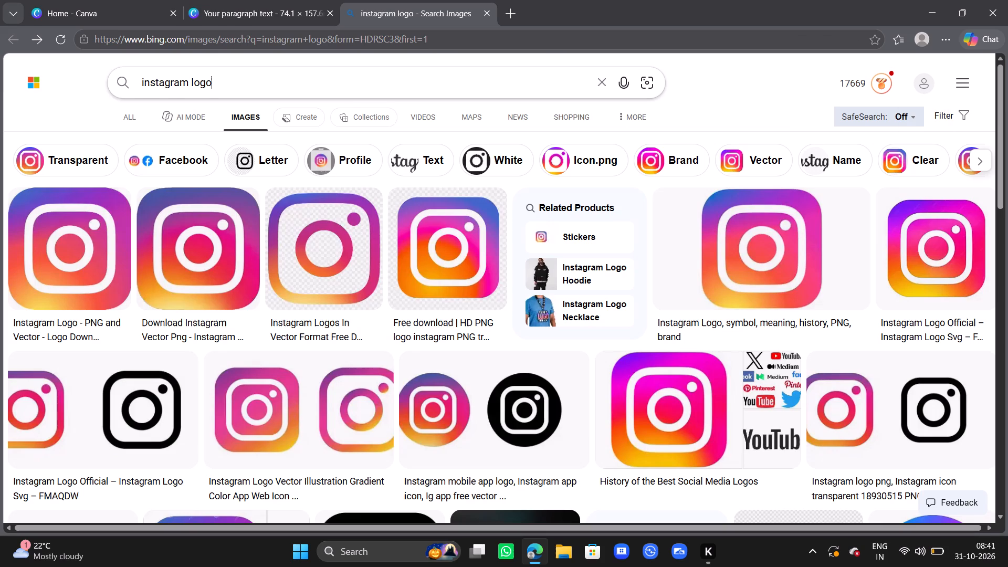
key("BackSpace")
key("BackSpace")
key("BackSpace")
key("BackSpace")
key("BackSpace")
key("BackSpace")
key("BackSpace")
key("BackSpace")
key("BackSpace")
key("BackSpace")
key("BackSpace")
key("BackSpace")
key("BackSpace")
key("BackSpace")
key("BackSpace")
key("BackSpace")
key("BackSpace")
key("BackSpace")
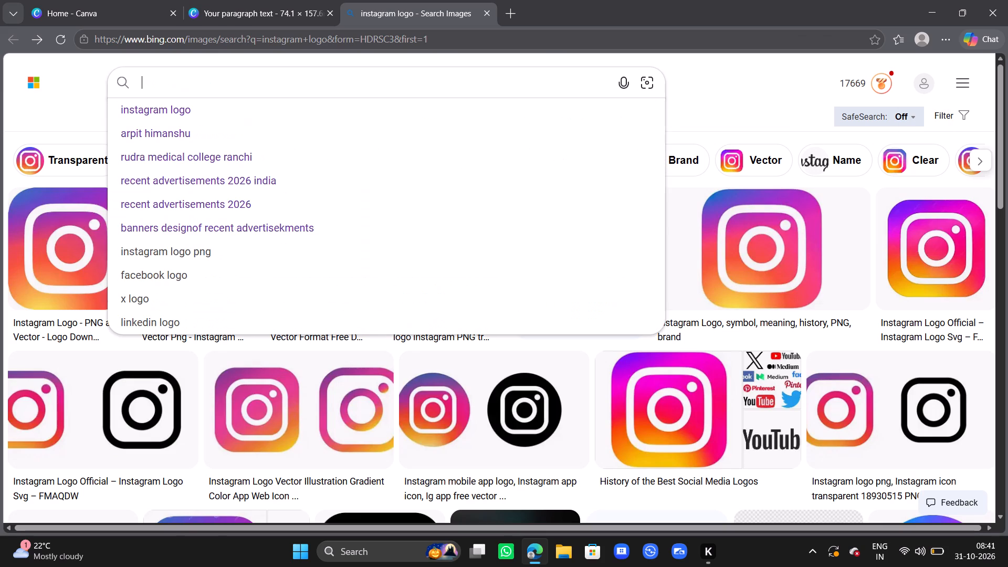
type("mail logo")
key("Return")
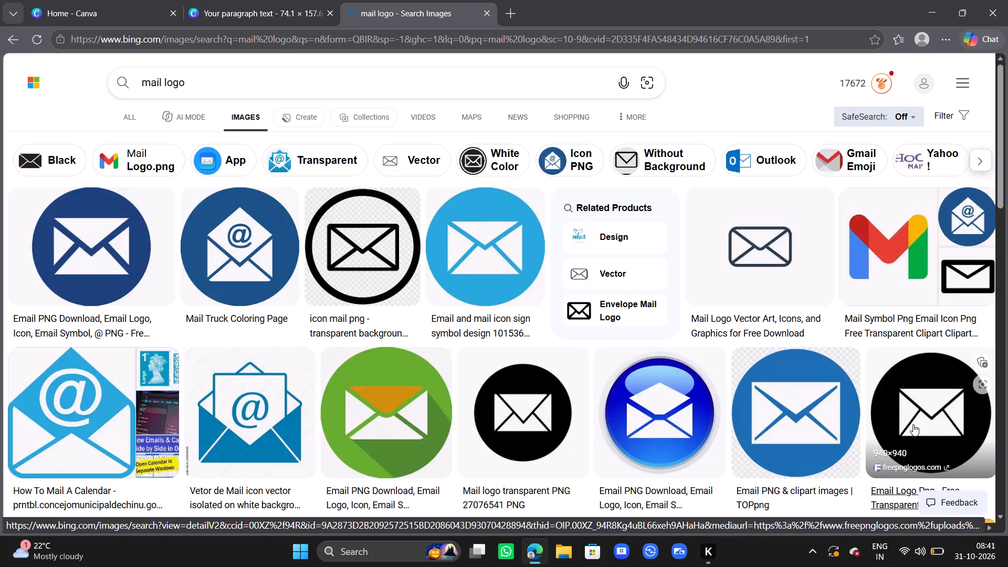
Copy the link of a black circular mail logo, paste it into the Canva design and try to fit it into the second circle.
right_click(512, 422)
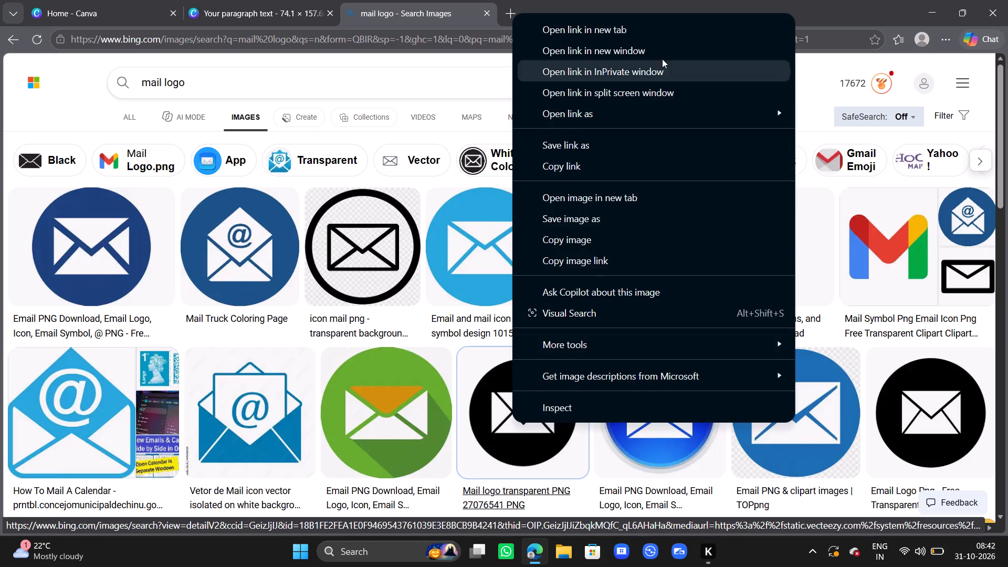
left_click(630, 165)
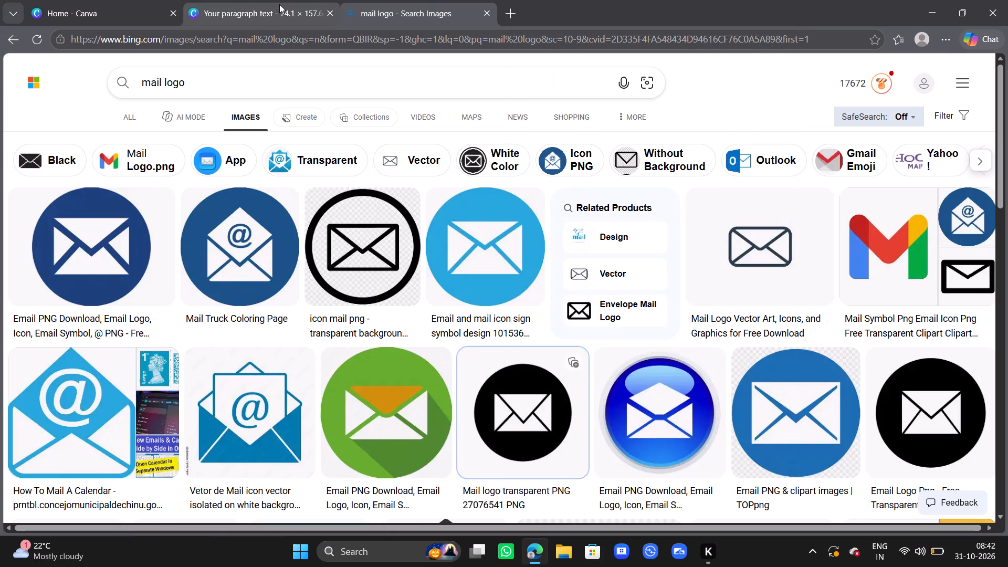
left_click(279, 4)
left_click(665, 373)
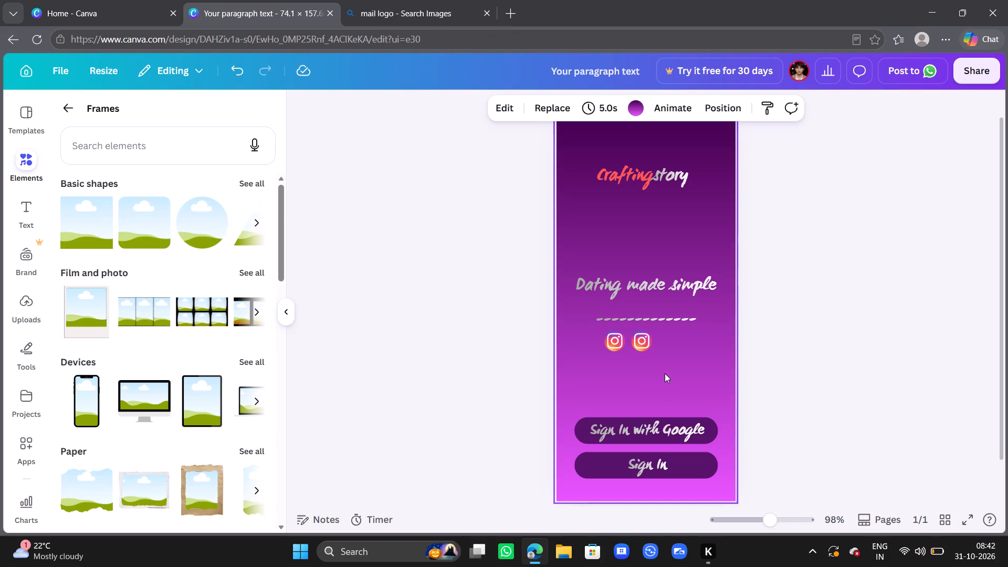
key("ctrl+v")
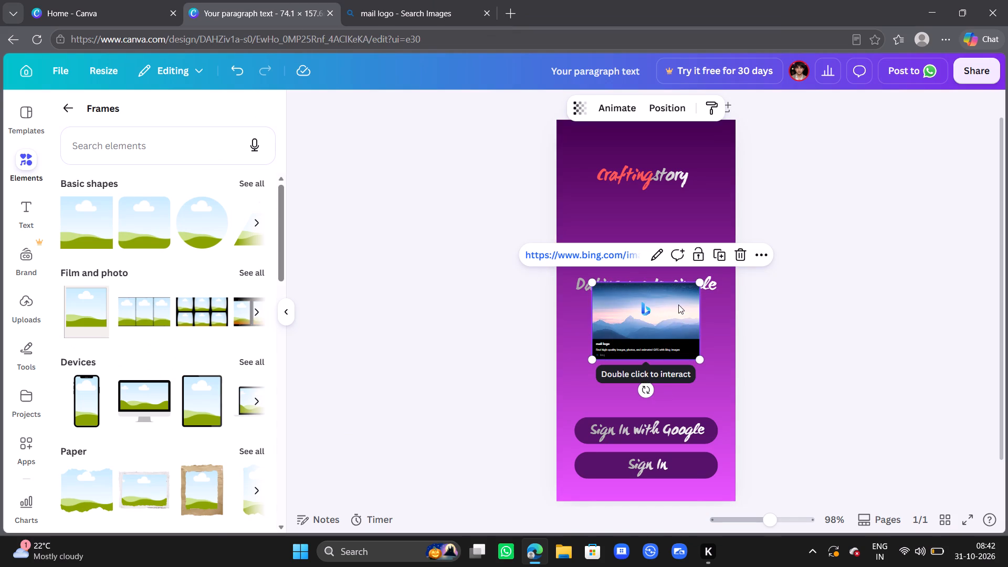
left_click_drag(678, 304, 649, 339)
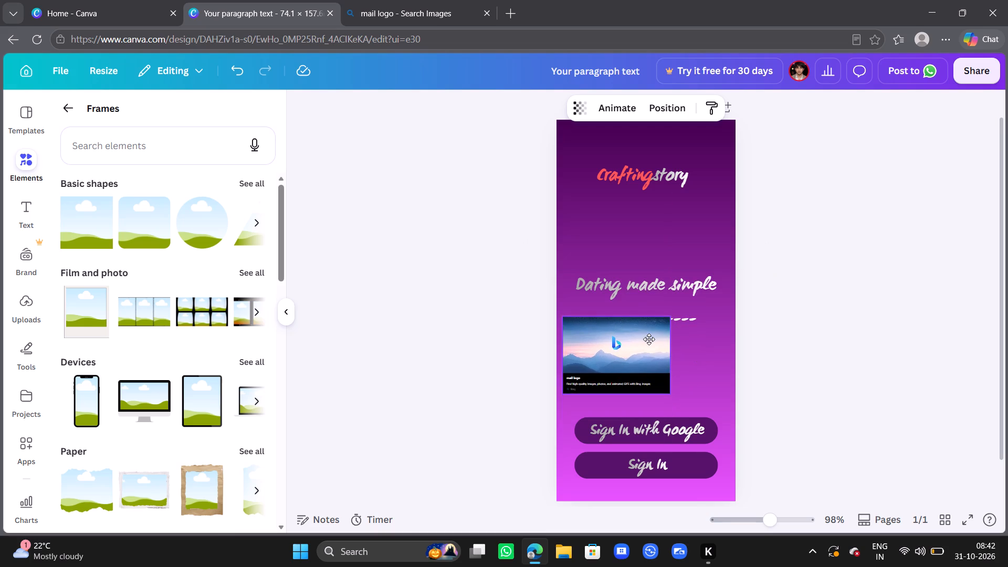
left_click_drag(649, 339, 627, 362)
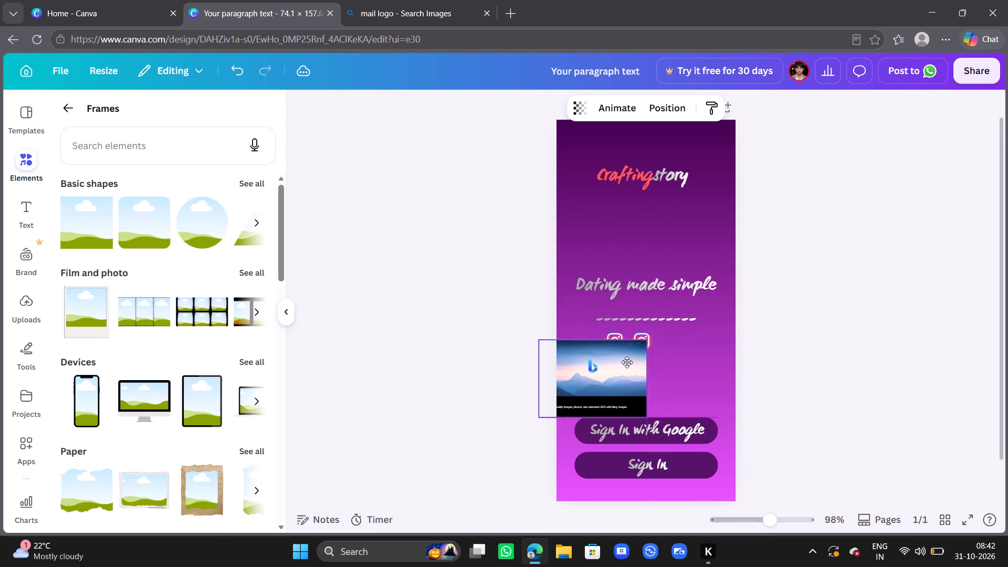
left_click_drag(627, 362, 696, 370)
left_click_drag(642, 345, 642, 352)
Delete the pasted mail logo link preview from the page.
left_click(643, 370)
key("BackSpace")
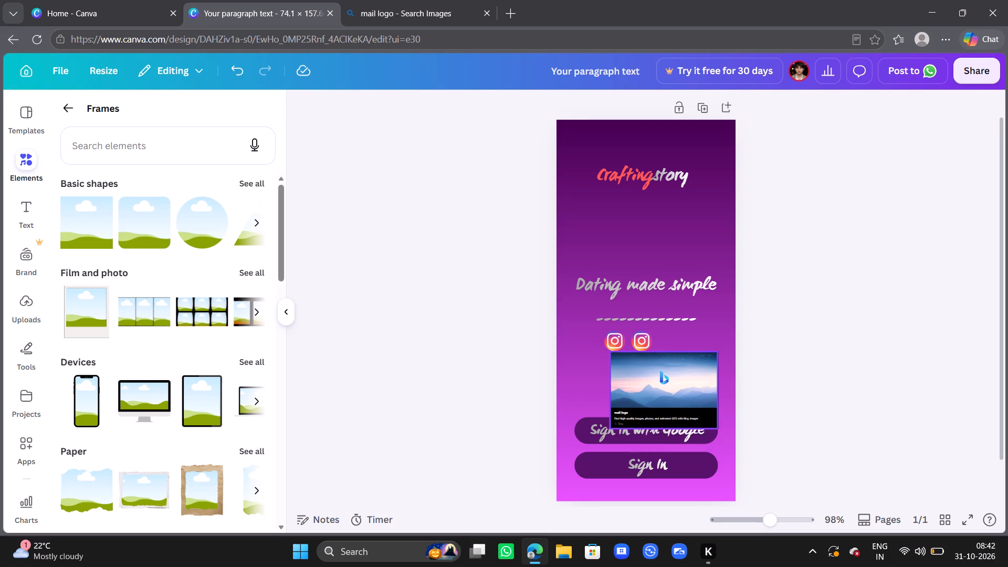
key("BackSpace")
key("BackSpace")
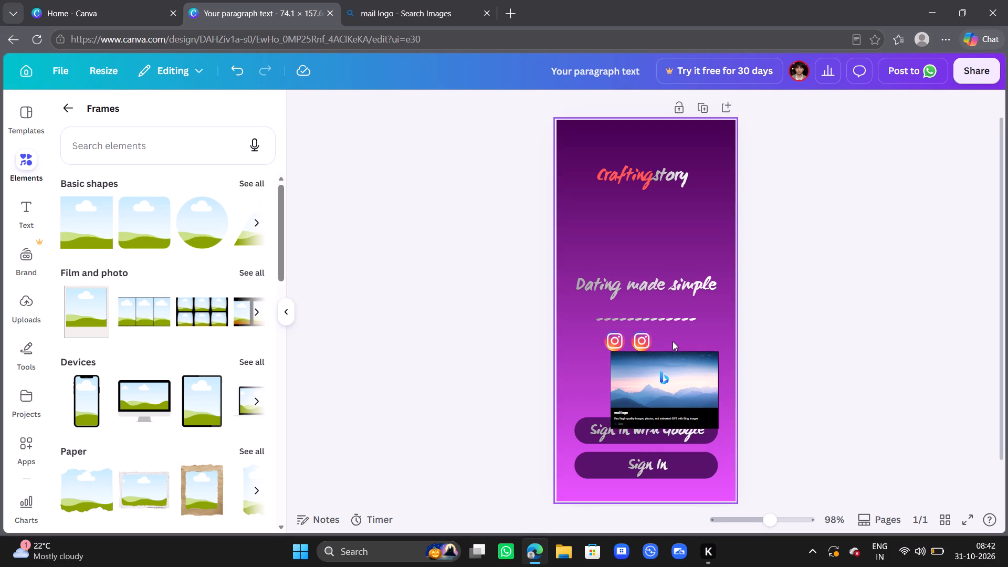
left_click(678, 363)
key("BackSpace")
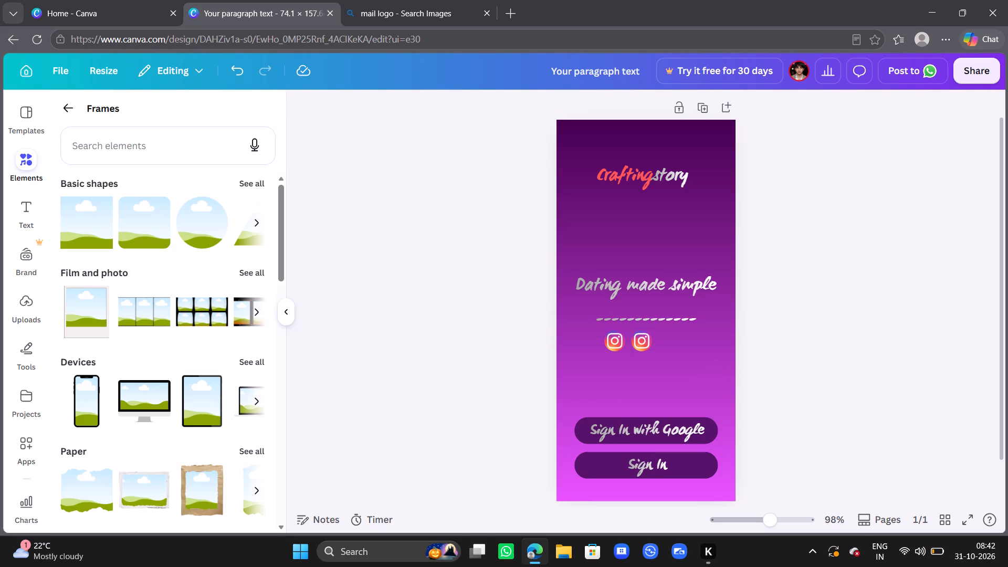
Remove the Instagram picture from the second circular frame, keeping the empty frame.
left_click(640, 341)
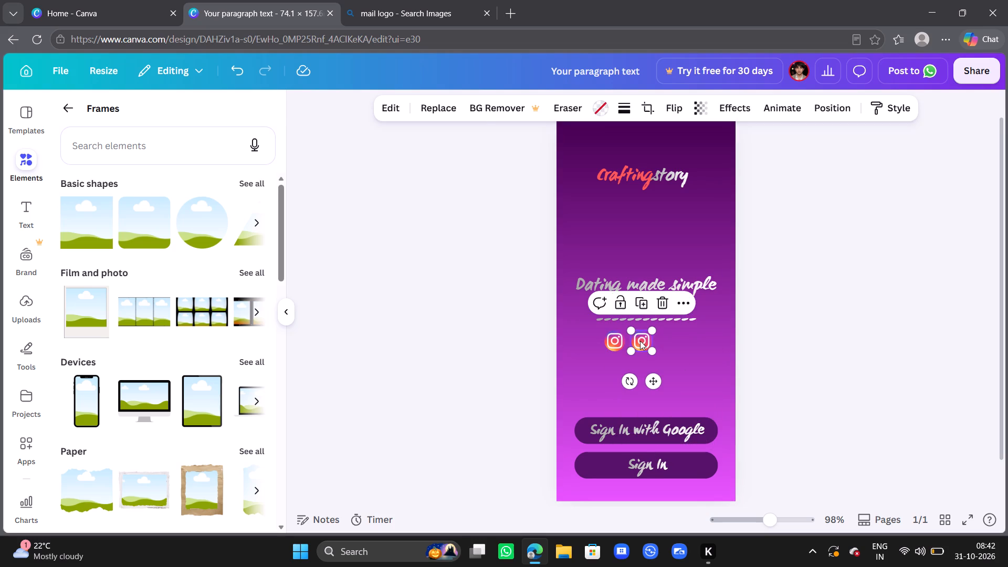
key("BackSpace")
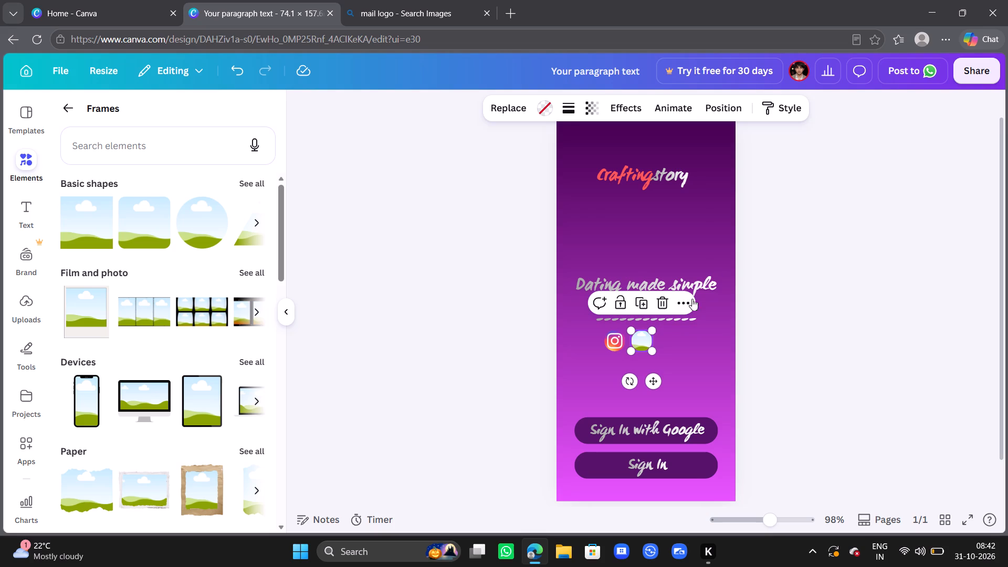
Return to the mail logo search, open the black circular envelope logo from freepnglogos.com and copy its image.
left_click(412, 8)
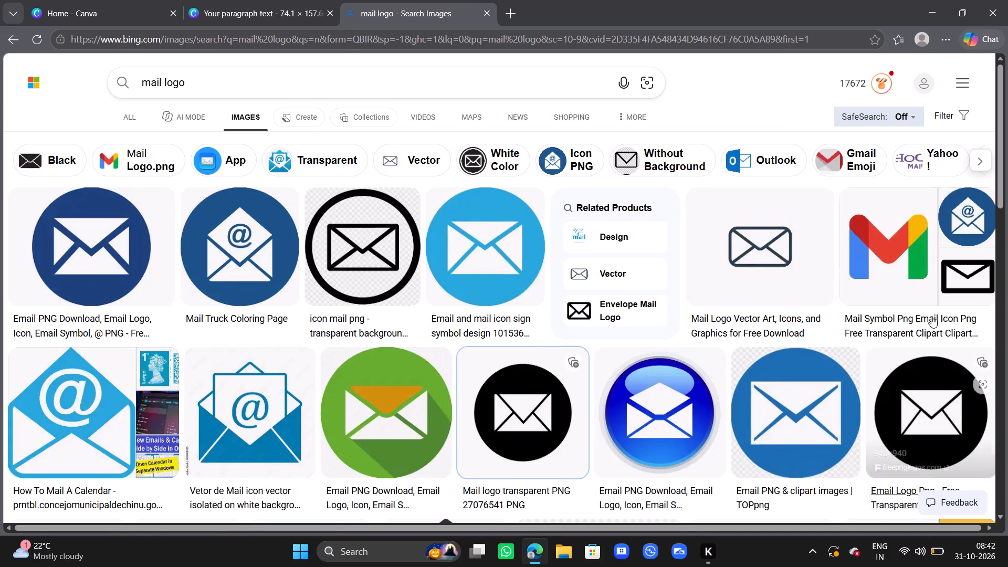
left_click(927, 406)
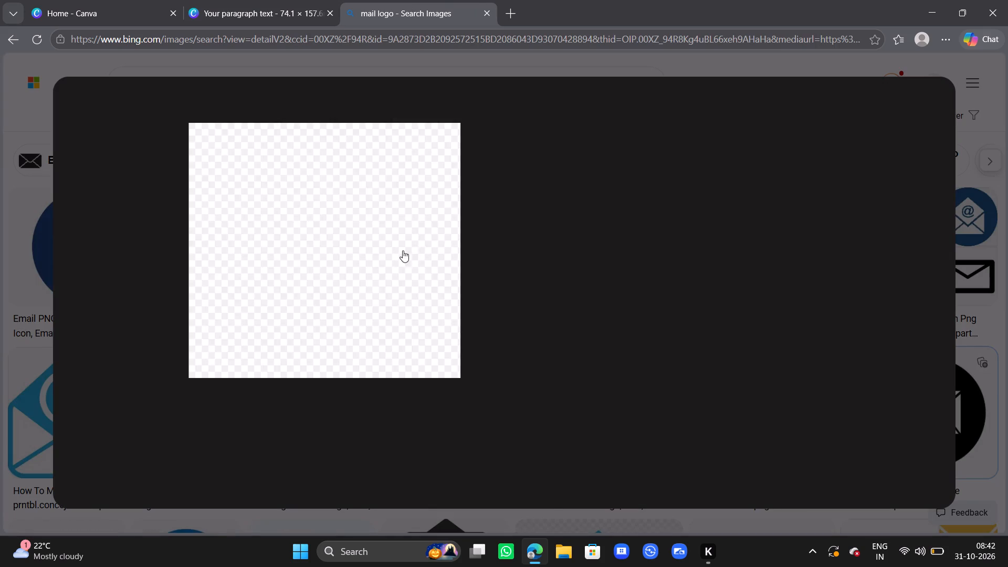
right_click(387, 254)
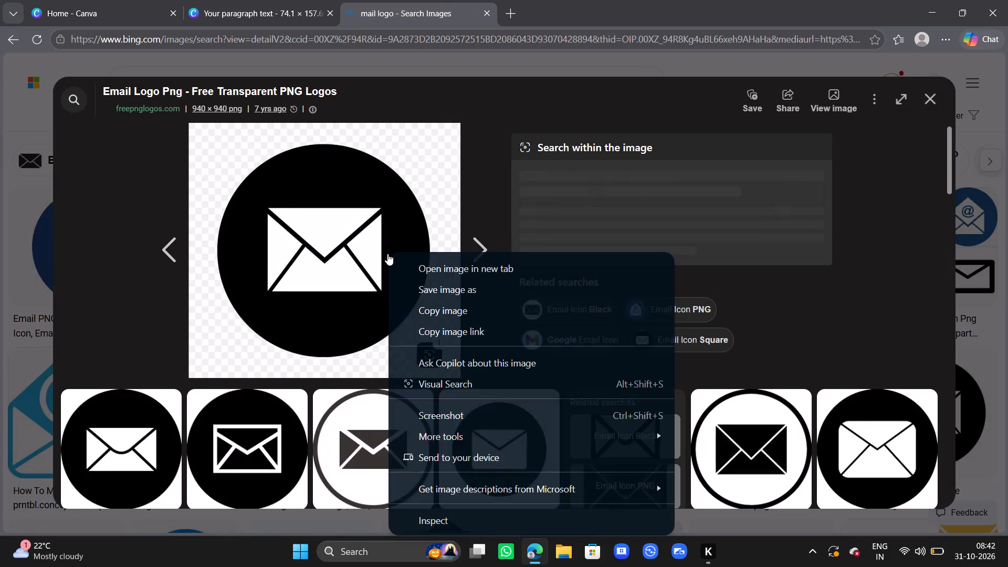
left_click(356, 268)
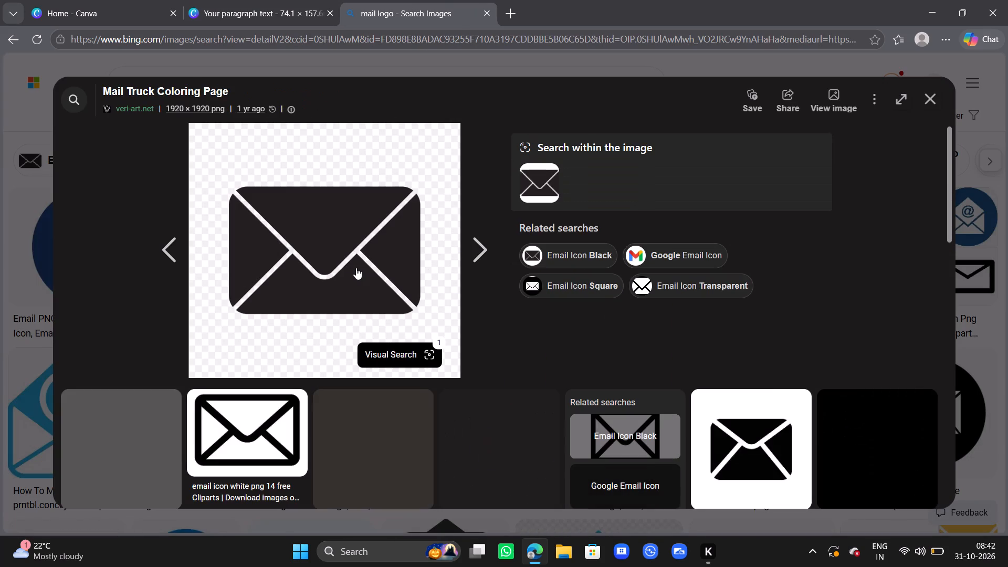
left_click(166, 254)
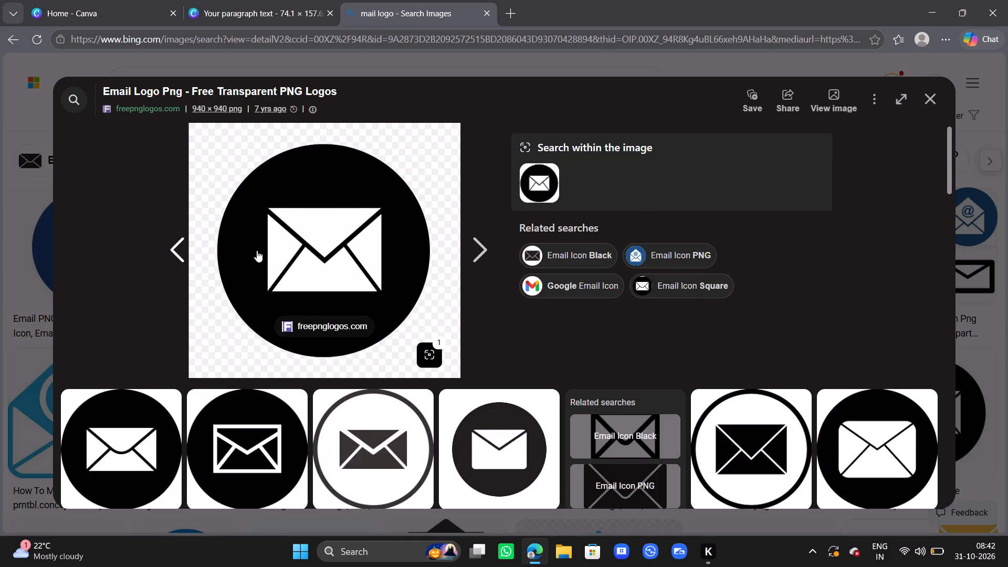
right_click(316, 277)
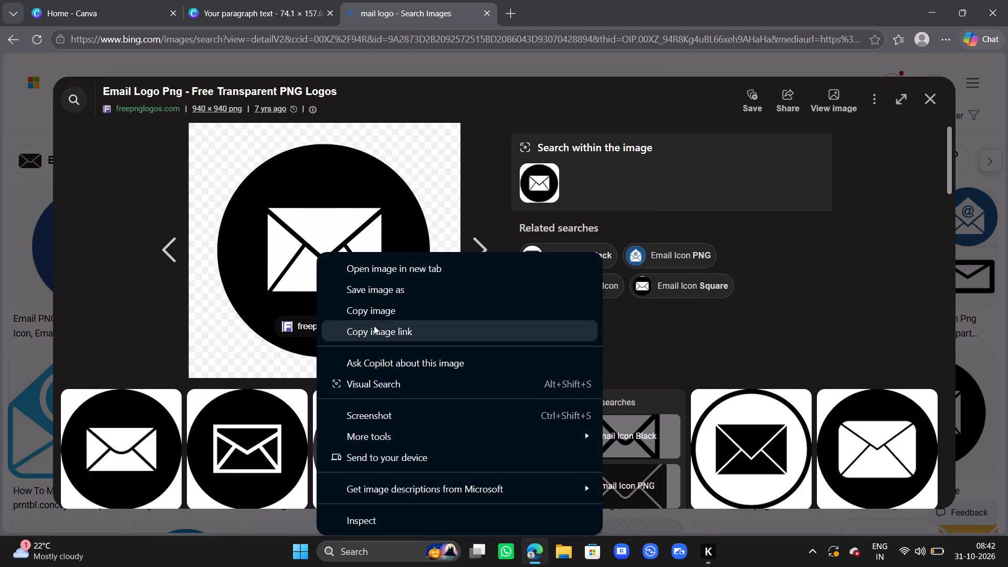
left_click(380, 312)
Switch back to the Canva design, paste the mail logo and drop it into the empty circular frame beside the Instagram icon.
left_click(275, 0)
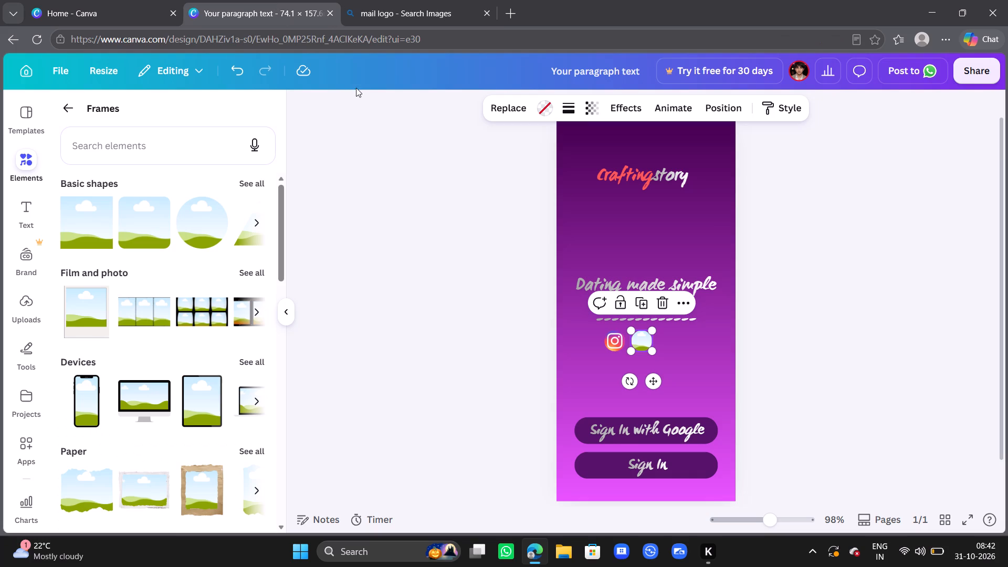
left_click(673, 244)
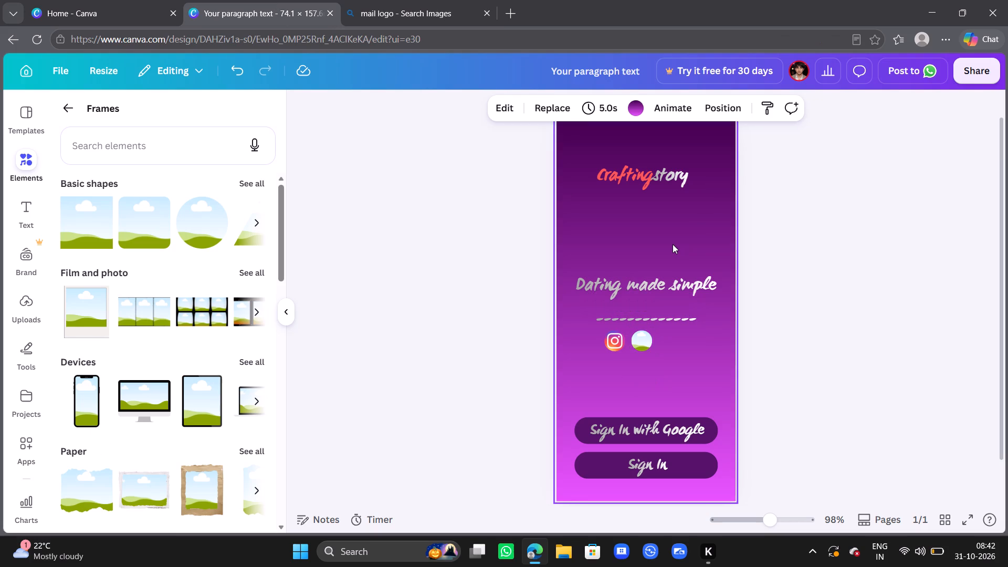
key("ctrl+v")
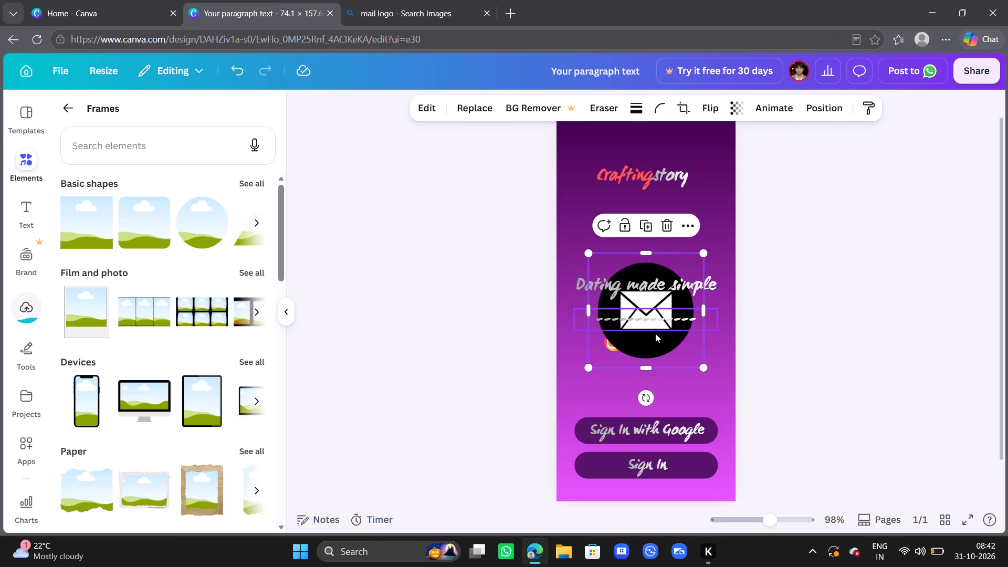
left_click_drag(650, 350, 673, 421)
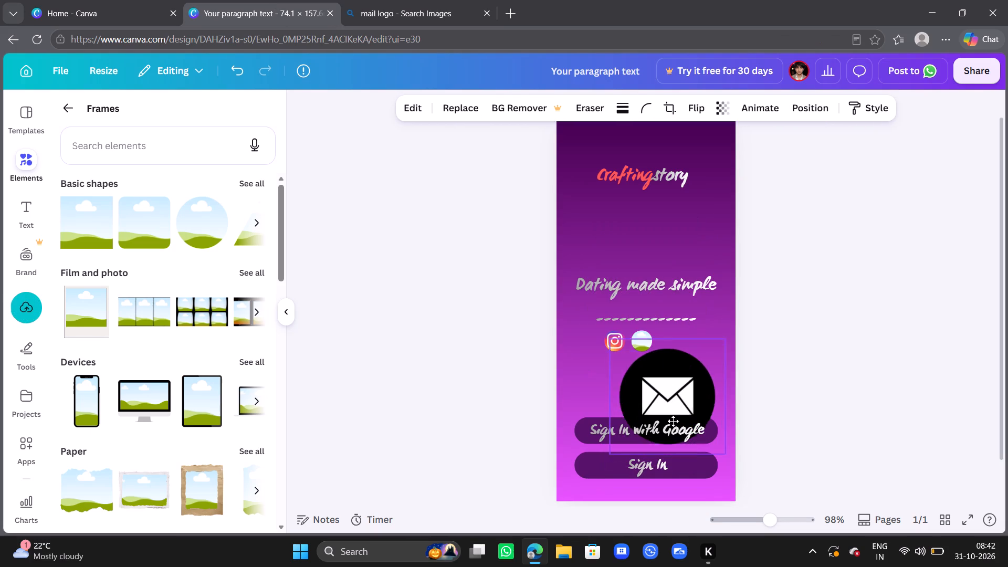
left_click_drag(673, 421, 642, 341)
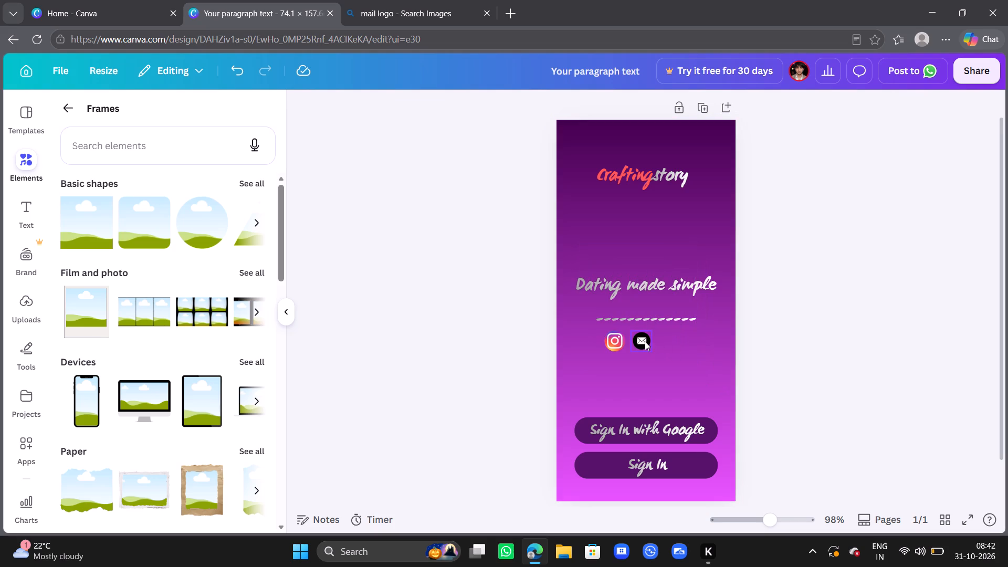
Enlarge the mail icon and the Instagram icon slightly, keeping the two circles matched in size.
left_click(643, 341)
left_click(652, 350)
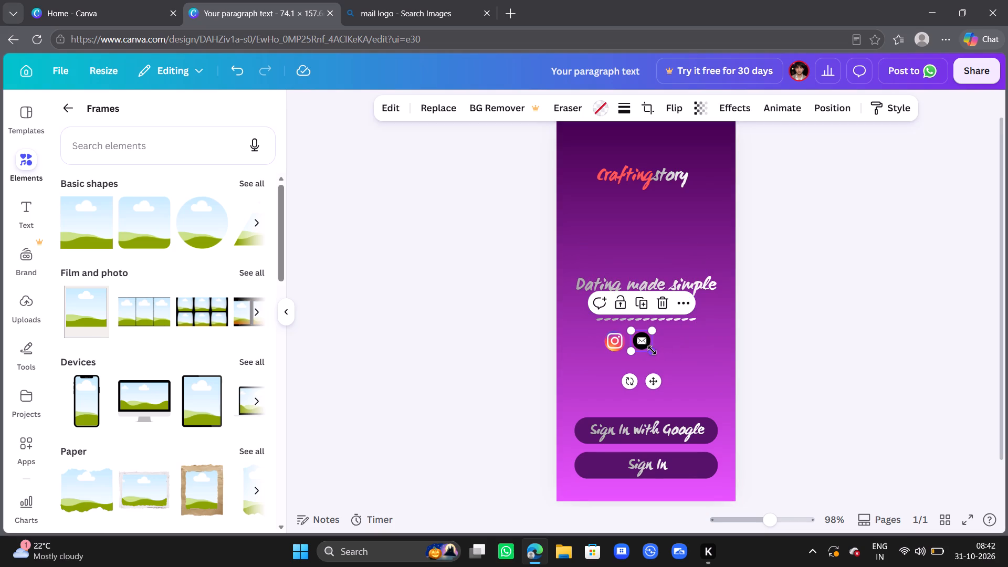
left_click(608, 332)
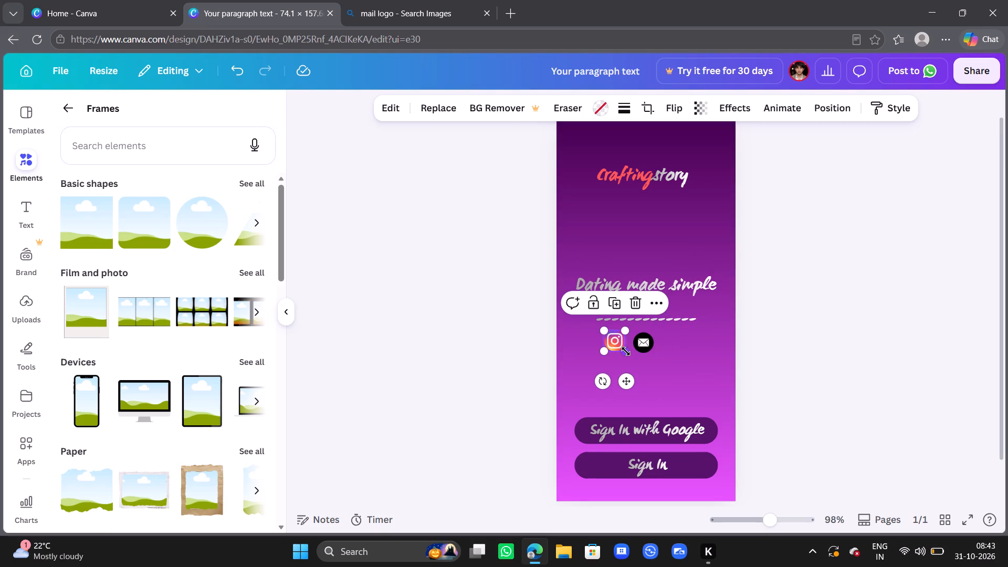
left_click(626, 351)
left_click(626, 351)
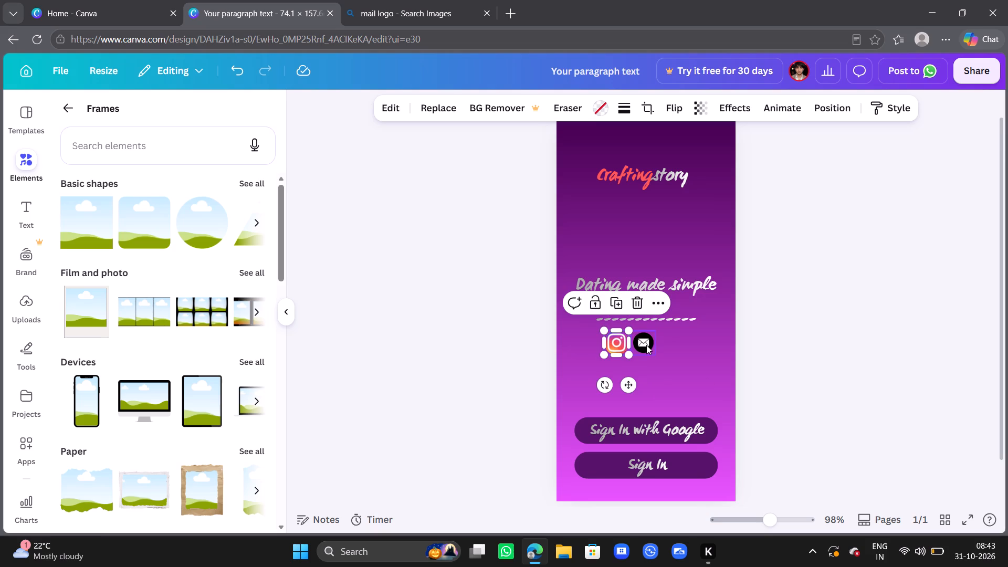
left_click(646, 345)
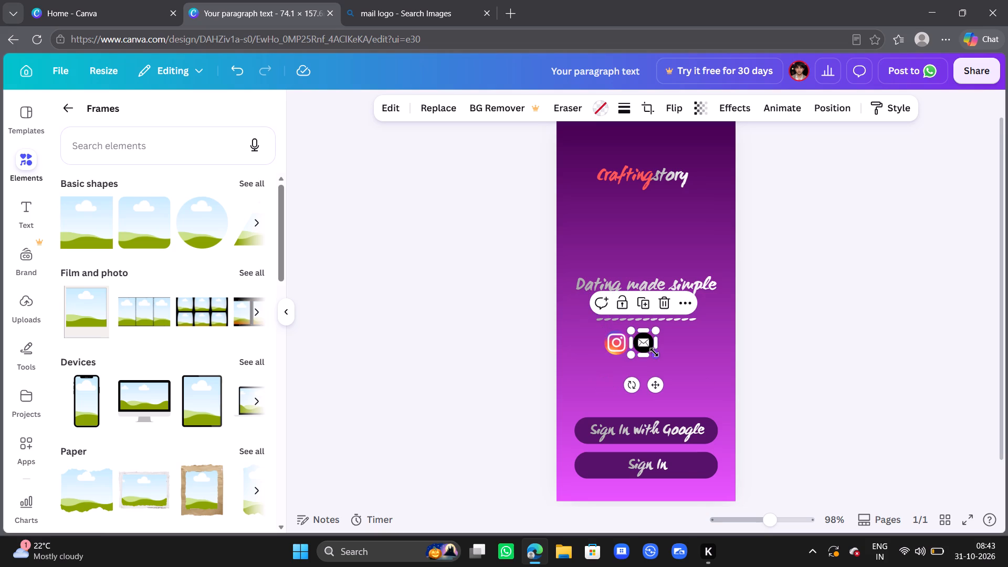
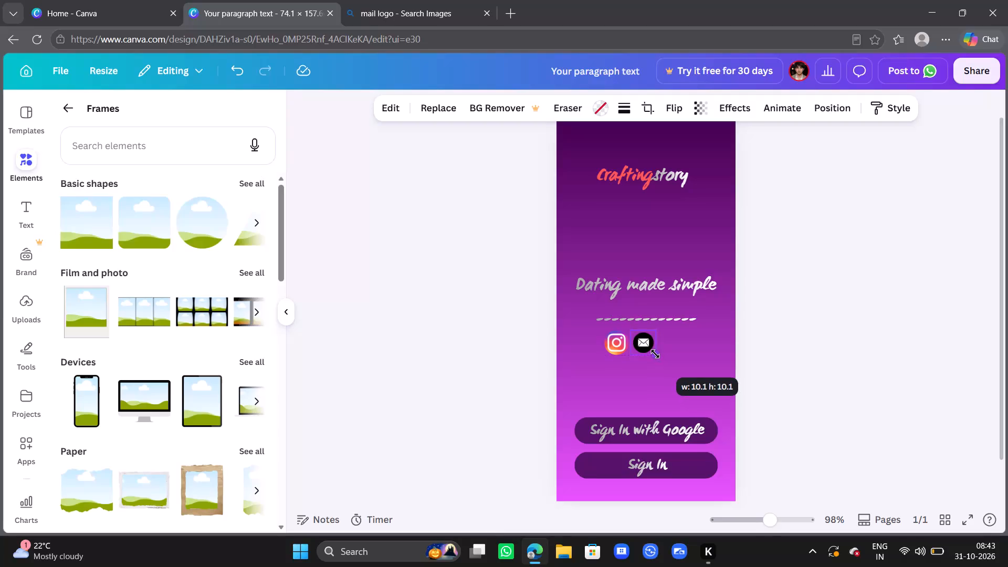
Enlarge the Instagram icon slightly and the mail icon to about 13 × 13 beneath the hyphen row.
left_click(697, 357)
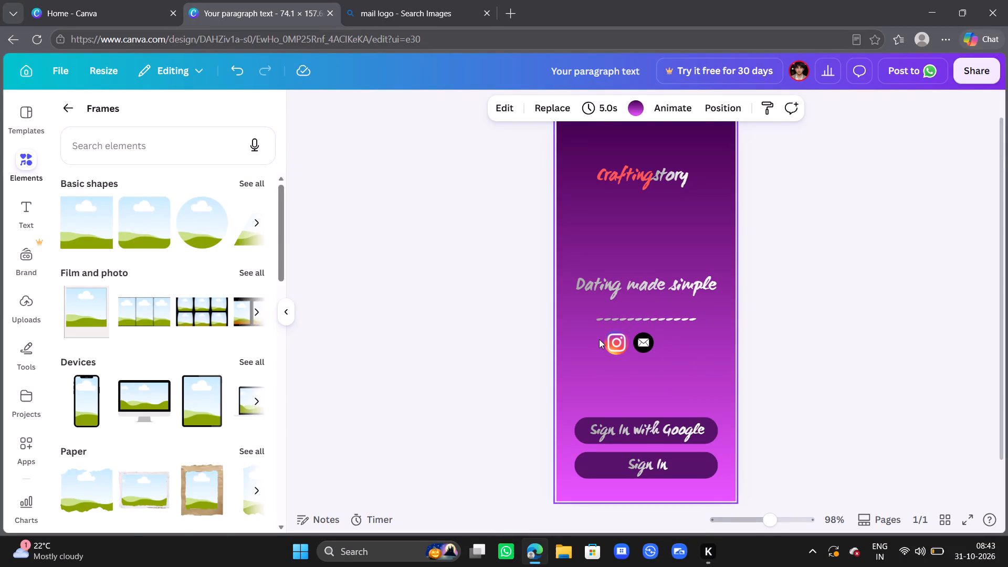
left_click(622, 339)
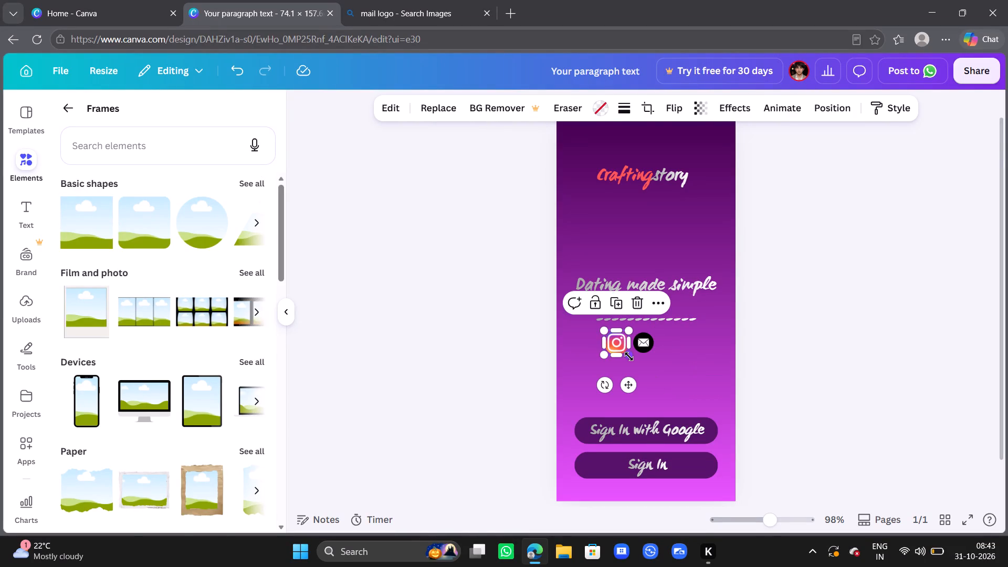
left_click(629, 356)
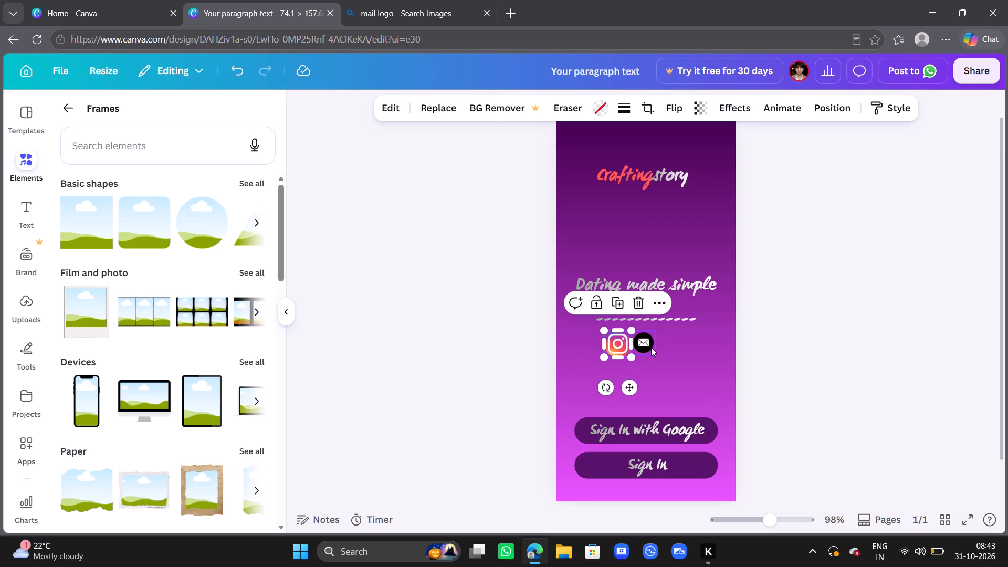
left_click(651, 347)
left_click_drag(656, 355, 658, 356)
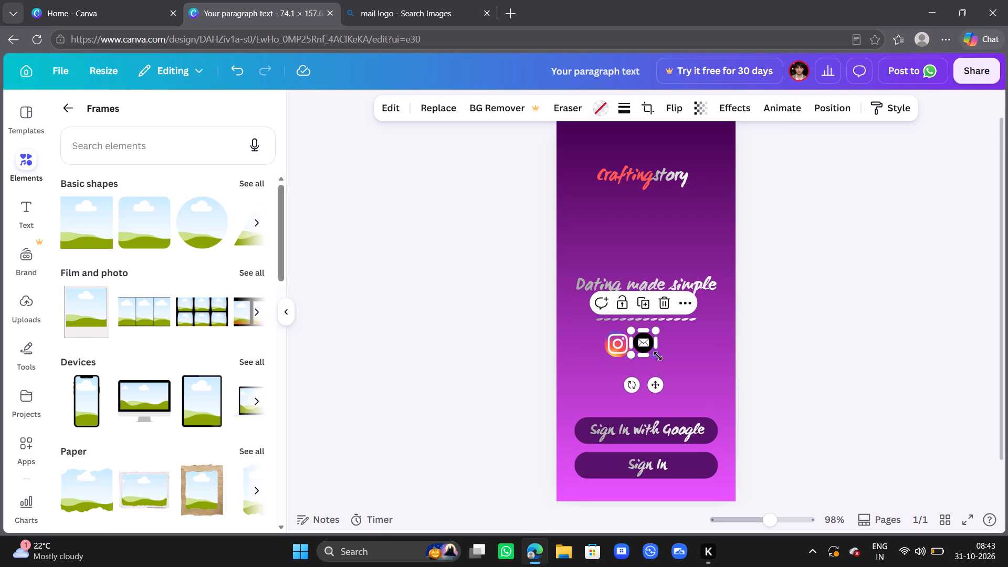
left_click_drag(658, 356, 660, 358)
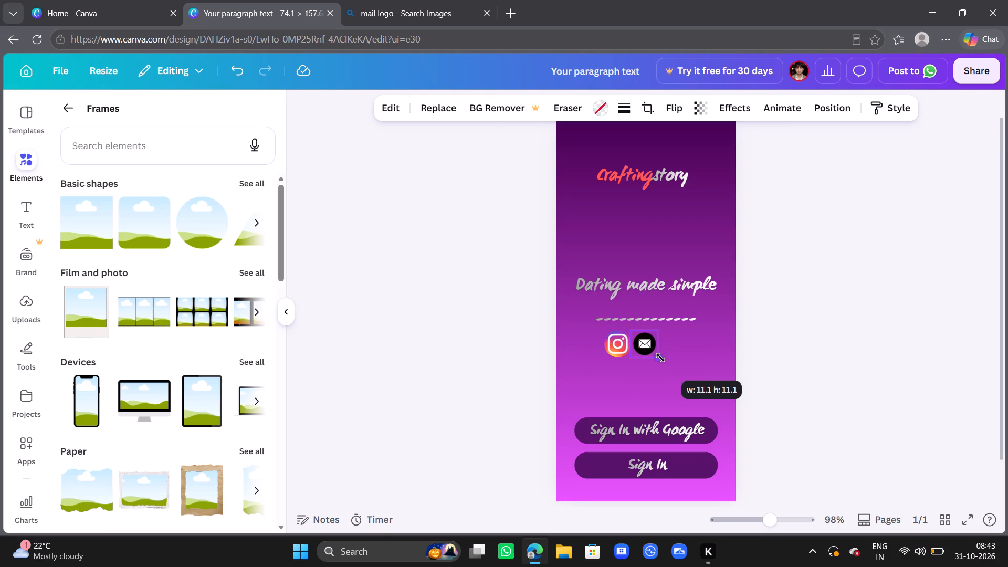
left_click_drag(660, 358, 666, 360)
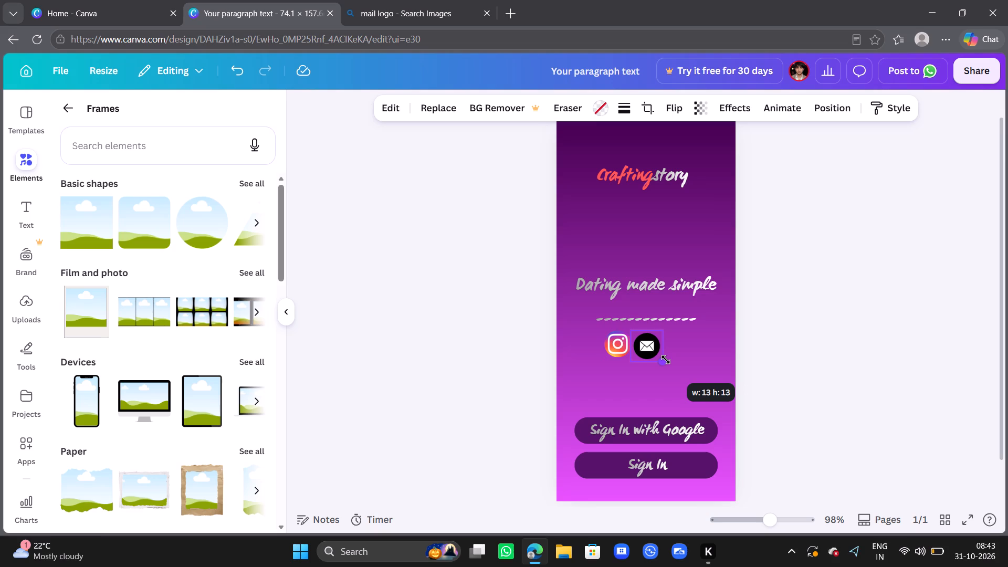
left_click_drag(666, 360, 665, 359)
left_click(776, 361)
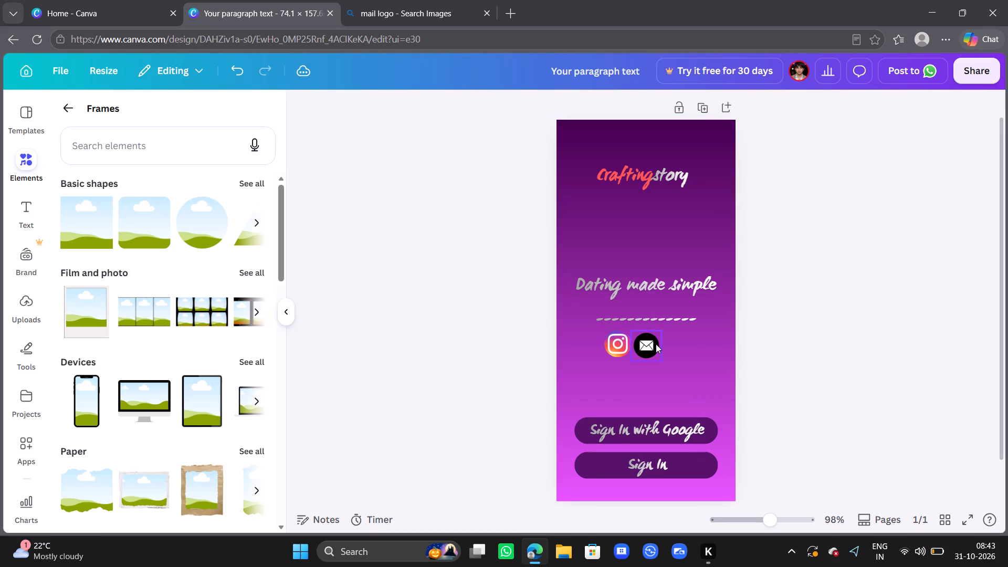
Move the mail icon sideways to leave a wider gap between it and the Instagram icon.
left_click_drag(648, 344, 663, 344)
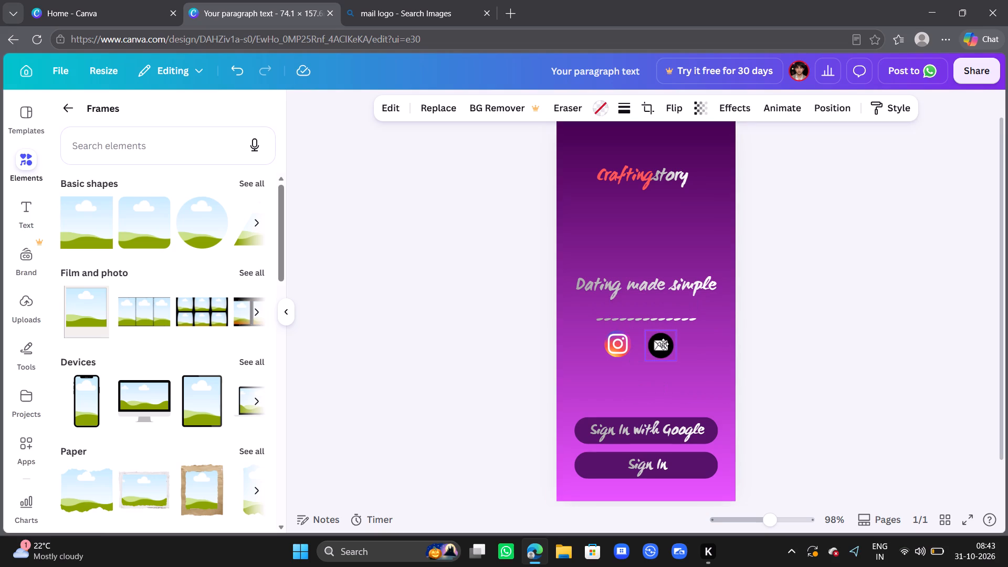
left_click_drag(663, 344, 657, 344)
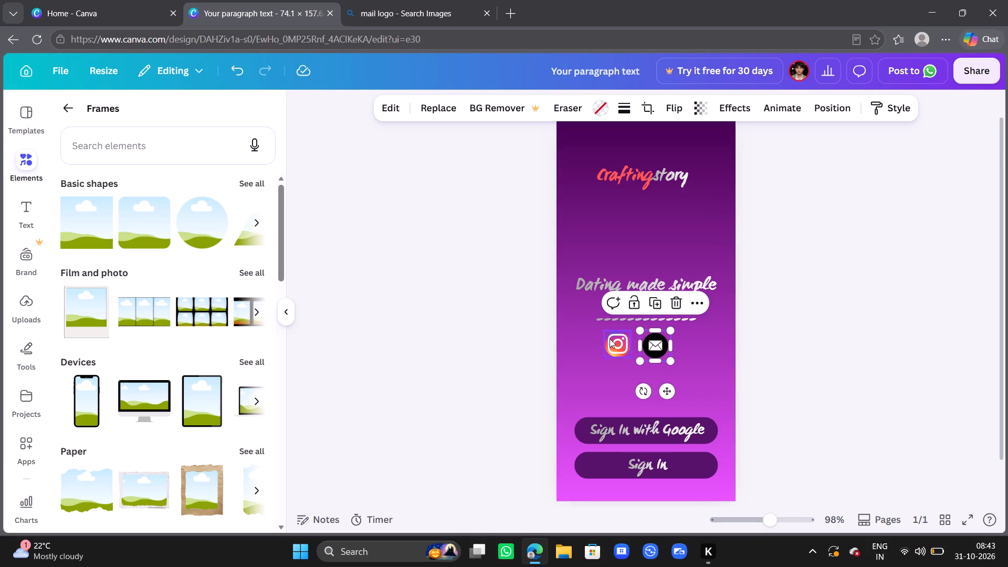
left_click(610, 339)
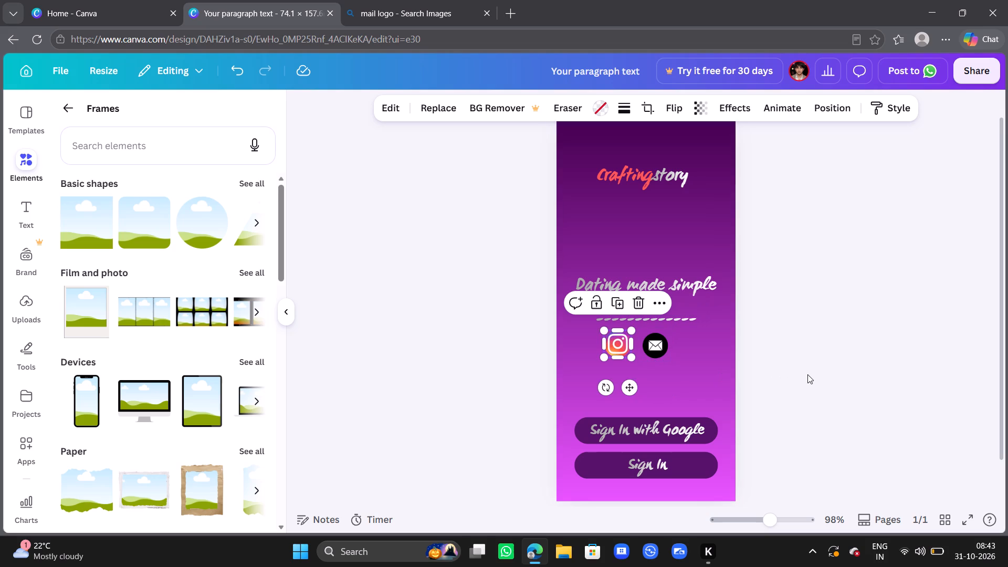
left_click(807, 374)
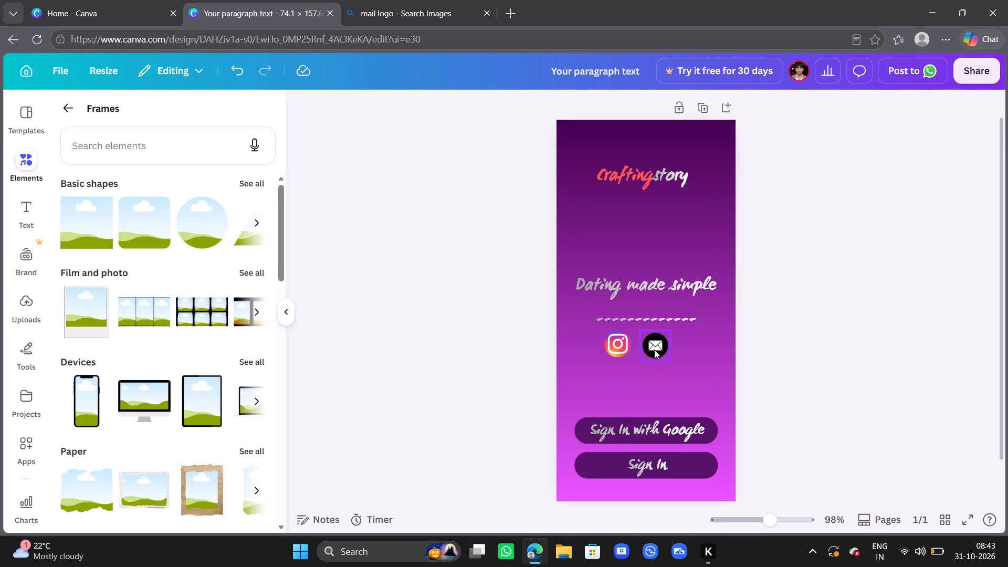
Delete the Instagram and mail icons beneath the hyphen row, together with their circular frames.
left_click(614, 348)
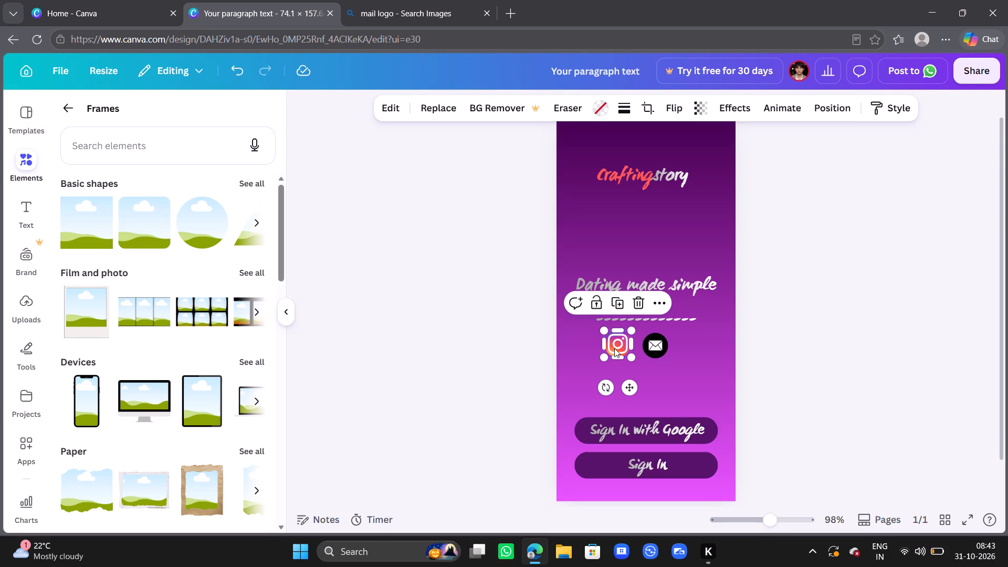
key("BackSpace")
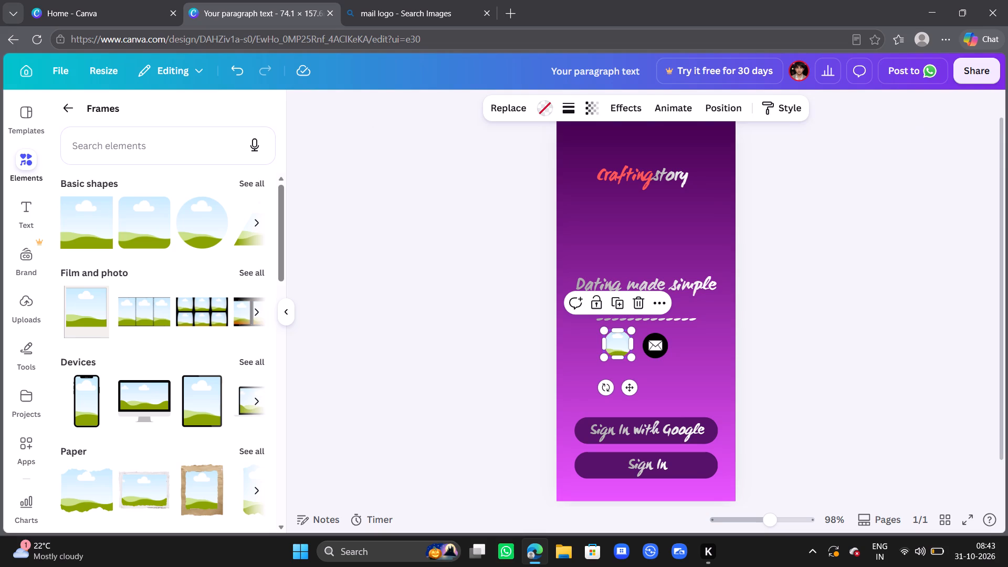
key("BackSpace")
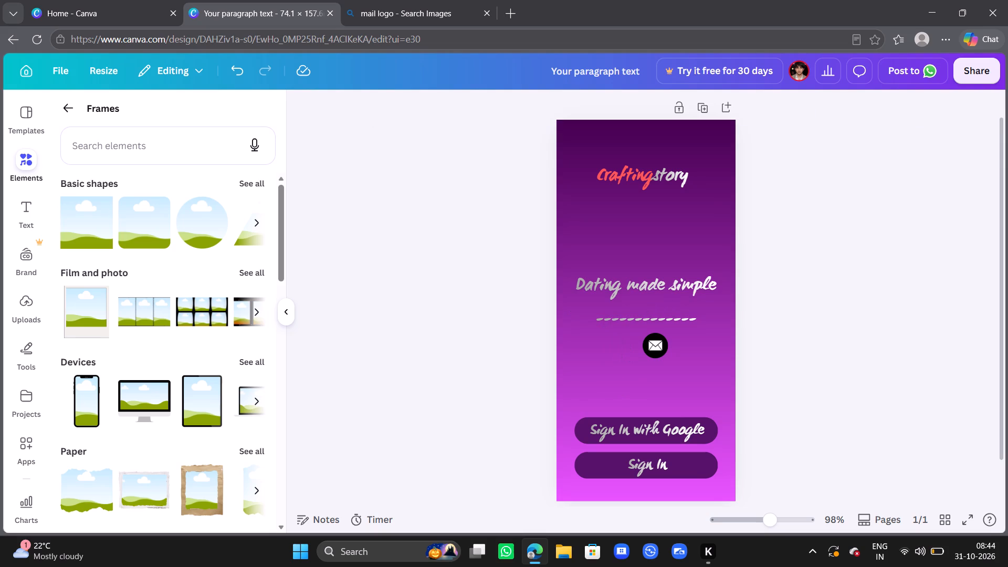
left_click(663, 345)
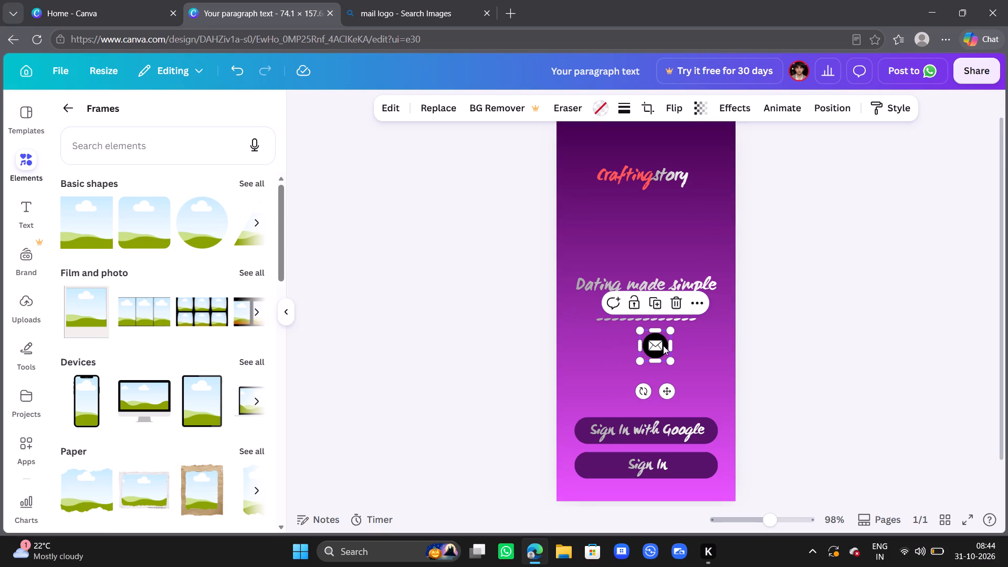
key("BackSpace")
key("BackSpace")
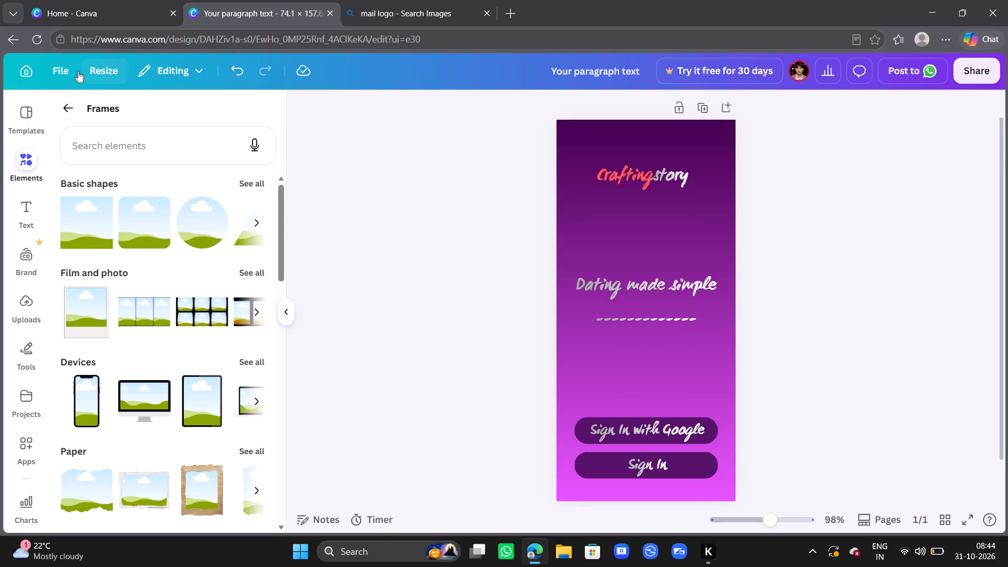
Search the graphics for "instagram logo", add the black outlined Instagram logo, and place it just beneath the hyphen row.
left_click(59, 112)
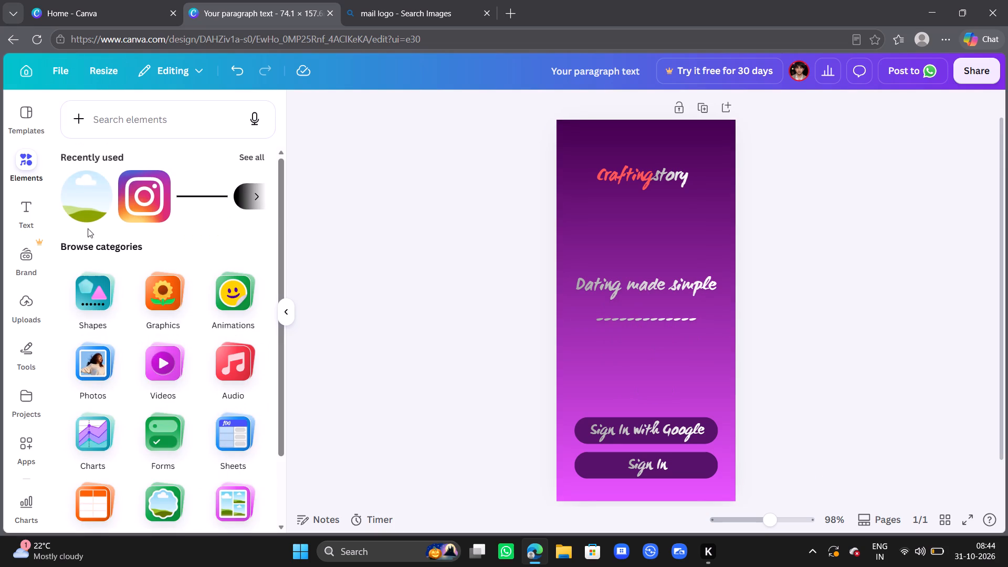
scroll(128, 295, "up", 1)
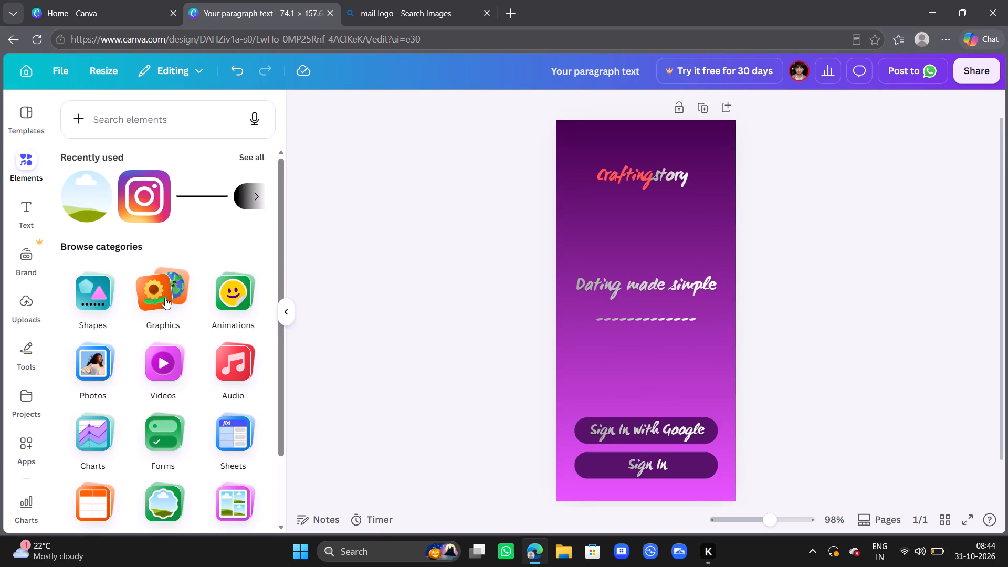
left_click(165, 298)
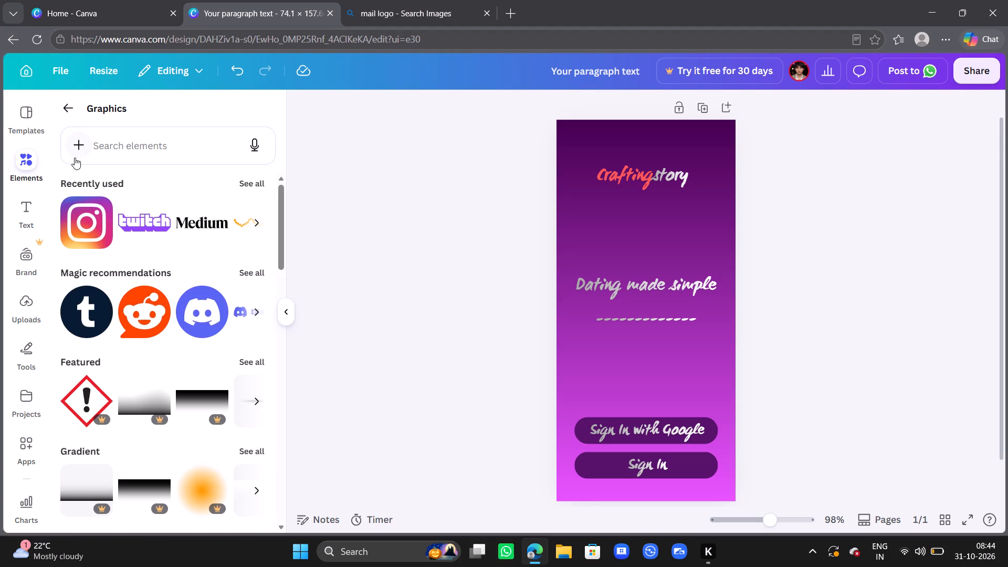
left_click(125, 145)
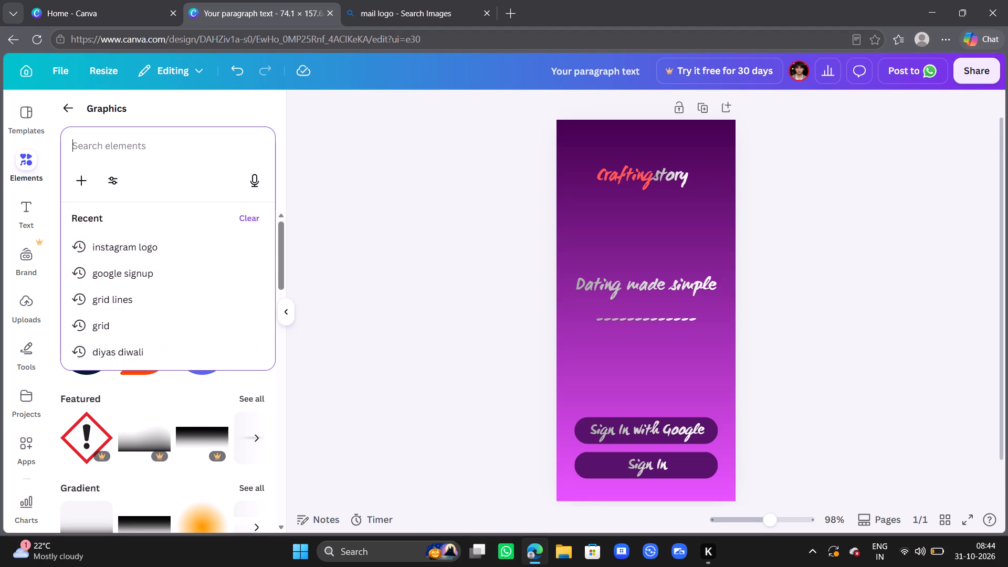
left_click(107, 256)
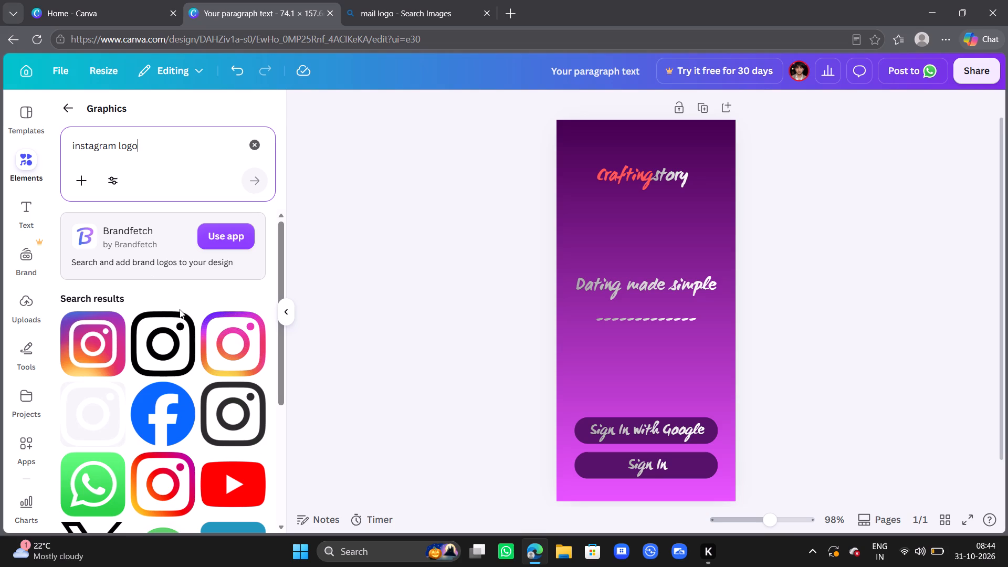
scroll(180, 309, "down", 1)
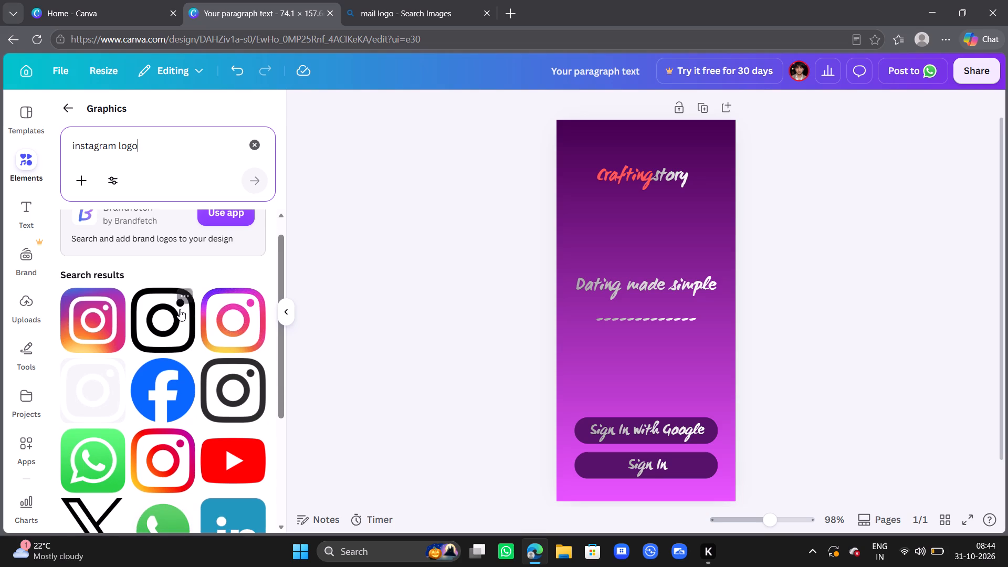
left_click(171, 331)
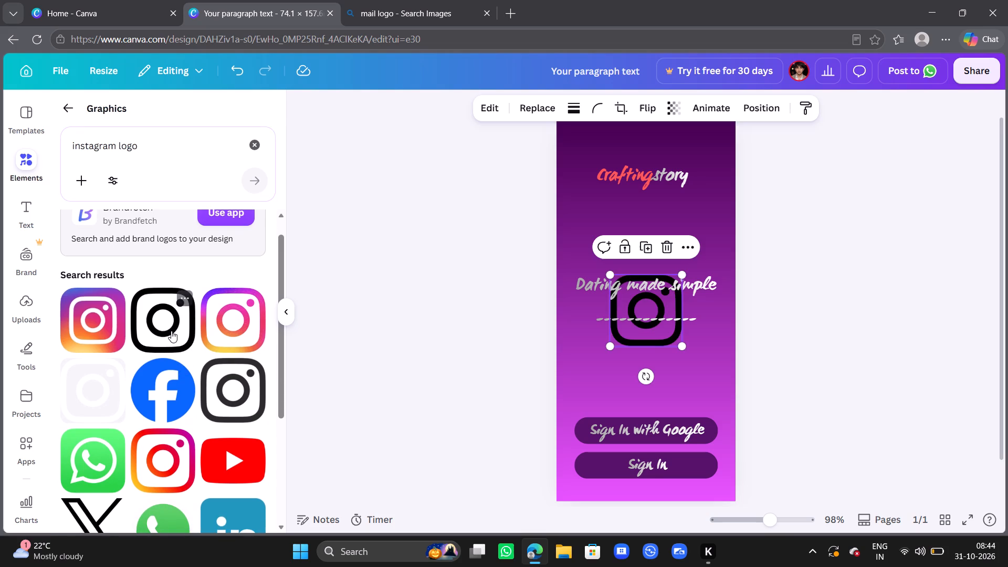
left_click_drag(644, 337, 629, 391)
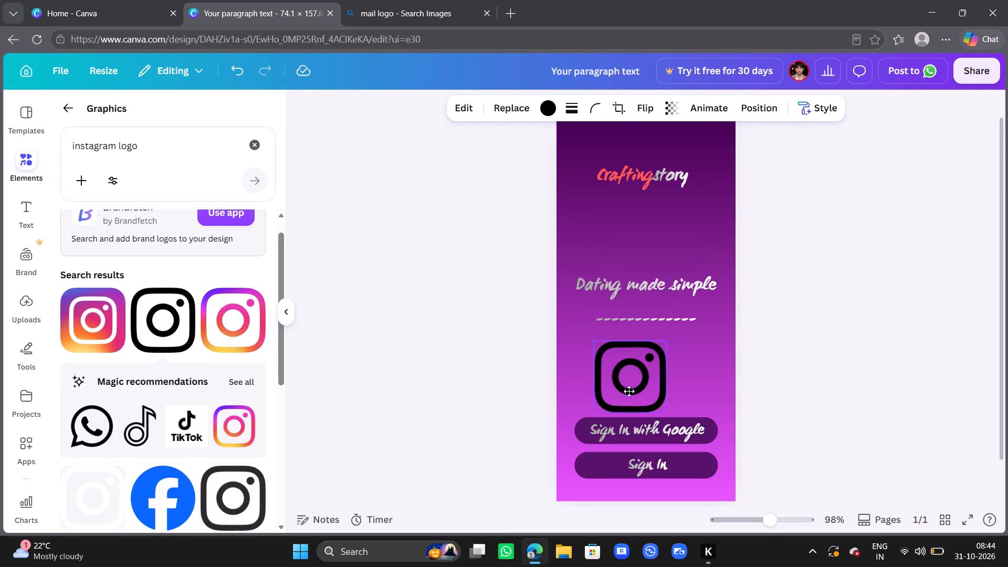
left_click_drag(629, 391, 629, 388)
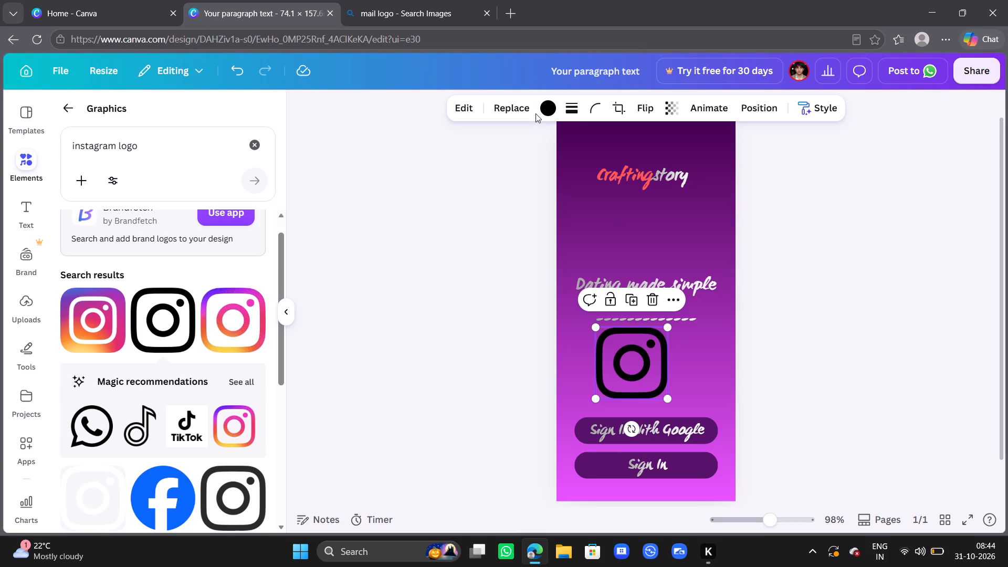
Recolour the outlined Instagram logo light grey from the default solid colours.
left_click(542, 109)
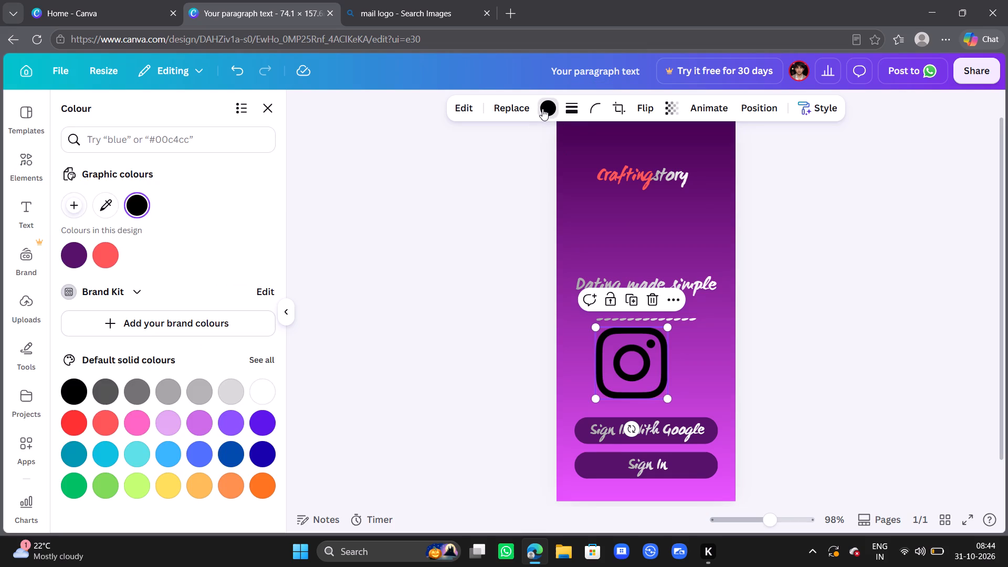
scroll(234, 391, "down", 3)
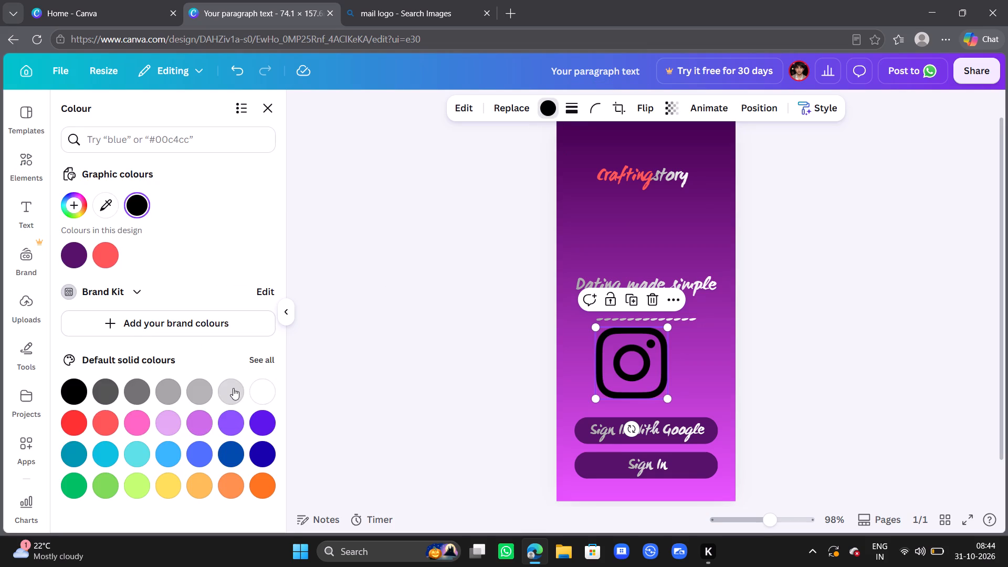
left_click(233, 388)
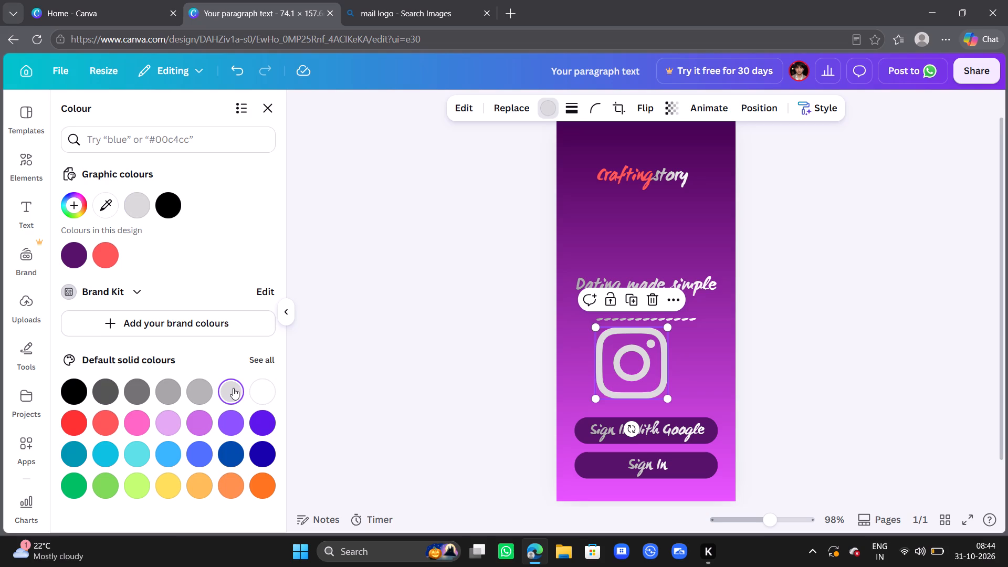
Shrink the Instagram logo to about 10.2 × 10.2 and position it under the start of the hyphen row.
left_click_drag(667, 398, 616, 361)
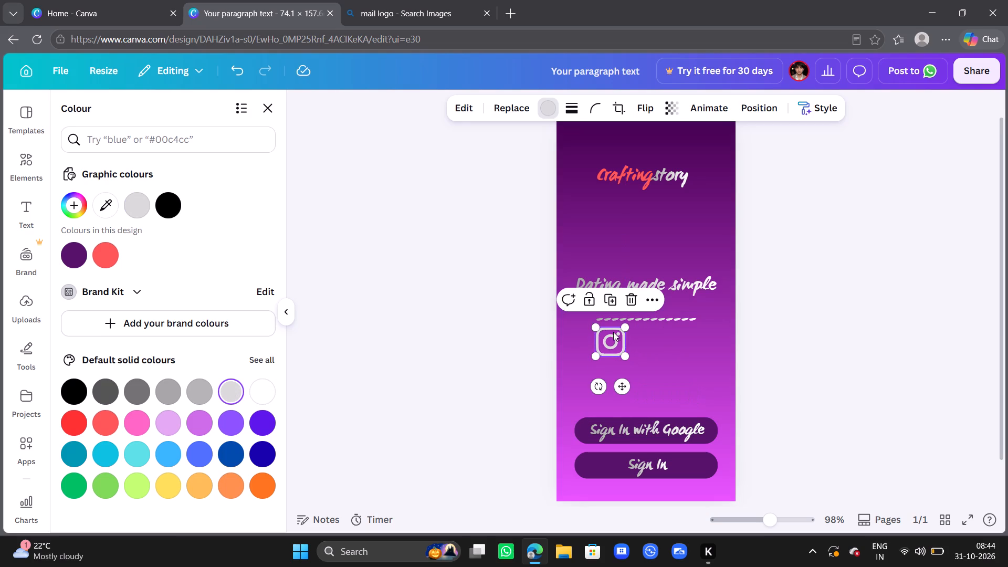
left_click_drag(609, 338, 613, 339)
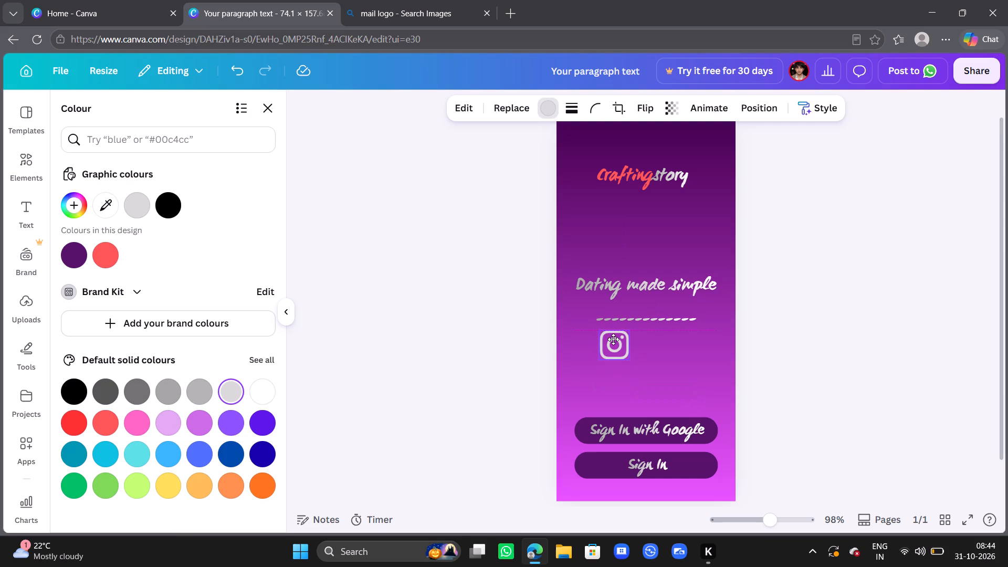
left_click_drag(613, 339, 614, 339)
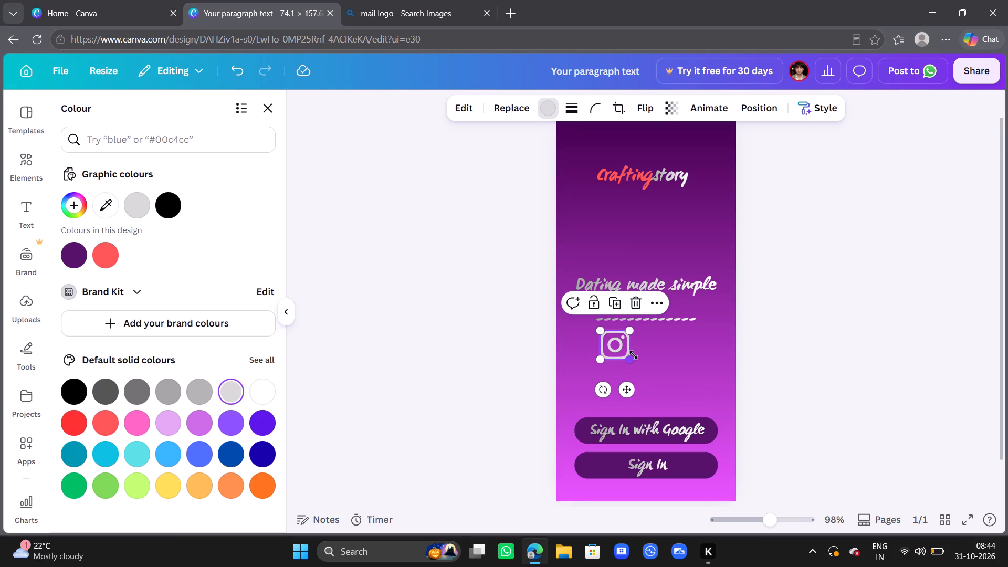
left_click(632, 359)
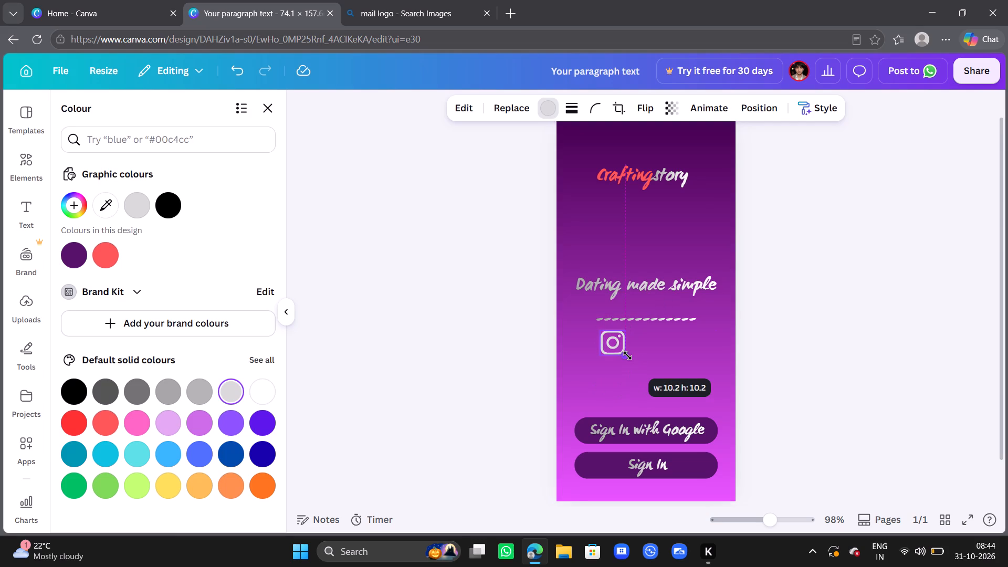
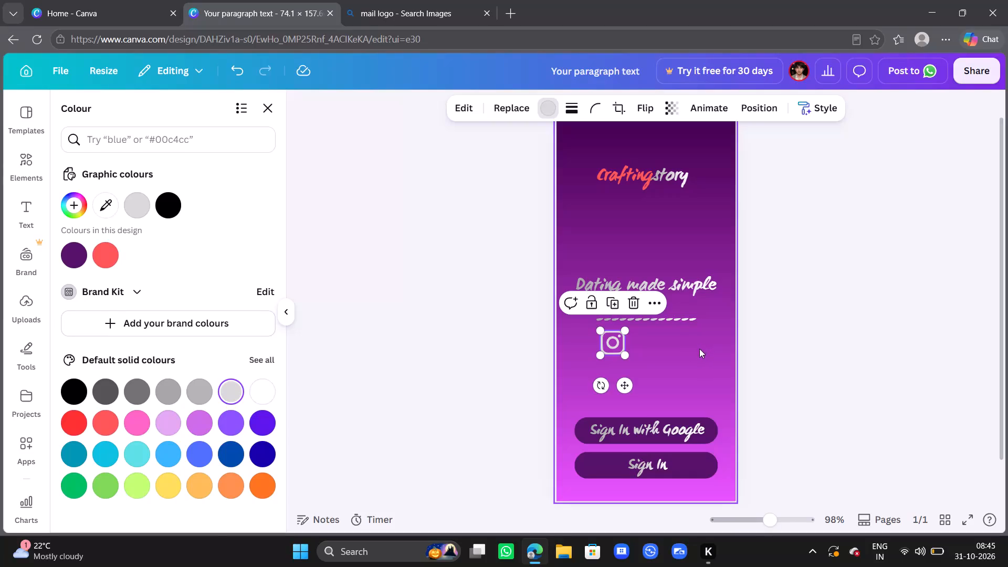
Shrink the Instagram icon slightly beneath the hyphen divider.
left_click(680, 352)
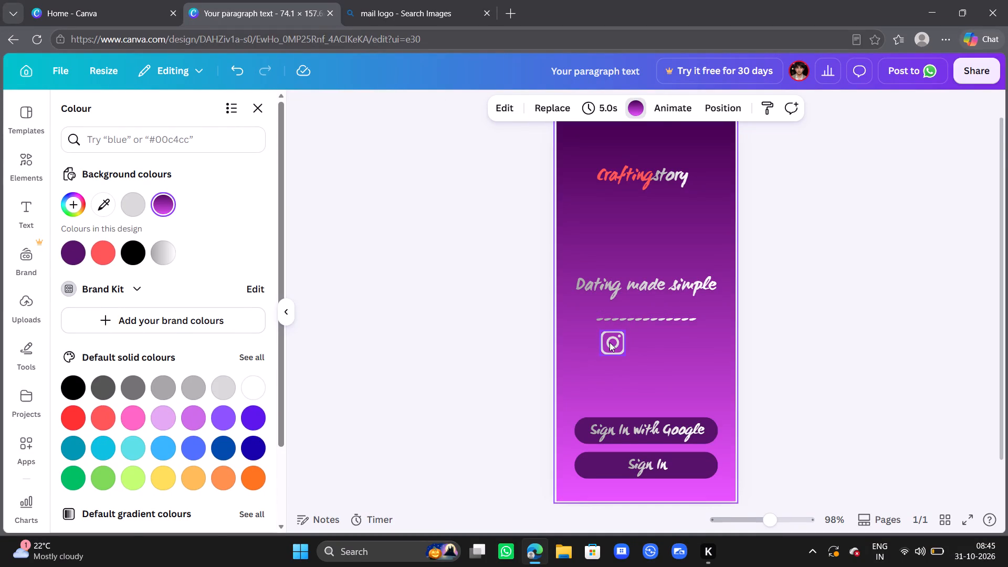
left_click(613, 340)
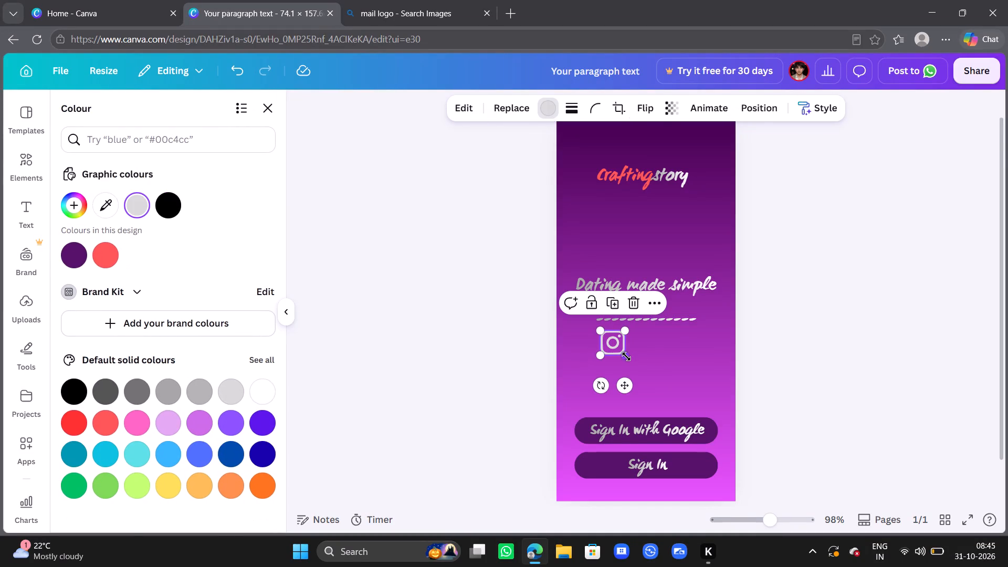
left_click_drag(626, 356, 615, 351)
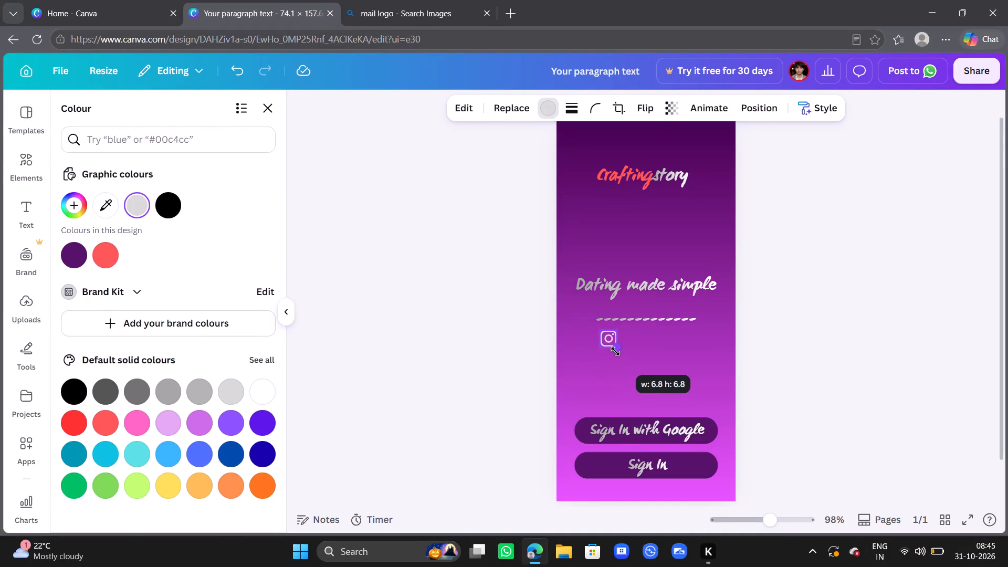
left_click_drag(615, 351, 618, 354)
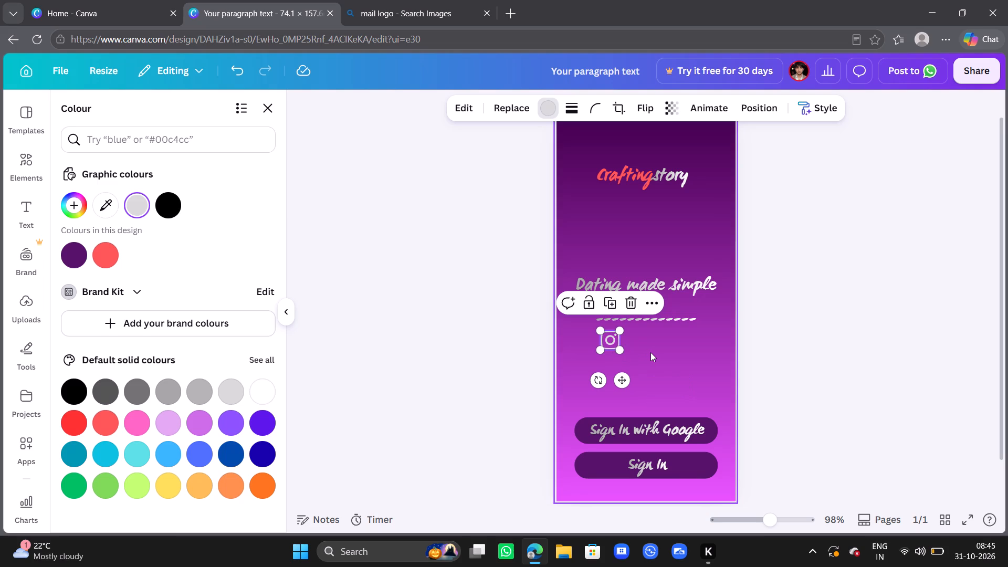
left_click(650, 352)
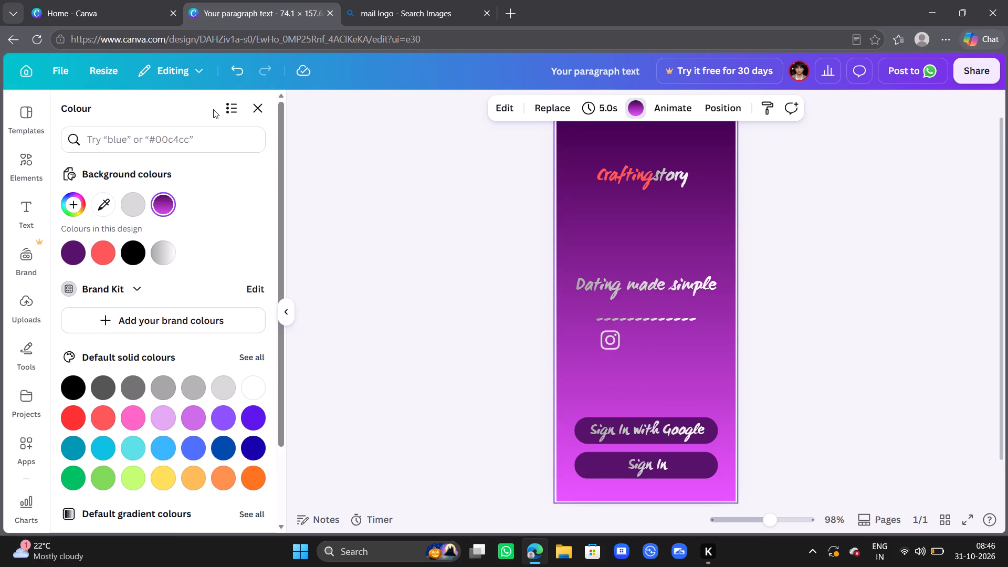
Search the graphics for "mail logo".
left_click(260, 107)
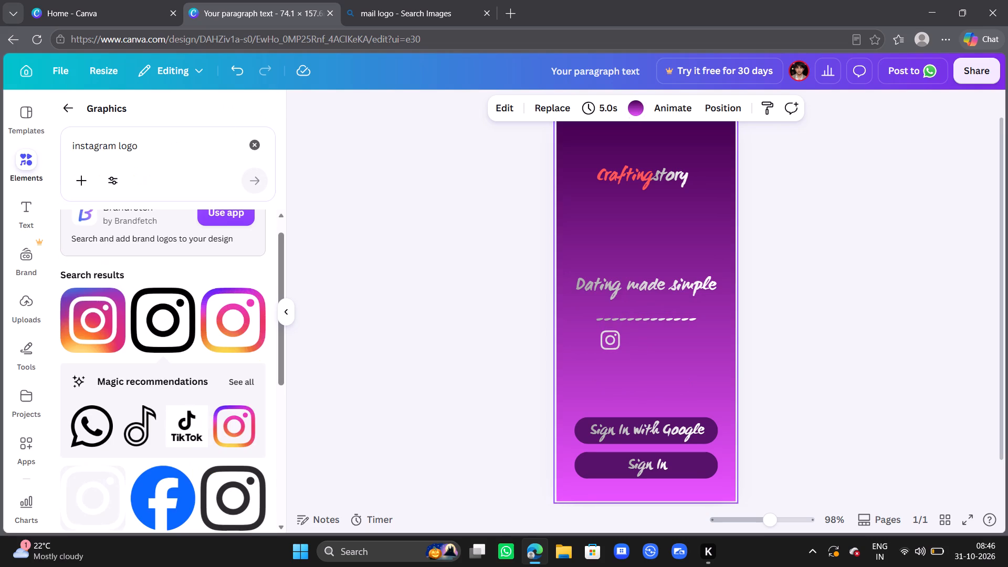
left_click(118, 146)
key("BackSpace")
key("BackSpace")
key("BackSpace")
key("BackSpace")
key("BackSpace")
key("BackSpace")
key("BackSpace")
key("BackSpace")
key("BackSpace")
key("BackSpace")
key("BackSpace")
key("BackSpace")
key("BackSpace")
key("BackSpace")
key("BackSpace")
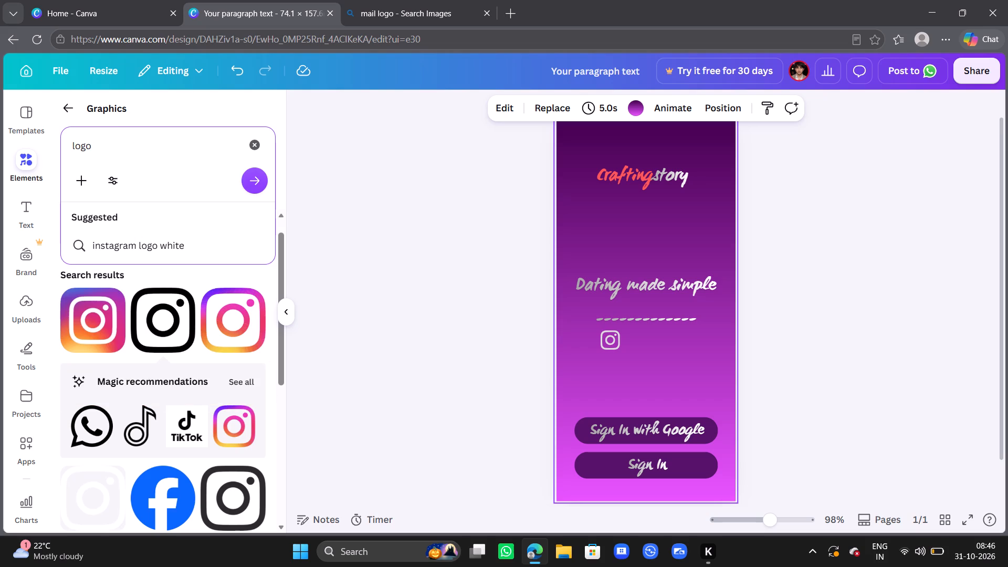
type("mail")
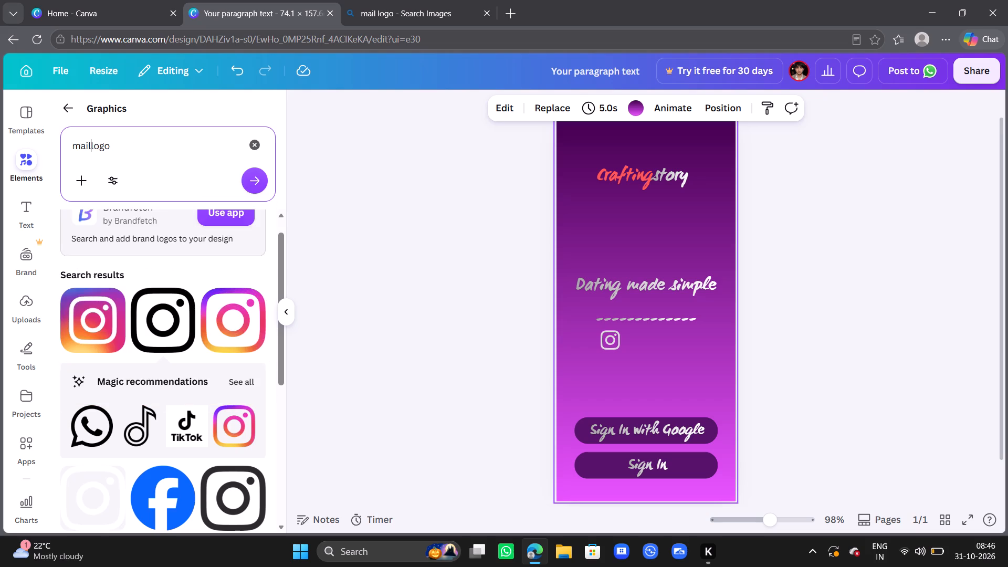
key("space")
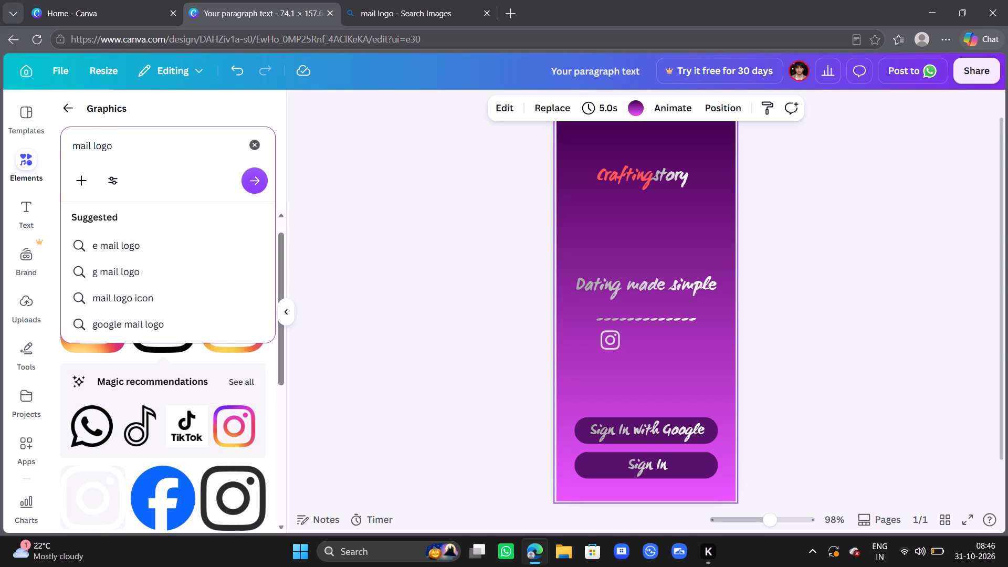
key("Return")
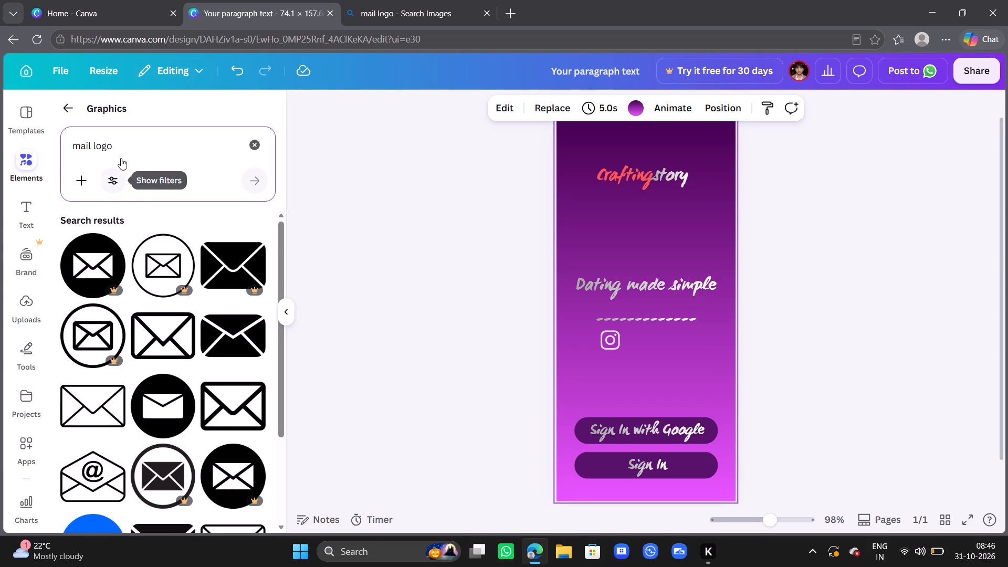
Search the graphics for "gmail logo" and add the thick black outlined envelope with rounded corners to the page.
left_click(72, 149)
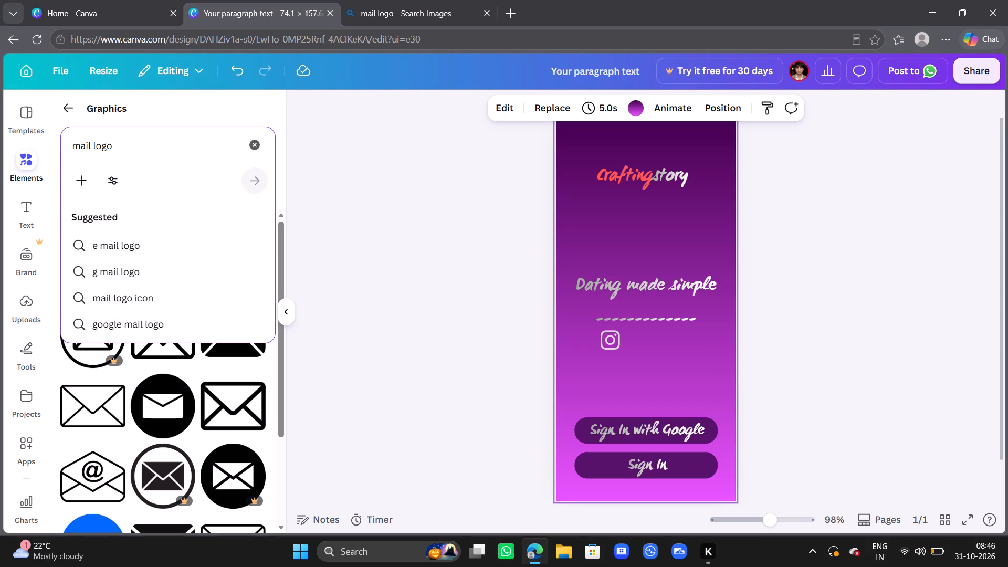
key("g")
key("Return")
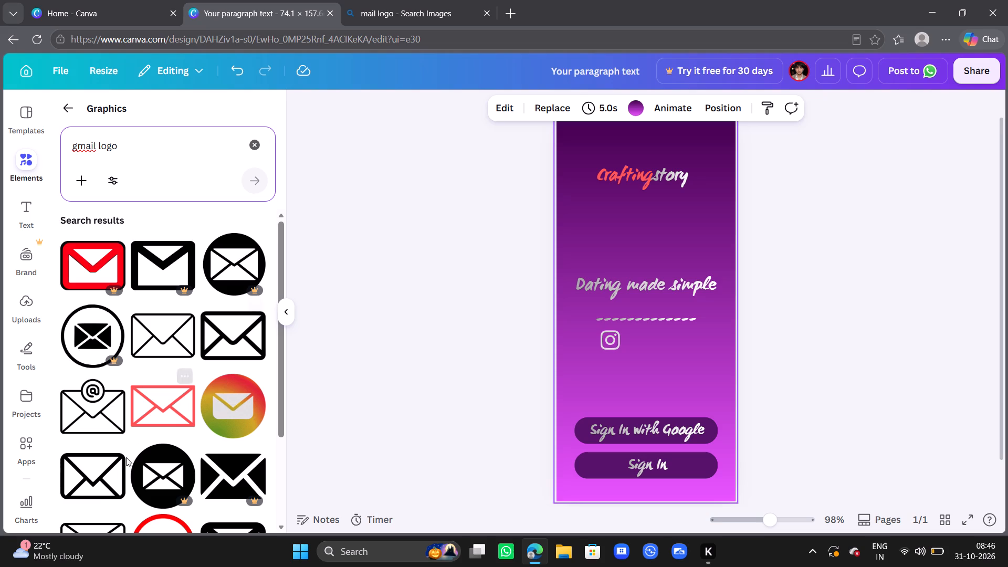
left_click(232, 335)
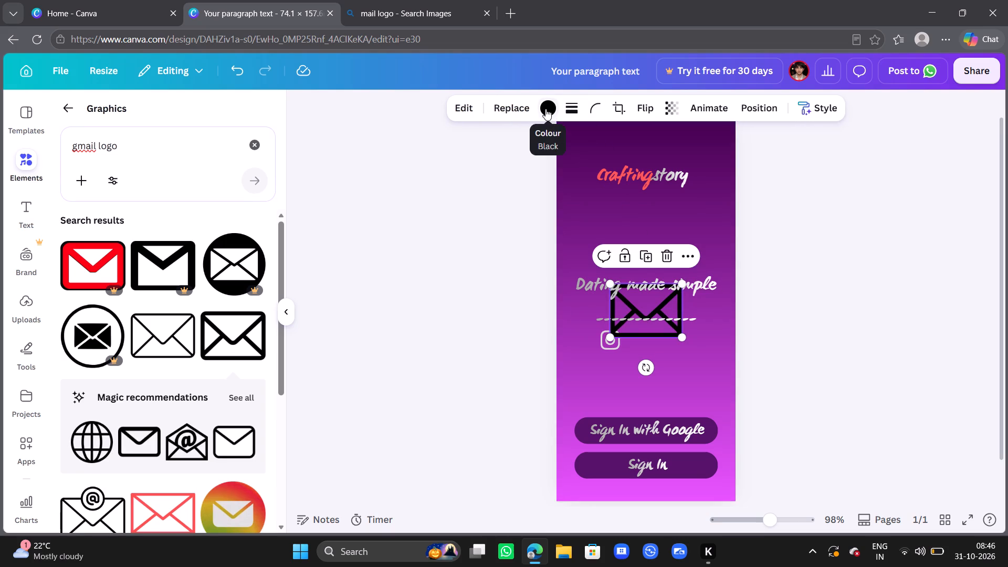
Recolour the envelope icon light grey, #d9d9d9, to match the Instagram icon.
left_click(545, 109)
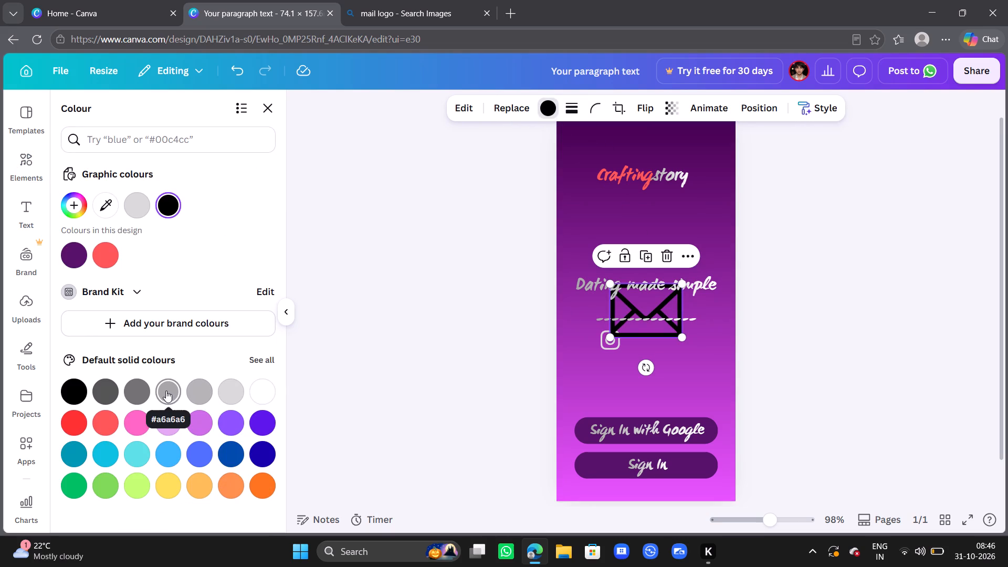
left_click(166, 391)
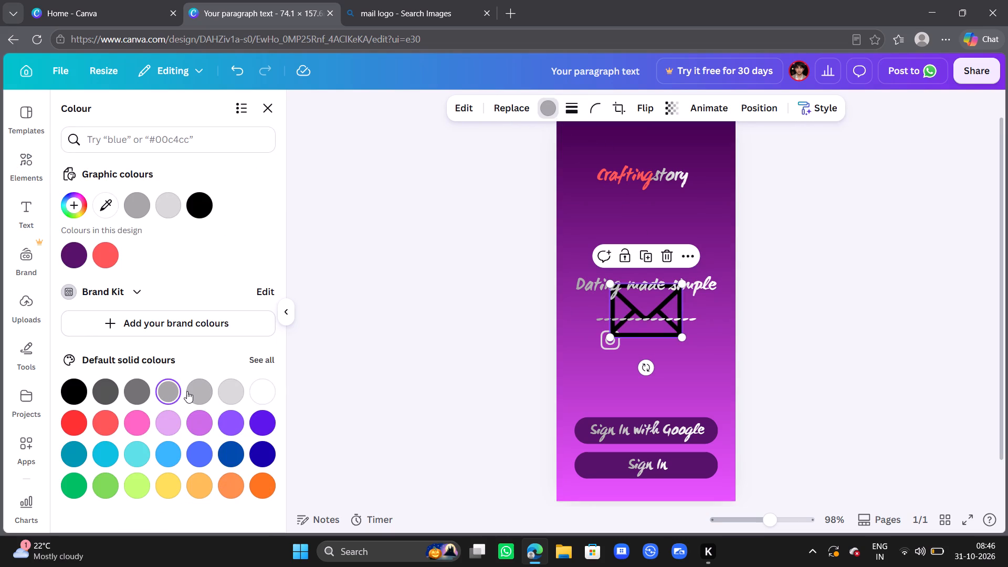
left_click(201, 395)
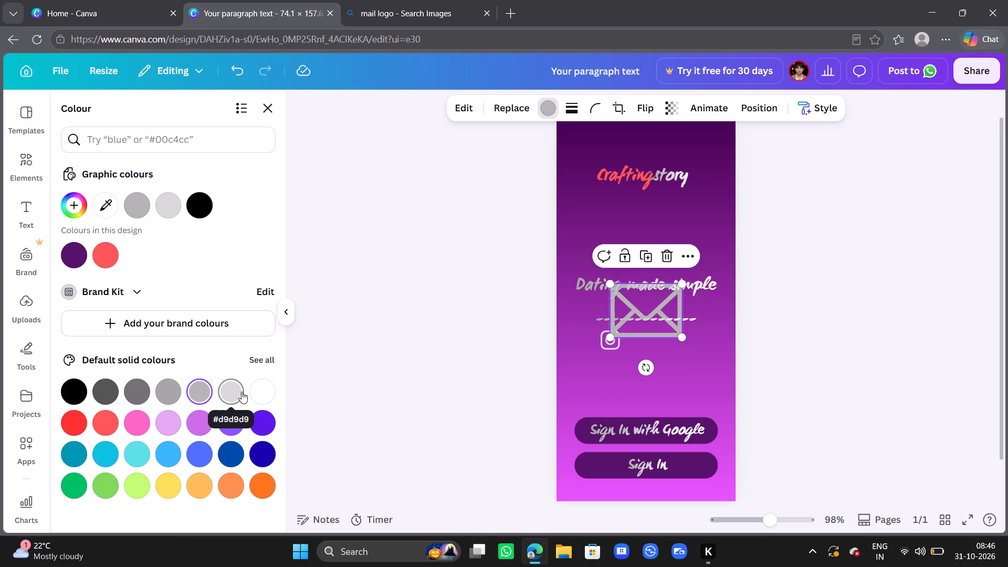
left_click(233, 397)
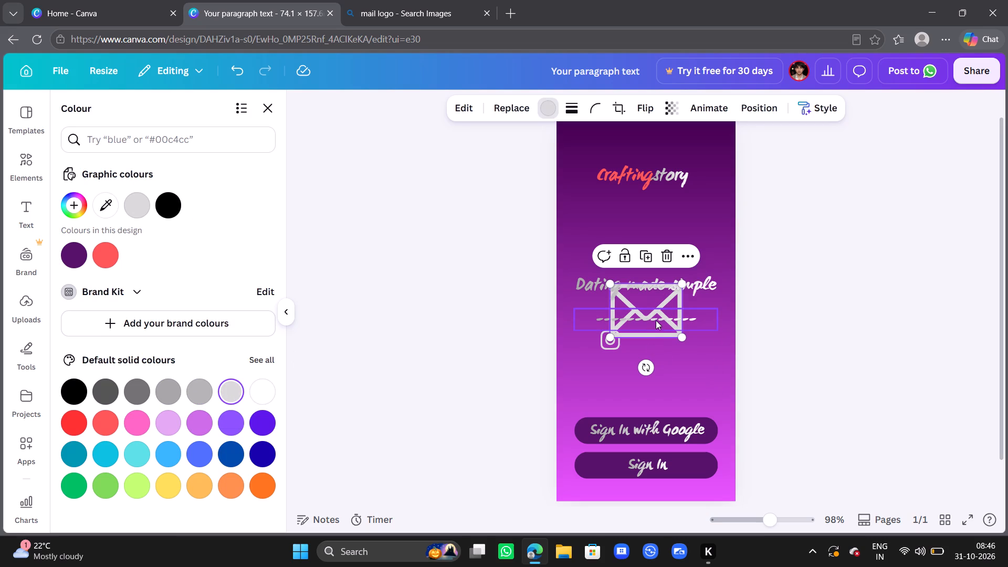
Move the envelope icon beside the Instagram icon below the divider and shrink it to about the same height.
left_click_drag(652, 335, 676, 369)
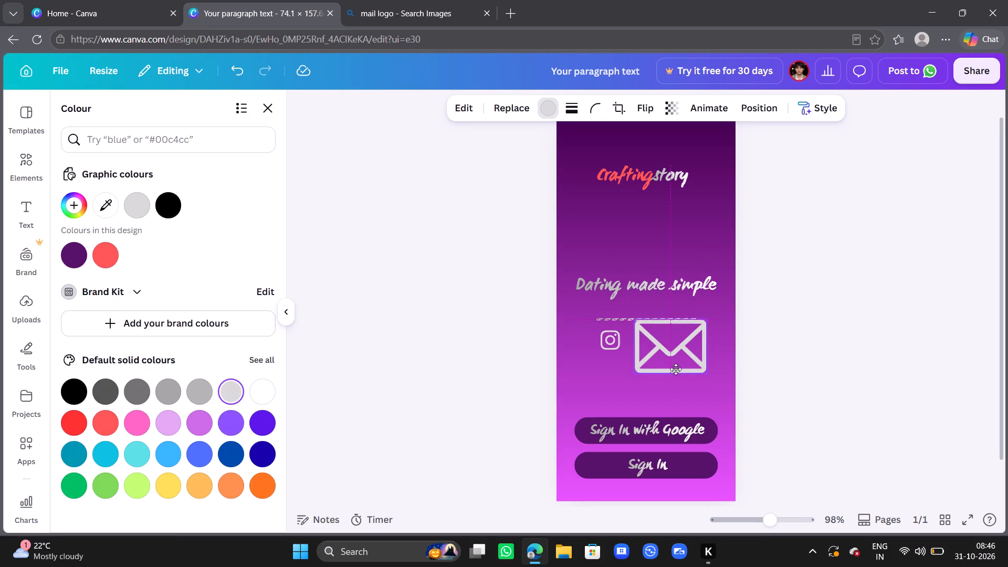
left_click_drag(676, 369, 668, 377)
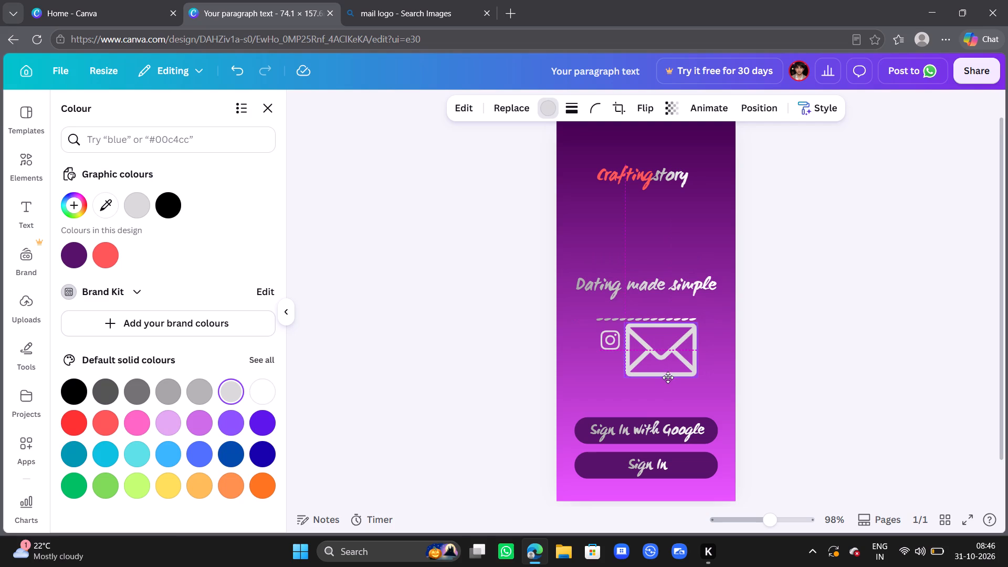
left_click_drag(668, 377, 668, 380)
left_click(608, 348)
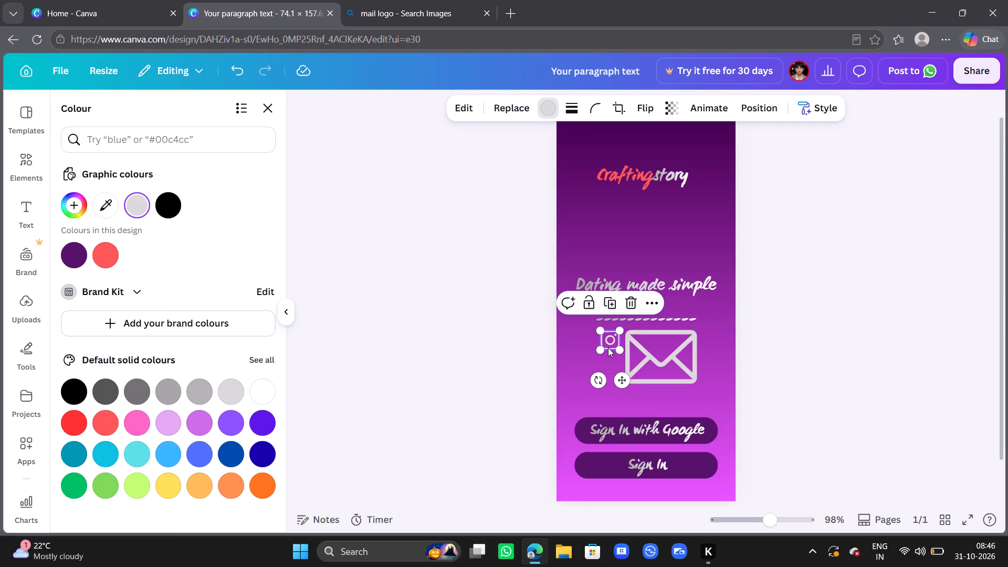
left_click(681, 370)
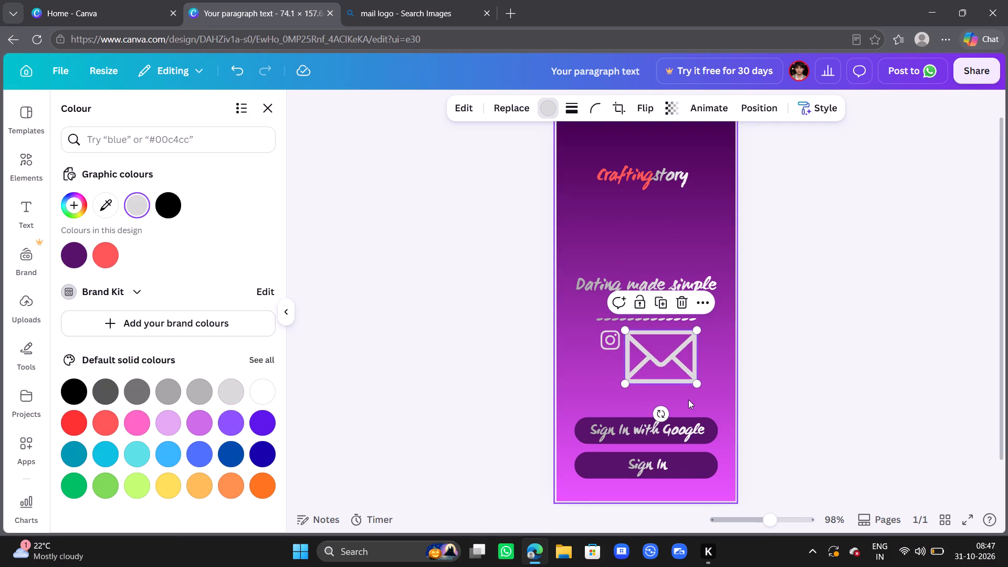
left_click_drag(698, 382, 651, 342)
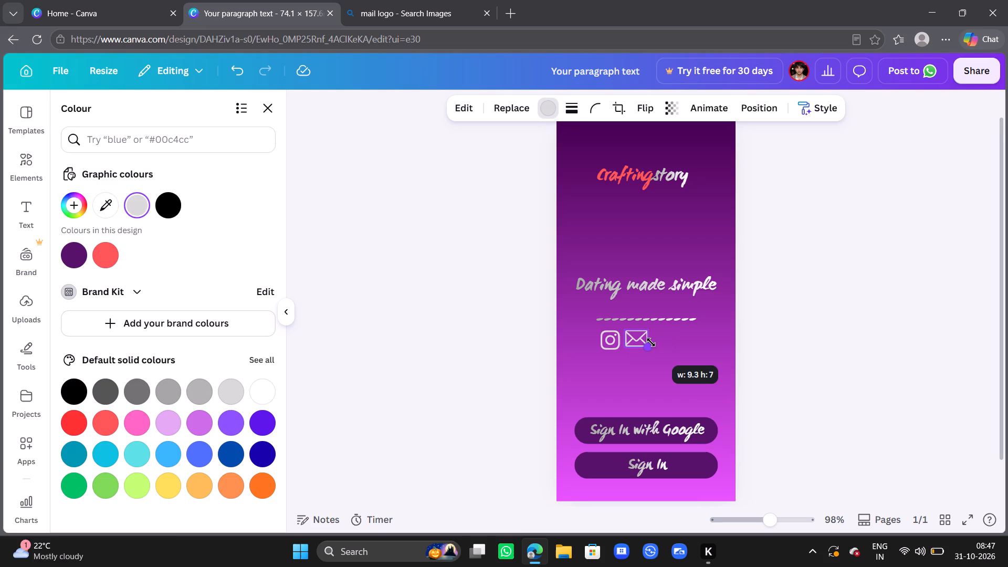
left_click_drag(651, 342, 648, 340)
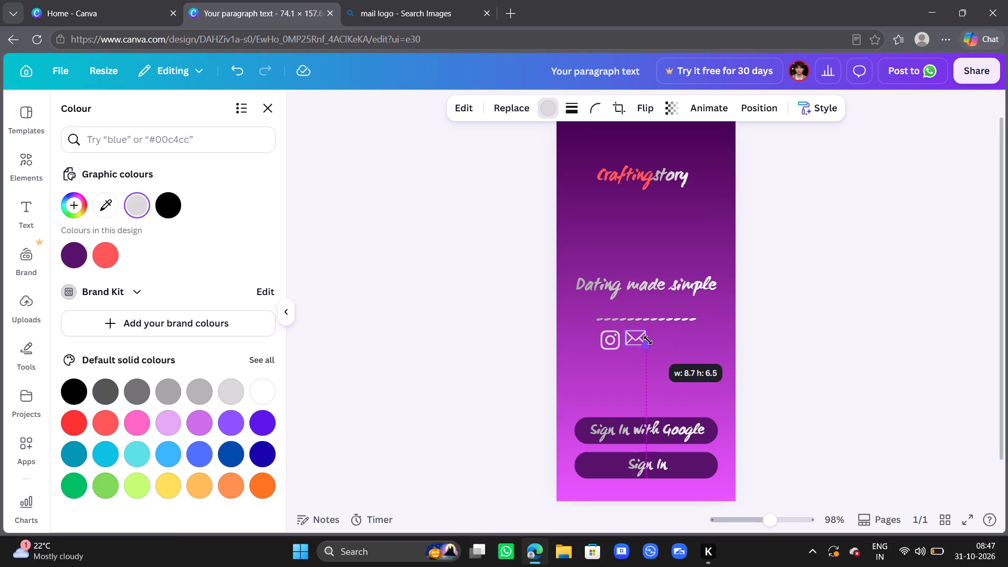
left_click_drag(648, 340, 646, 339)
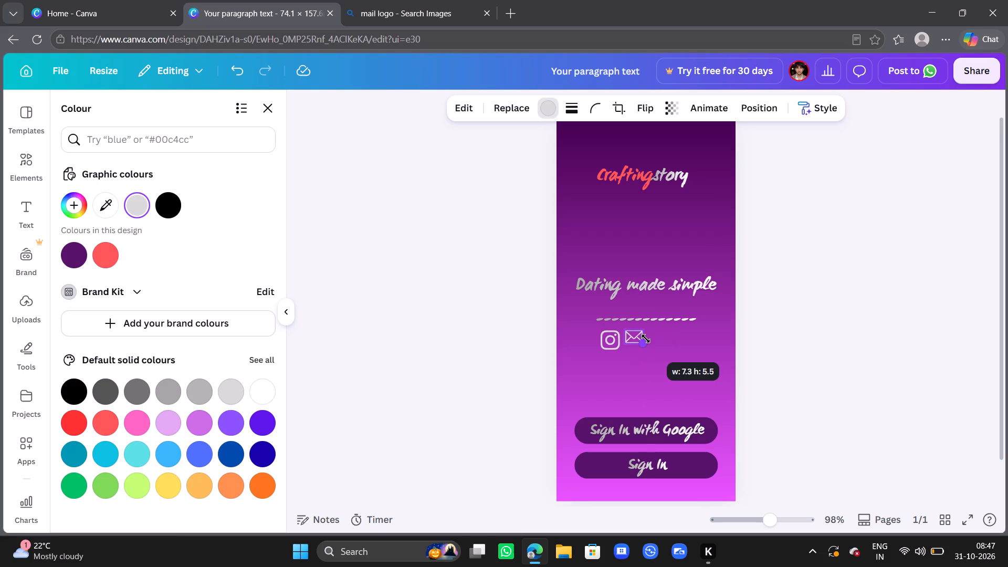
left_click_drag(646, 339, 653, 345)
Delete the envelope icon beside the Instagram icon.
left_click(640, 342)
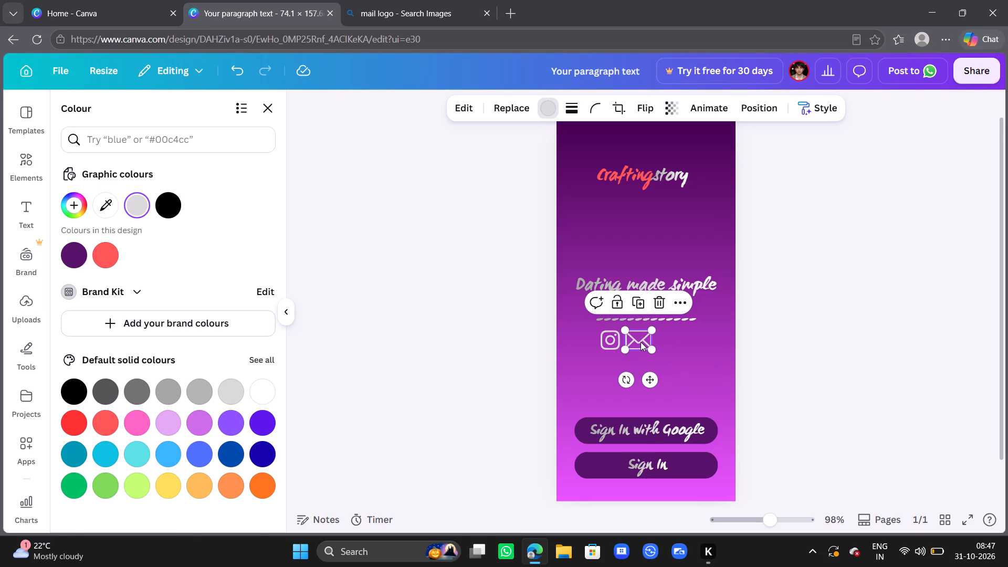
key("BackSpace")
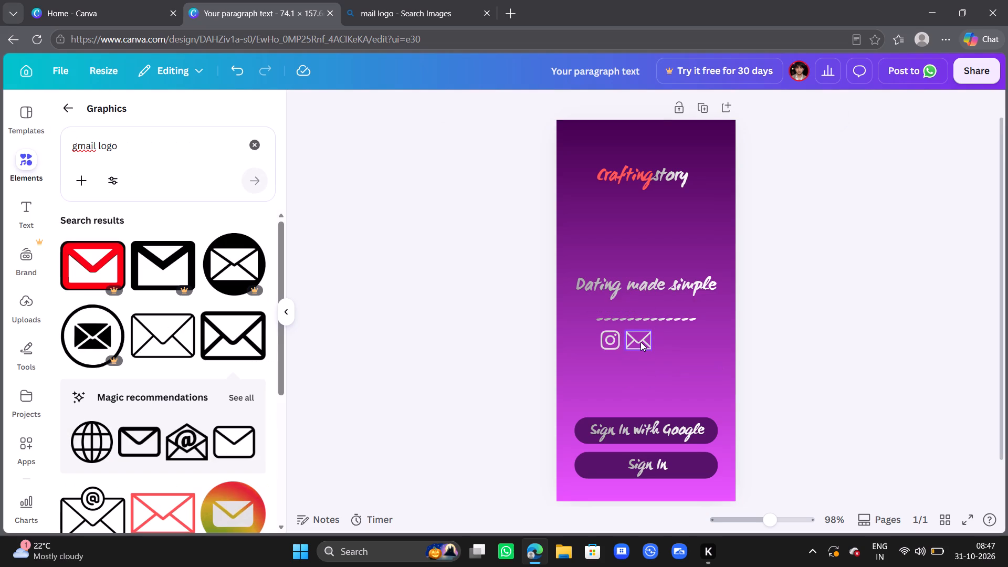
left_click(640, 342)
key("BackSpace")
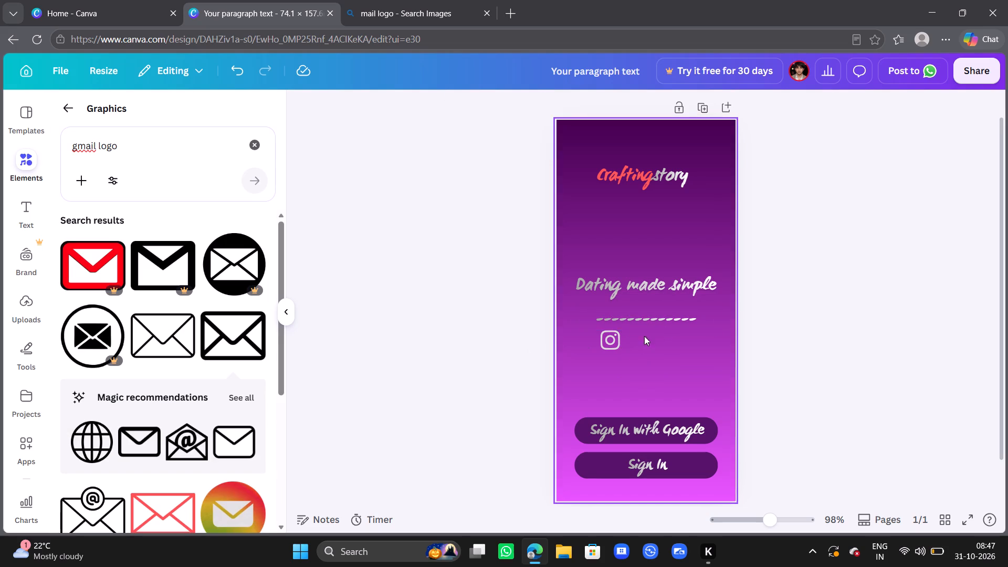
Move the Instagram icon up between the "Craftingstory" title and the "Dating made simple" tagline, near the page's centre.
left_click(612, 339)
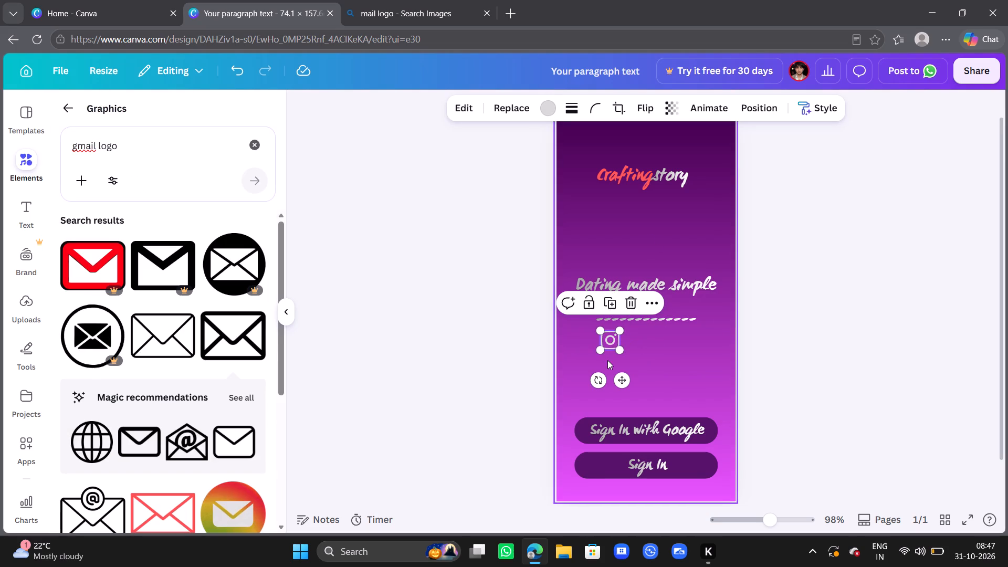
left_click_drag(624, 383, 681, 263)
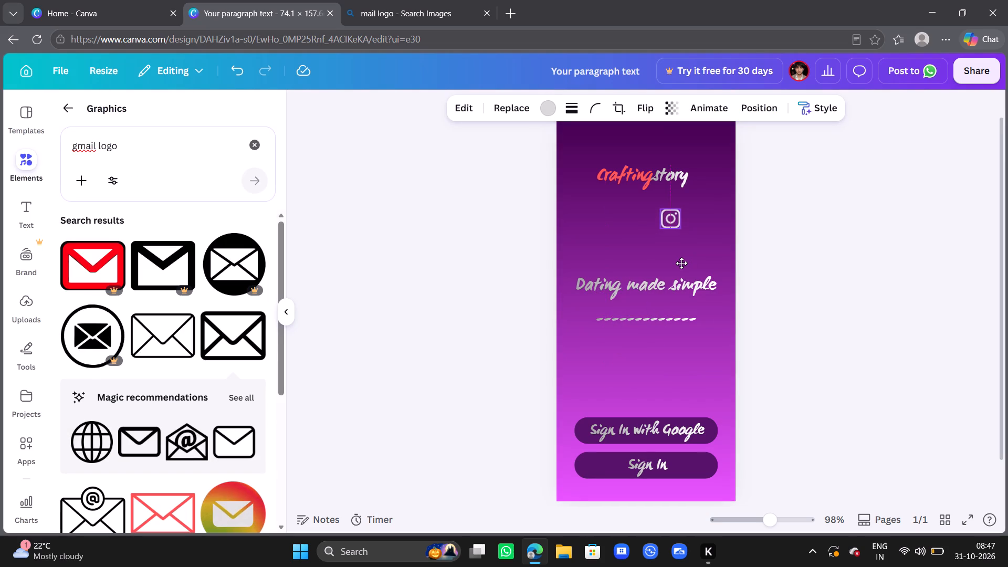
left_click_drag(681, 263, 650, 270)
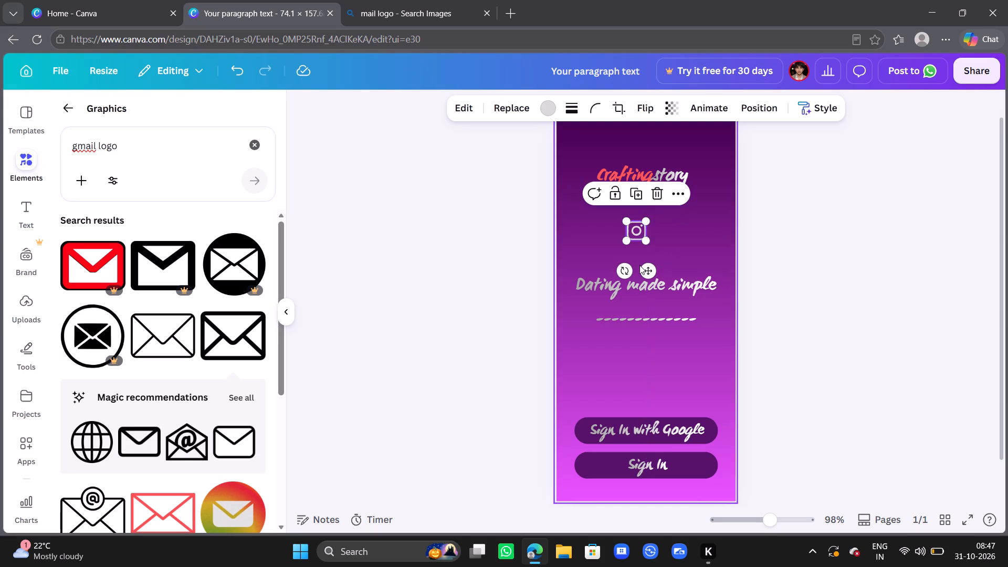
Tilt the Instagram icon counter-clockwise to about -23°.
left_click_drag(625, 270, 647, 280)
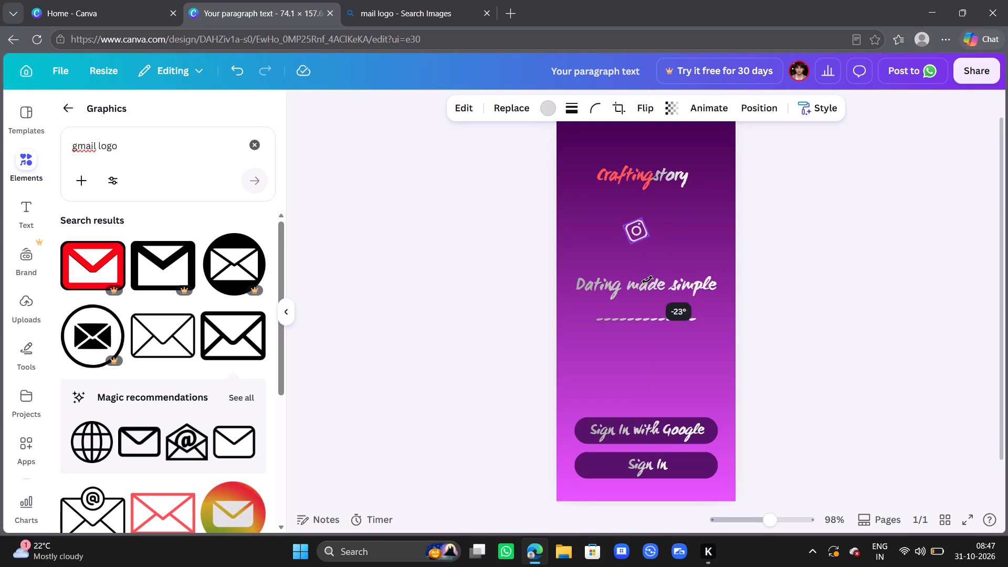
left_click_drag(647, 280, 649, 281)
left_click(794, 299)
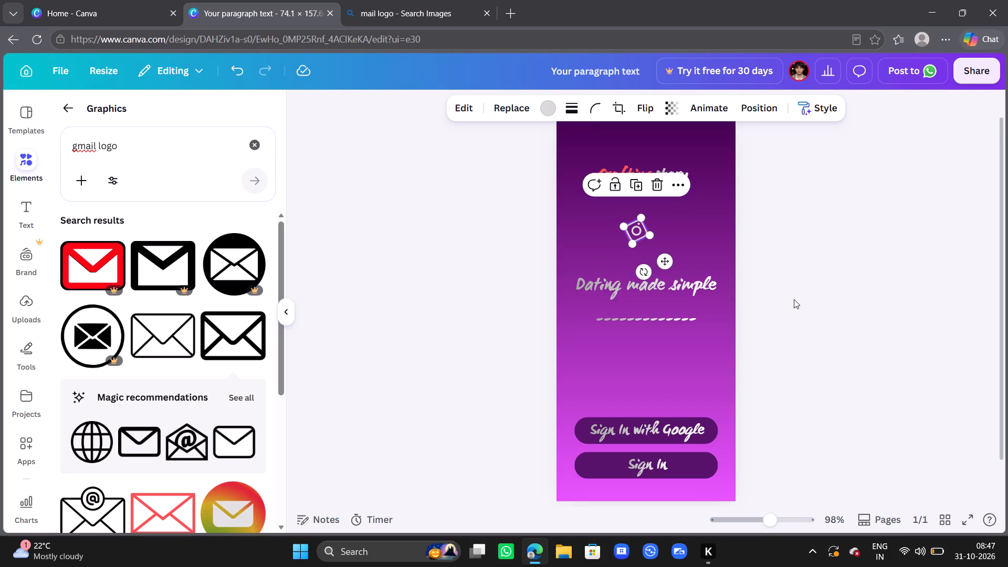
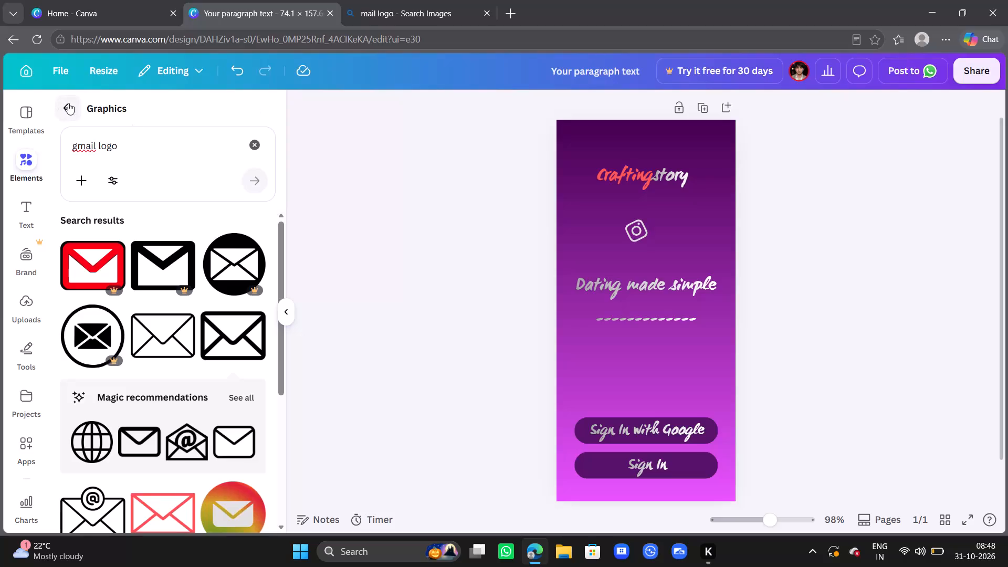
Leave the "gmail logo" results and browse the Graphics category through its Social Media, Icons and Collections sections.
left_click(72, 108)
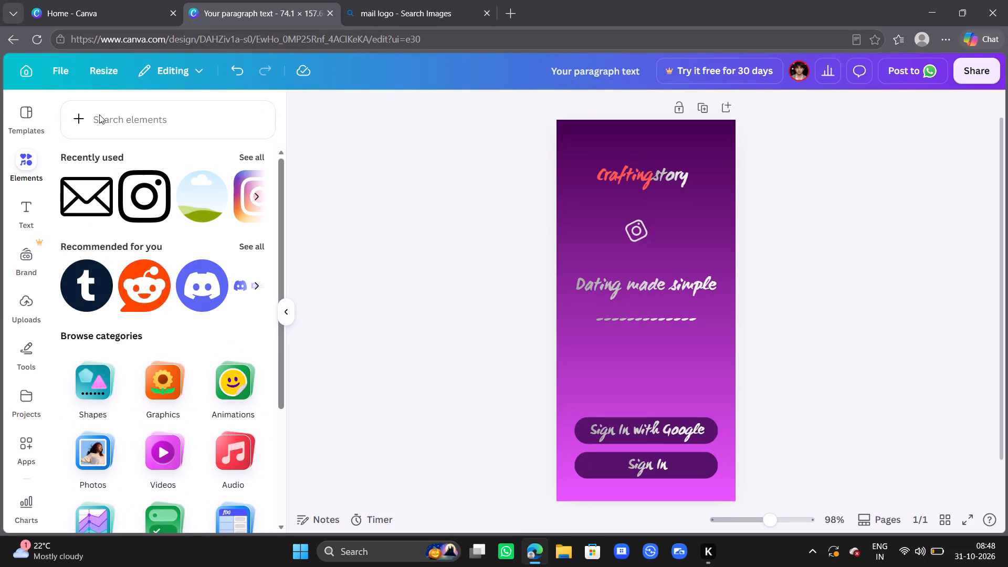
left_click(166, 387)
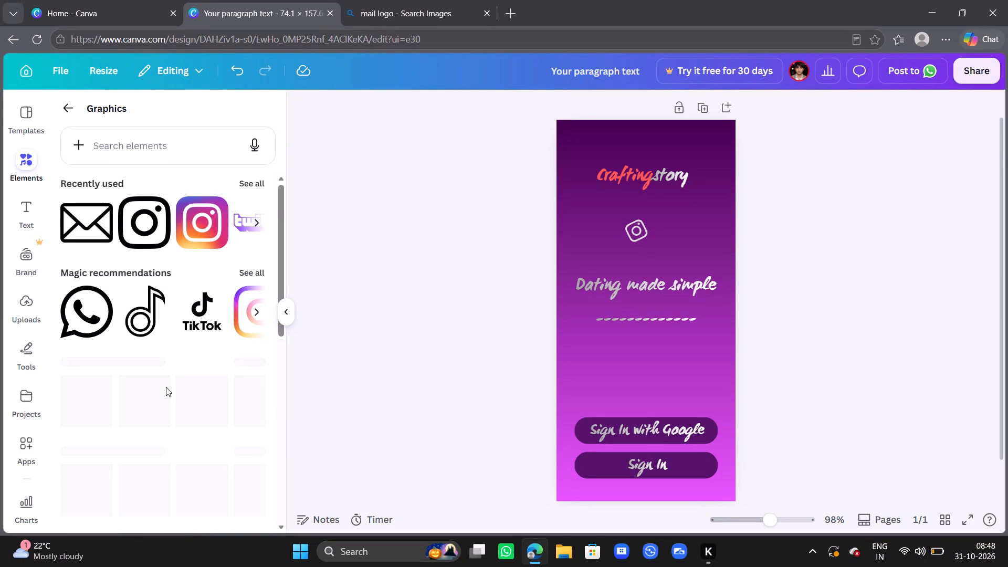
scroll(156, 348, "down", 3)
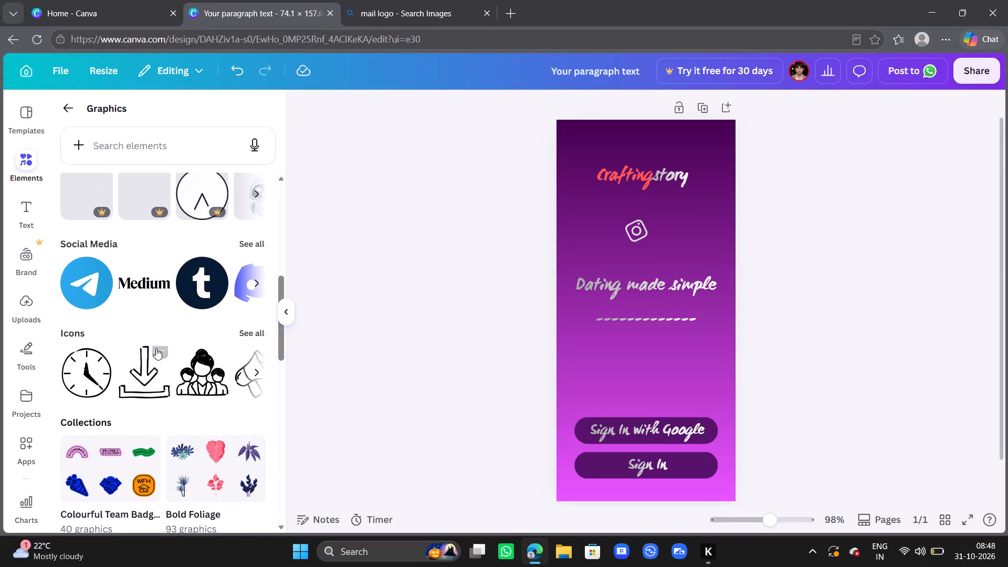
scroll(156, 348, "down", 3)
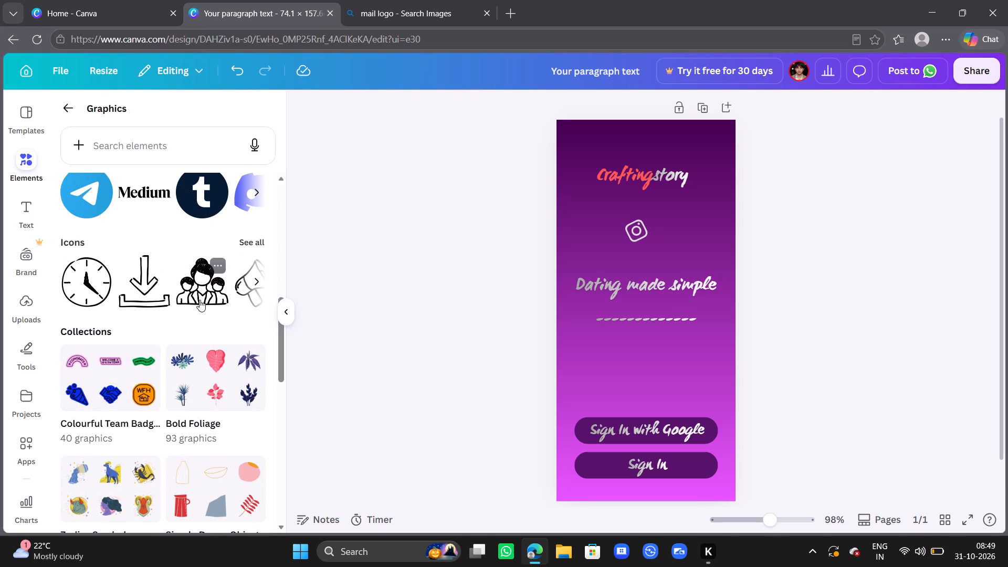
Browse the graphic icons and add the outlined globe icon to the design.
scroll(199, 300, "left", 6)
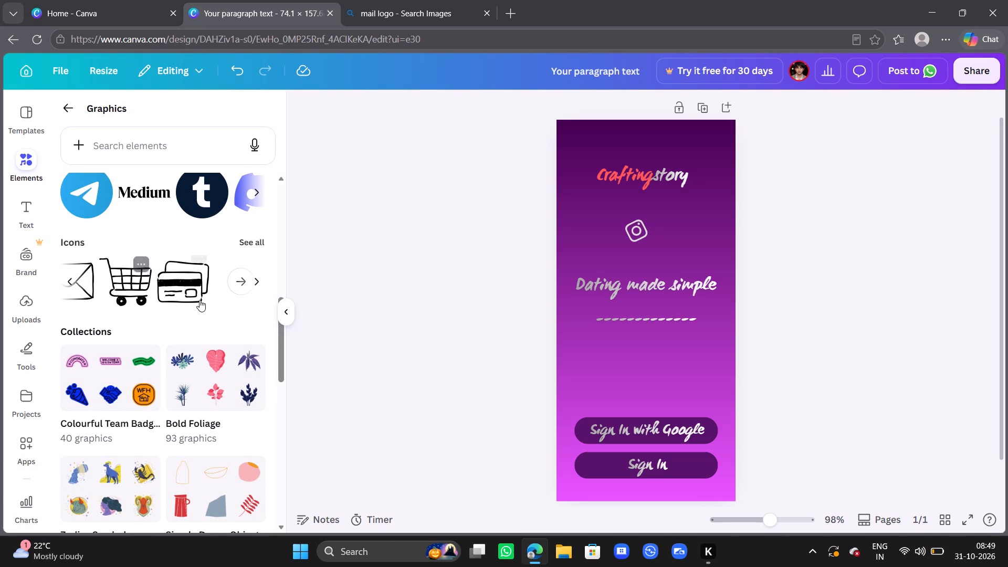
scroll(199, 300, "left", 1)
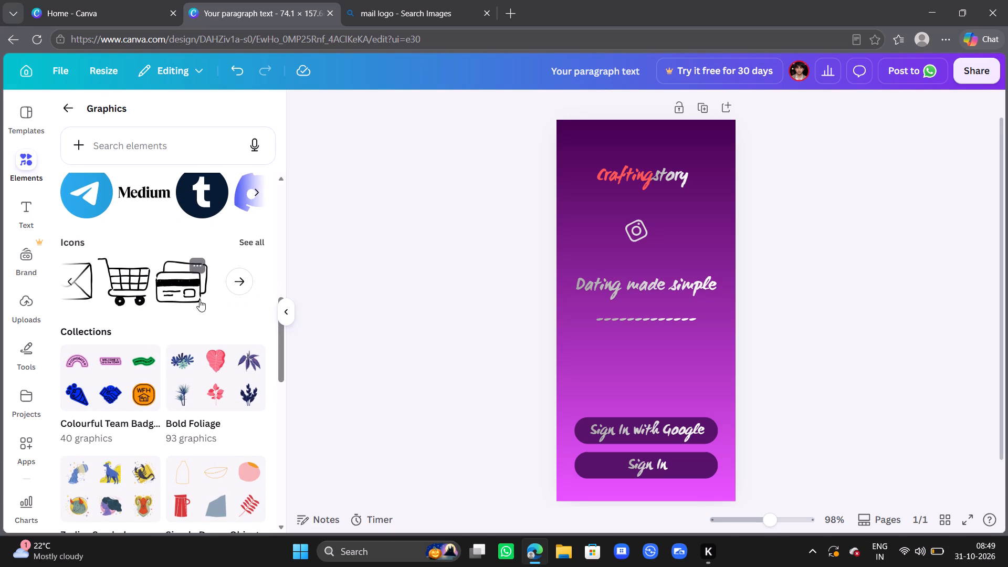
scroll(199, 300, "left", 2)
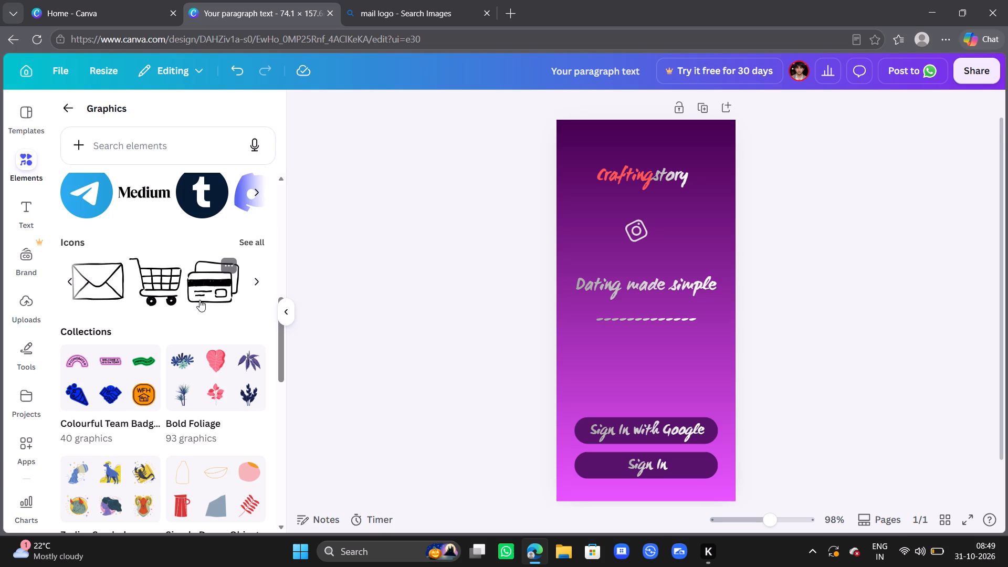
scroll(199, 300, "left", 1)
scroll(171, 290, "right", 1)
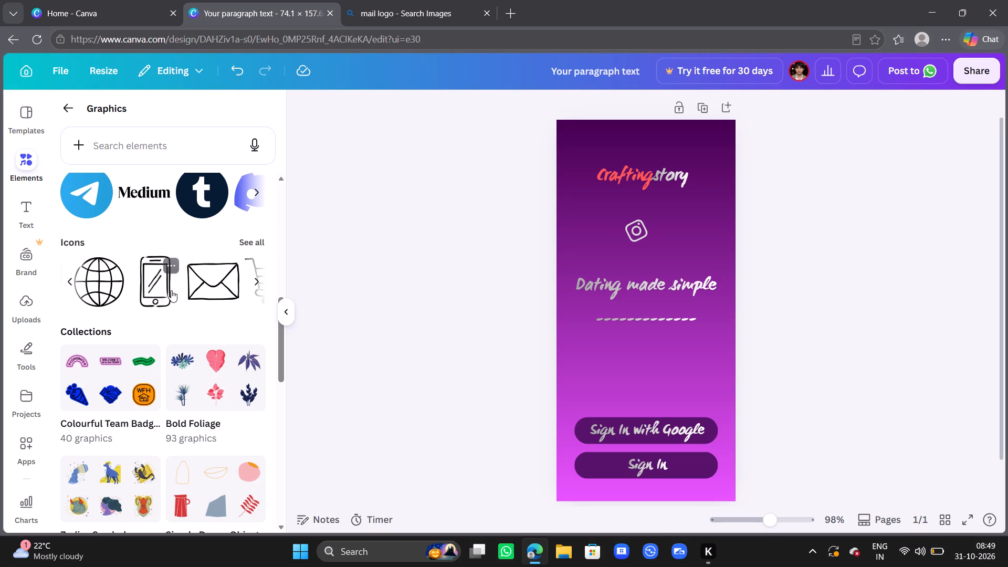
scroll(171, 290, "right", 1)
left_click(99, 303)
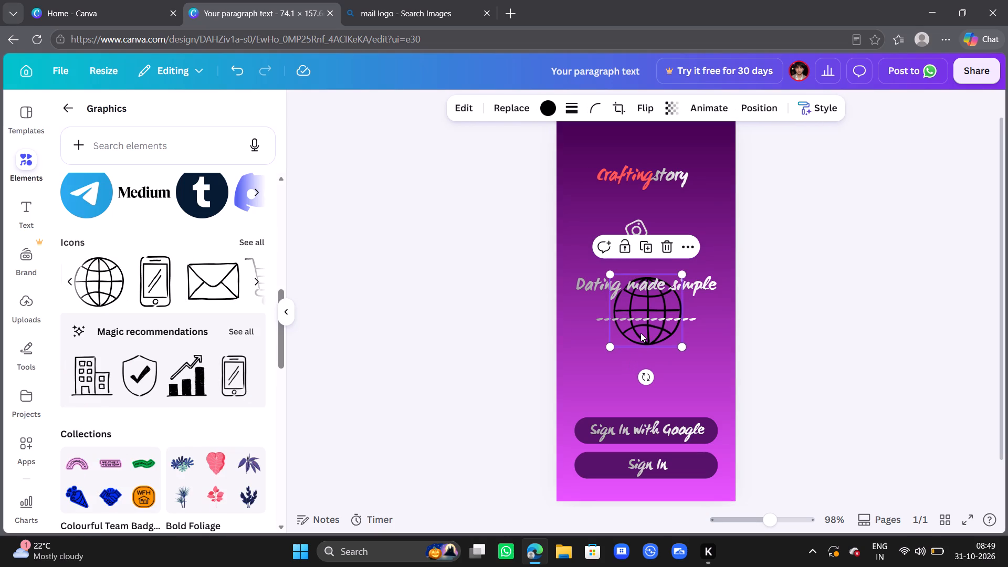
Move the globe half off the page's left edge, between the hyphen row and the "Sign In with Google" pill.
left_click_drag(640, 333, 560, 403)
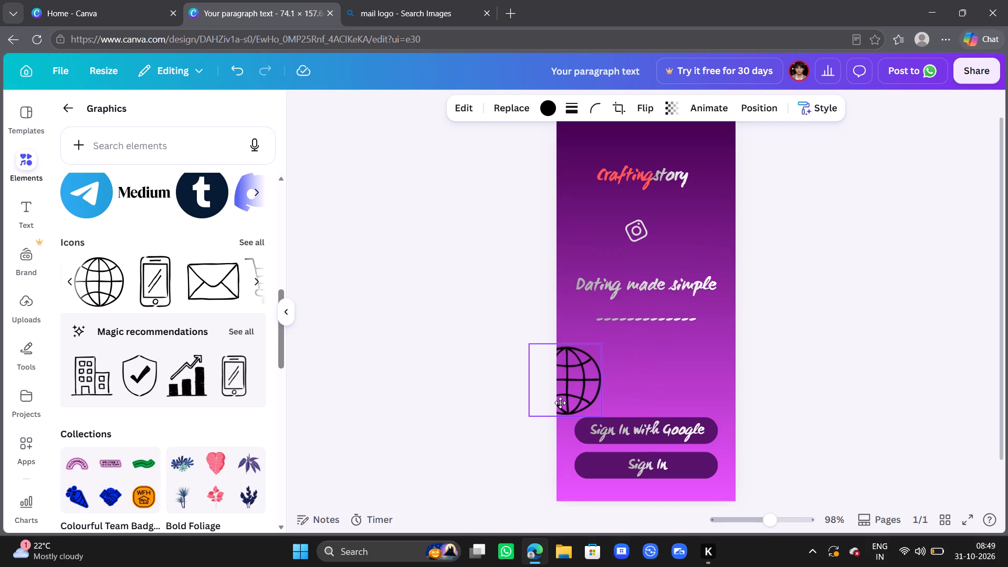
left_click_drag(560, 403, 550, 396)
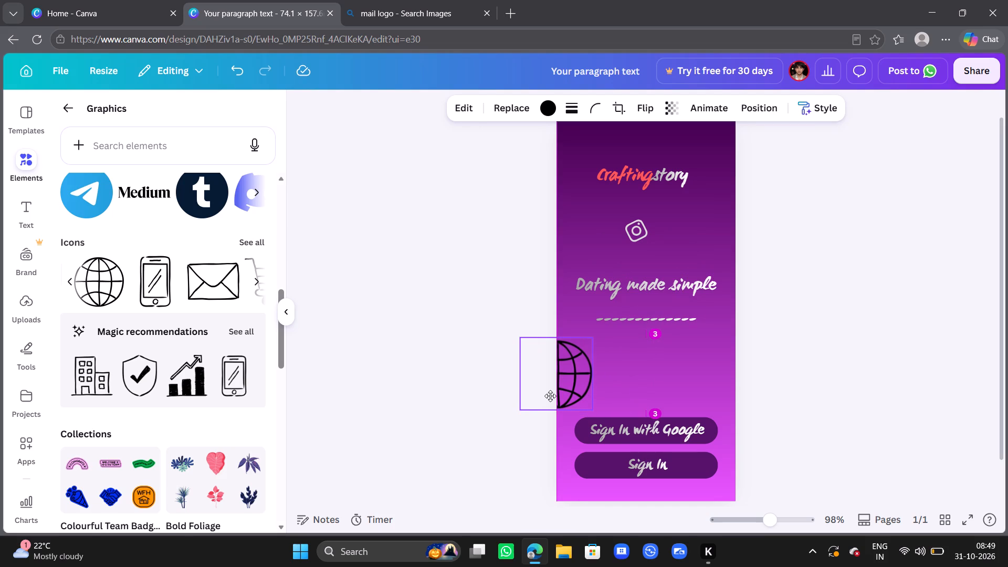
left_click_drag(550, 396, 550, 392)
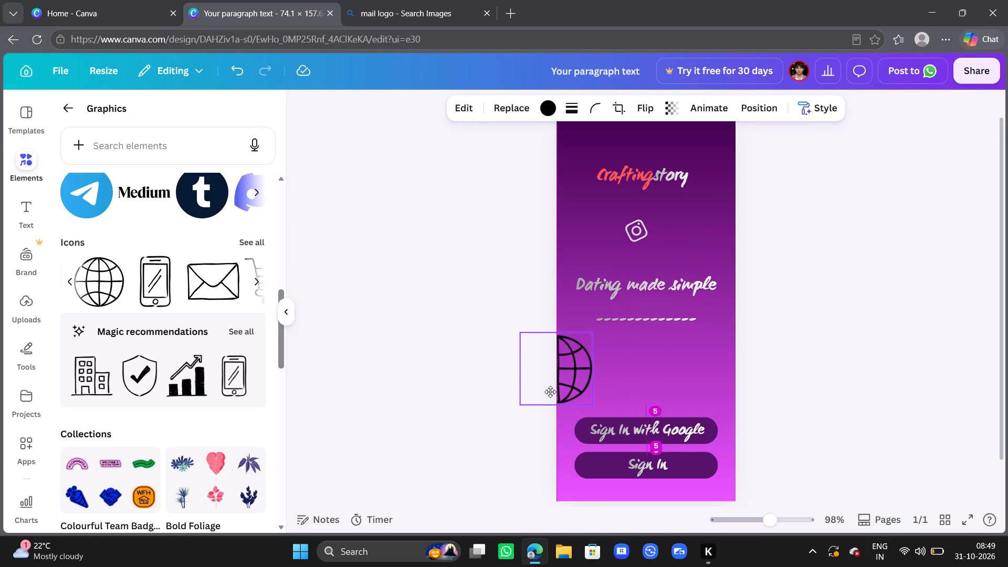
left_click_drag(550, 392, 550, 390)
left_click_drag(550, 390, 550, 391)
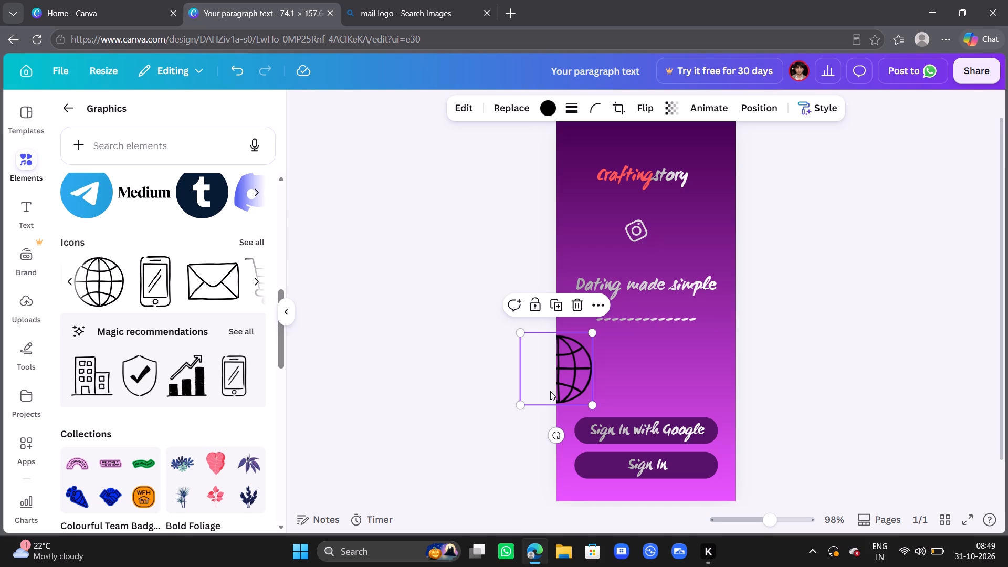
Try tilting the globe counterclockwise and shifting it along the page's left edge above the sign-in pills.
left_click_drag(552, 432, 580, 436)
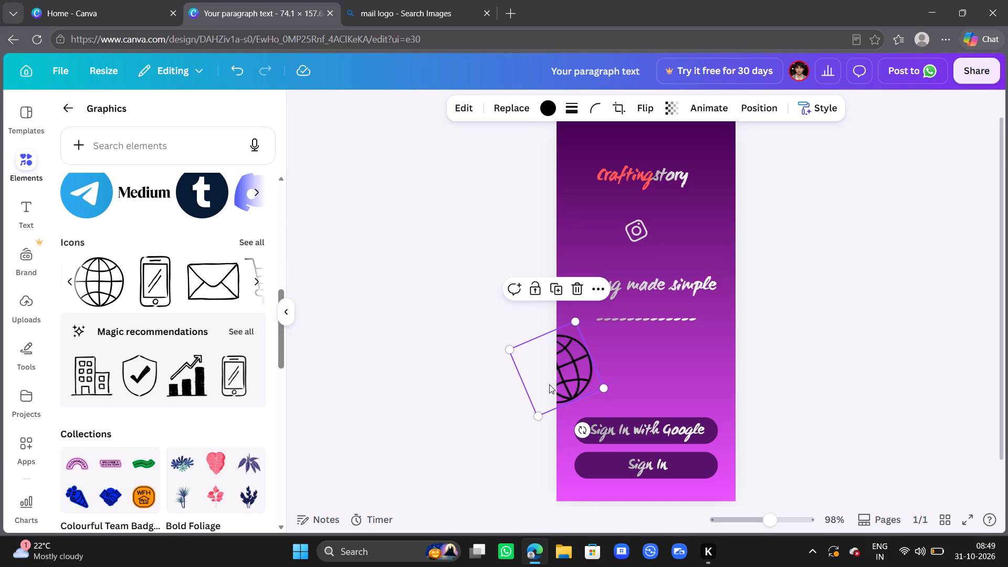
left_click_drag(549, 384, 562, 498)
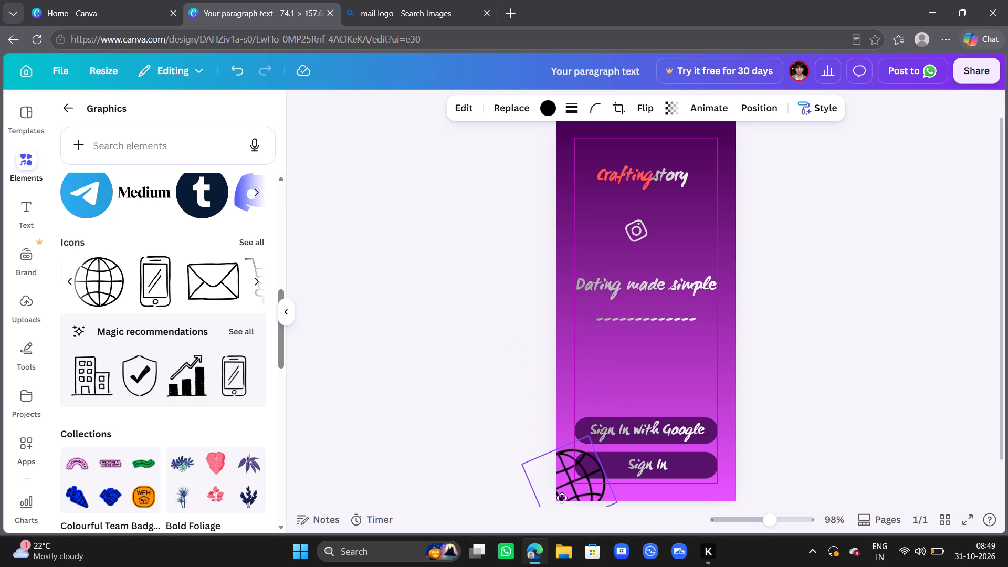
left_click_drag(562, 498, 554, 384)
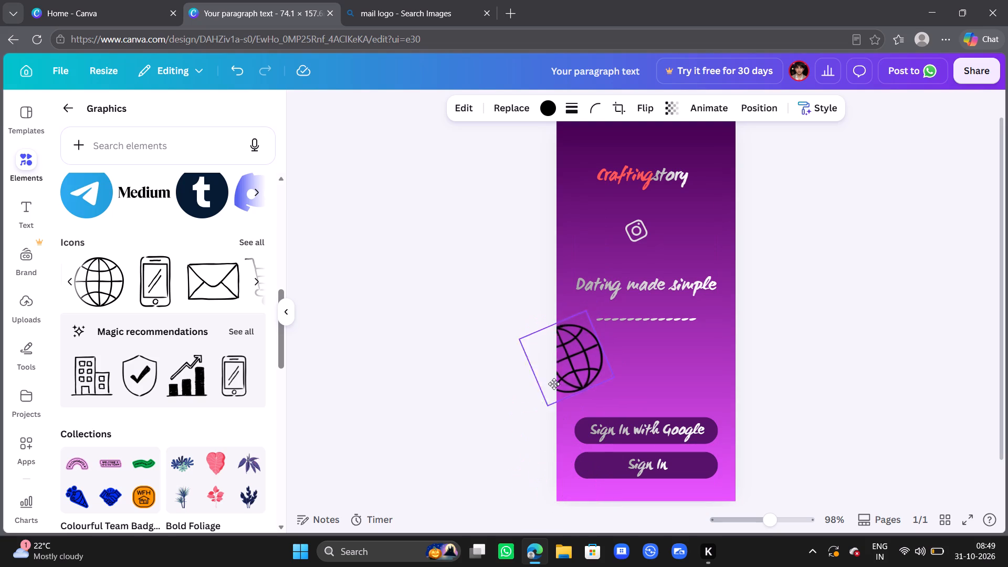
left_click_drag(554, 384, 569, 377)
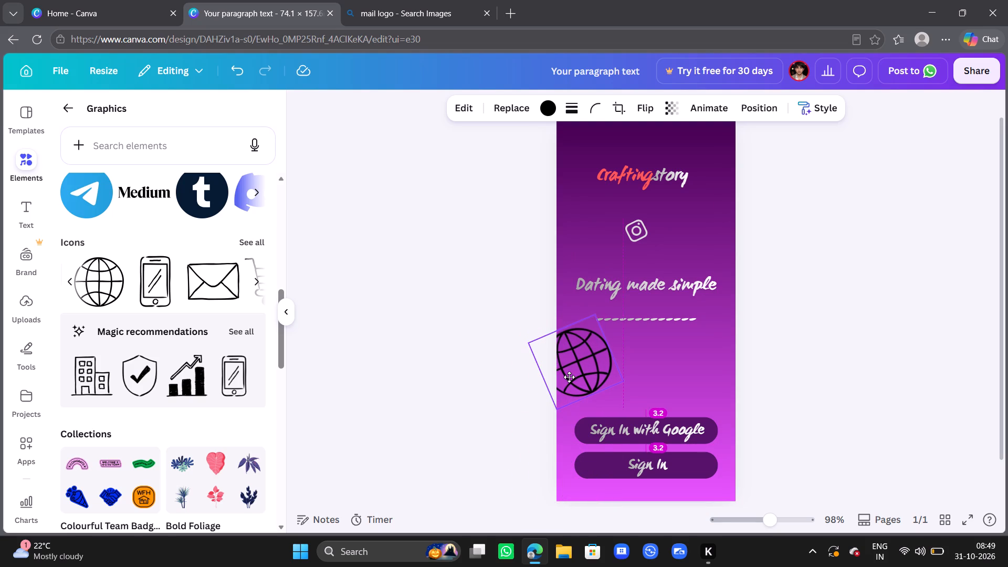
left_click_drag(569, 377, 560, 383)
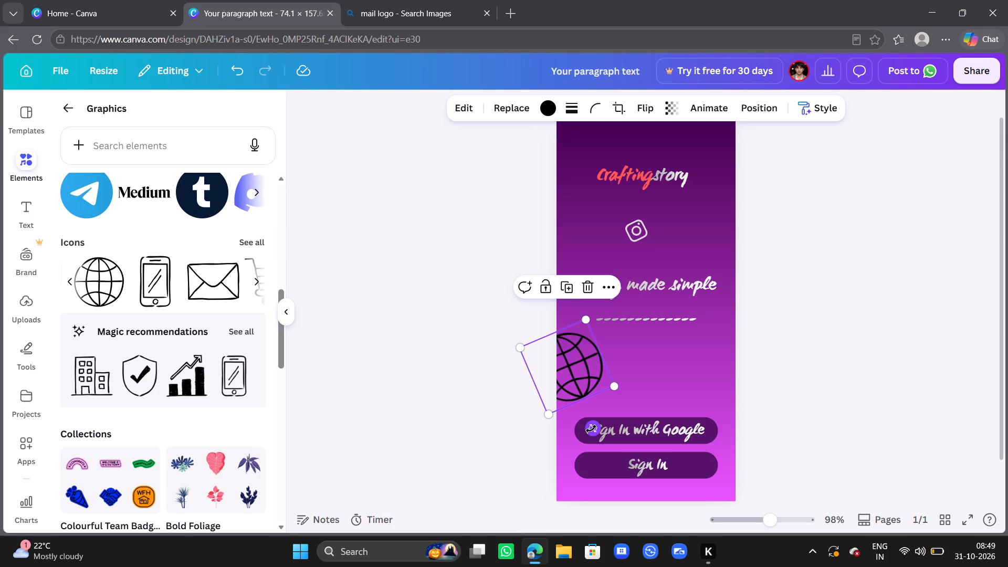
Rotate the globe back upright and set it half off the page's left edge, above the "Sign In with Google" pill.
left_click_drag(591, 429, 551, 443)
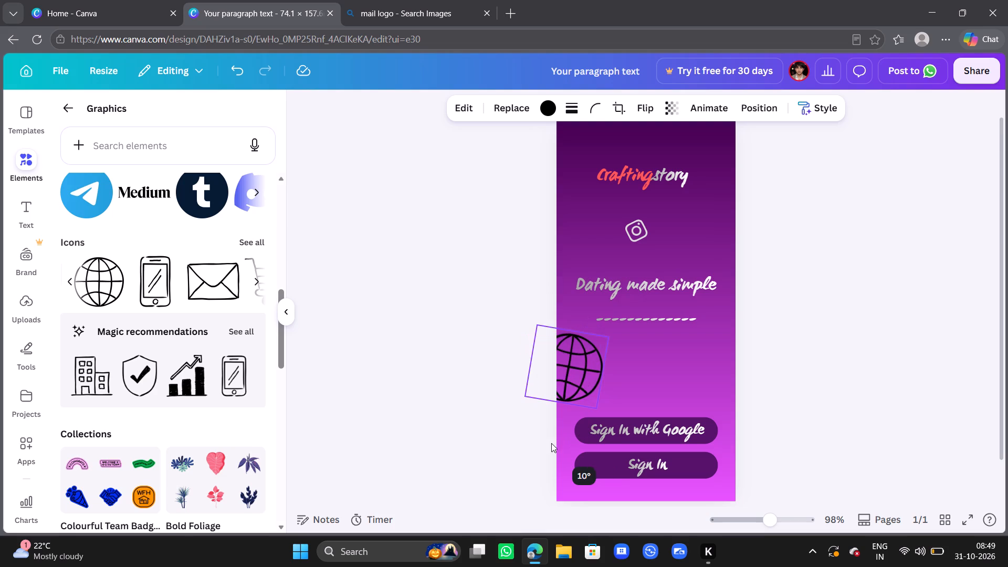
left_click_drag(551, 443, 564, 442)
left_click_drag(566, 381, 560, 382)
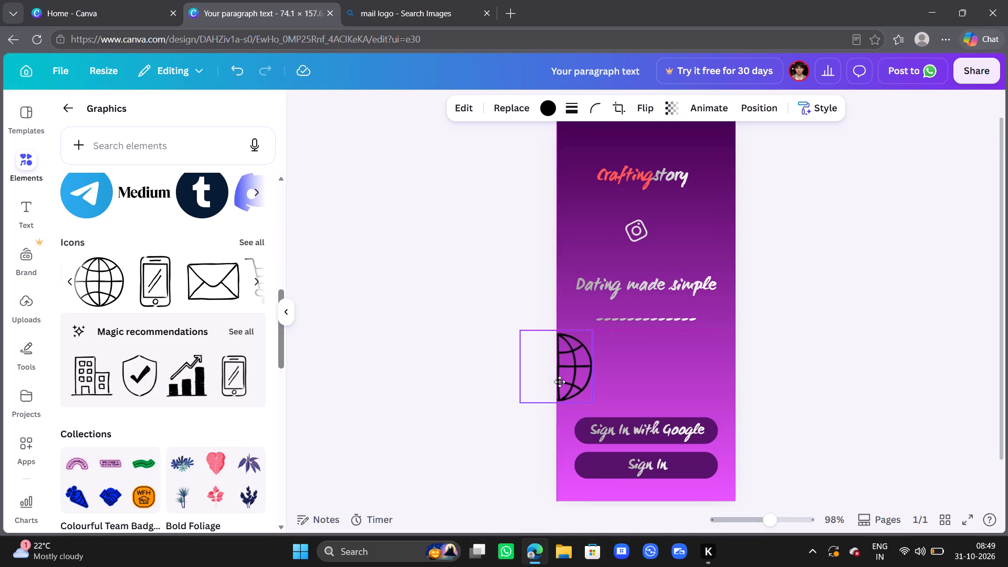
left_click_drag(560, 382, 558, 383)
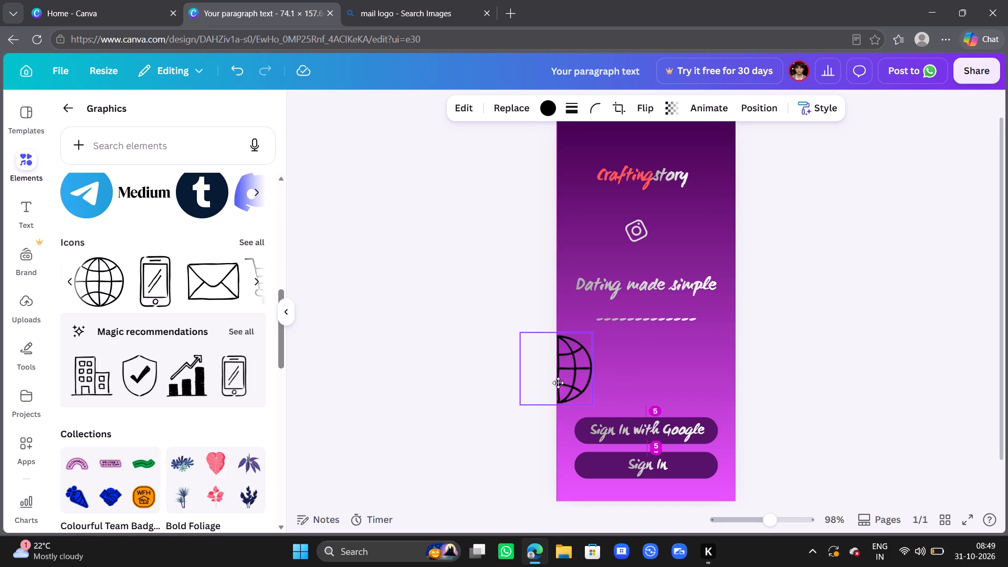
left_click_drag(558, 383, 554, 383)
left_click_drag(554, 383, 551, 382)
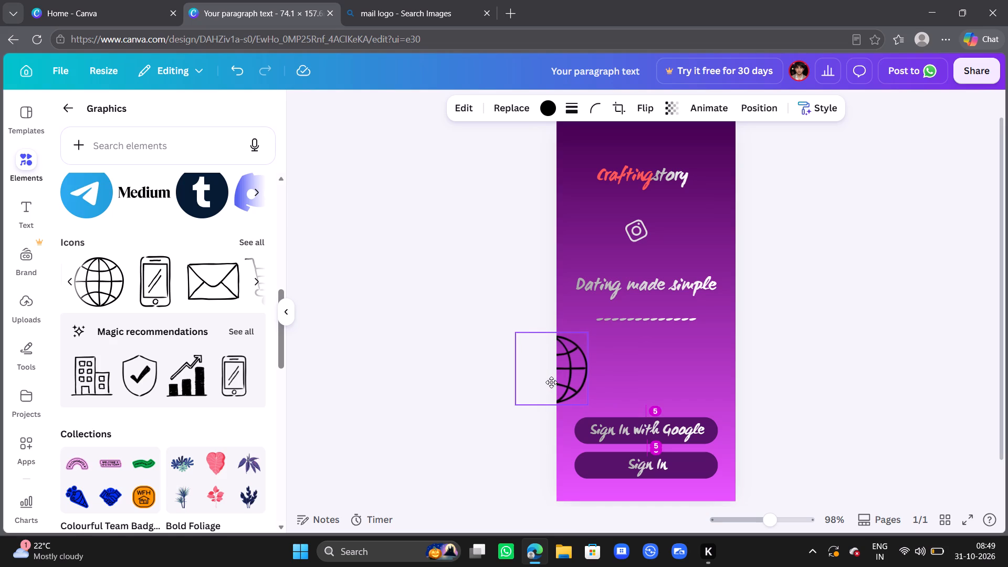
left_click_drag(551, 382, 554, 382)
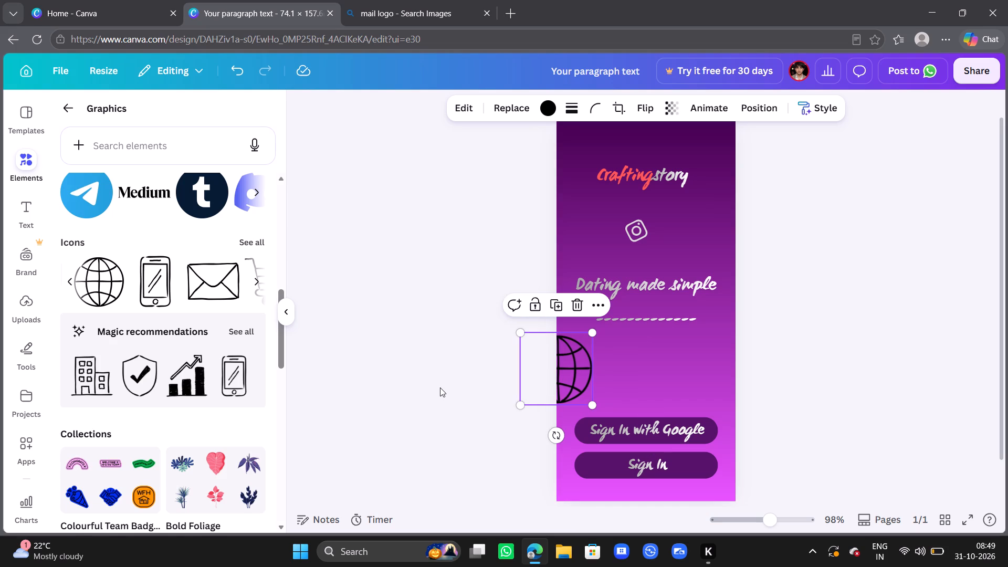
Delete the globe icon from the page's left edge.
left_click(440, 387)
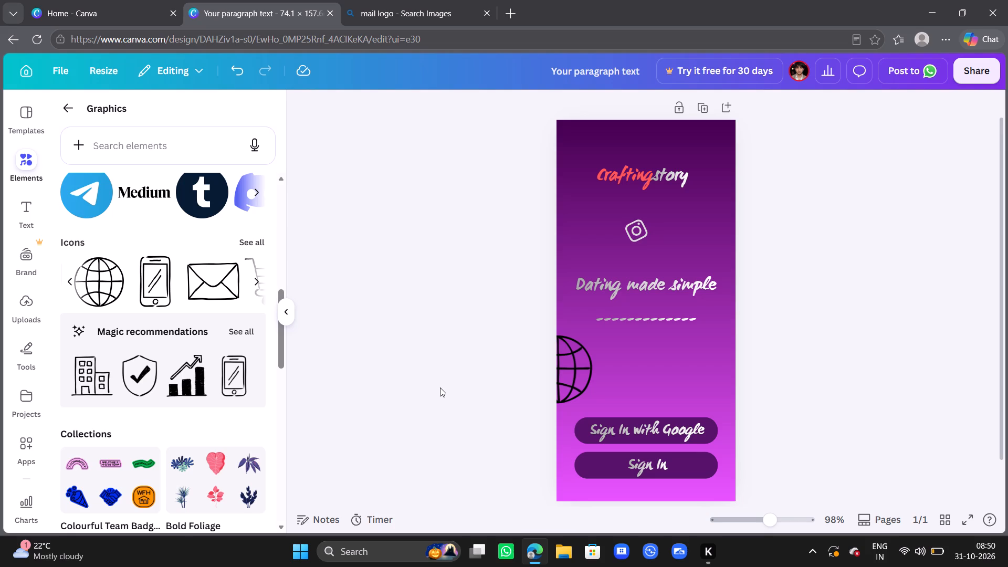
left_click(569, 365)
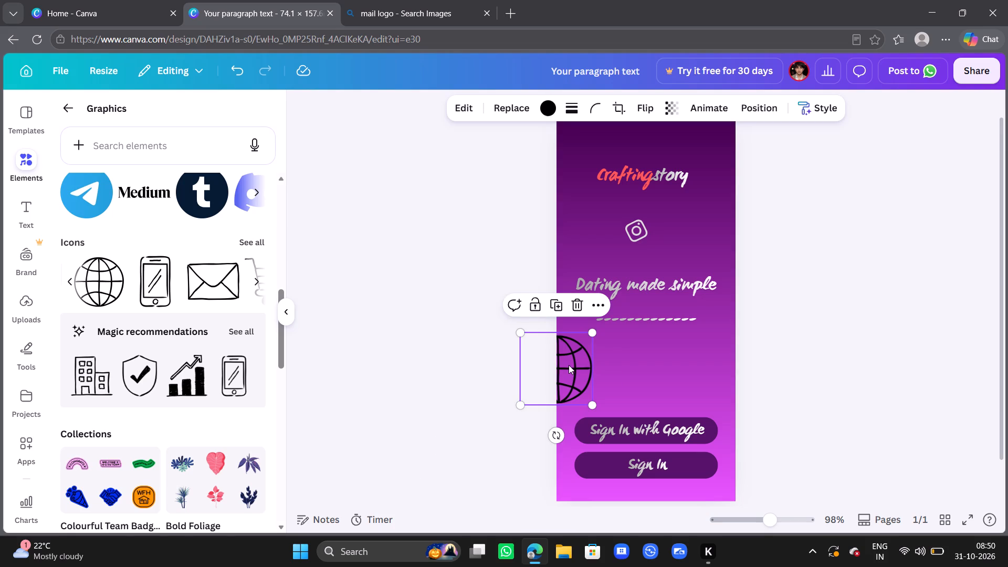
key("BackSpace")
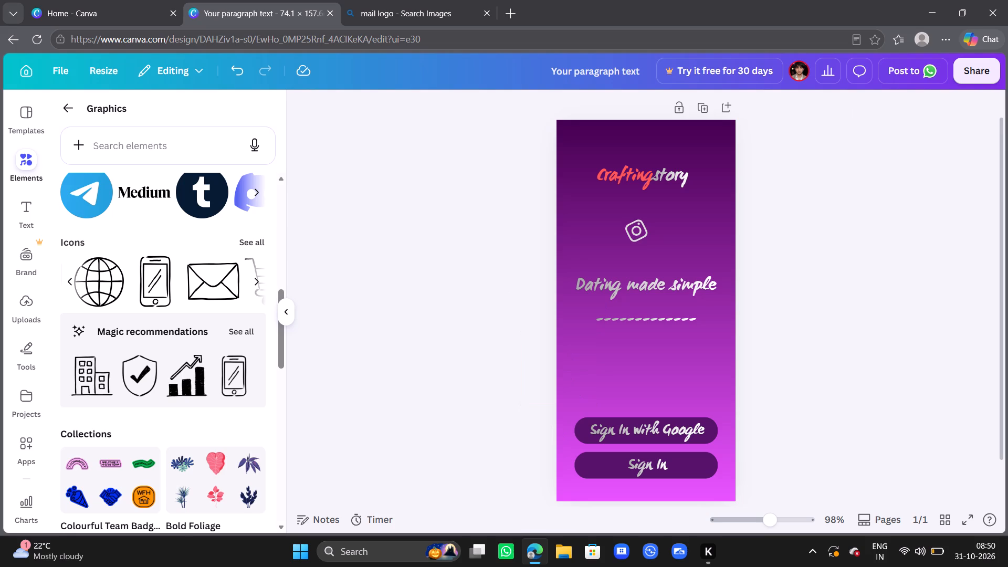
Add a second page with the same purple gradient background directly after the sign-in screen.
left_click(69, 108)
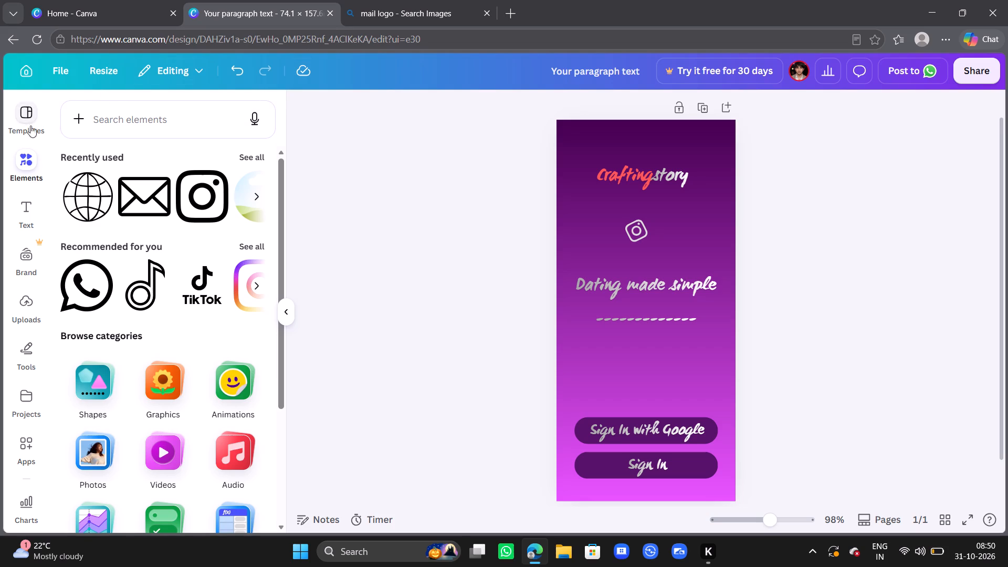
left_click(364, 185)
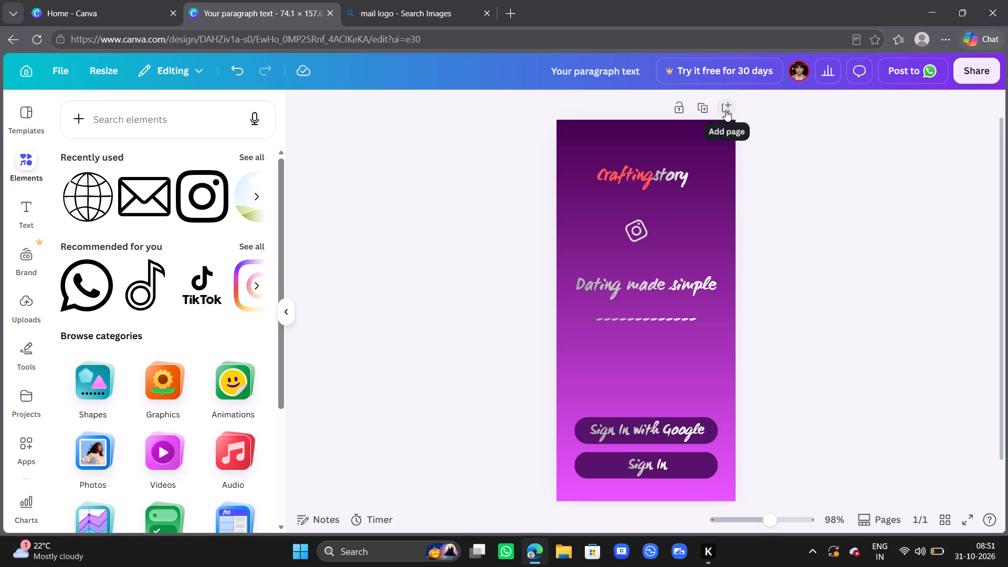
left_click(726, 110)
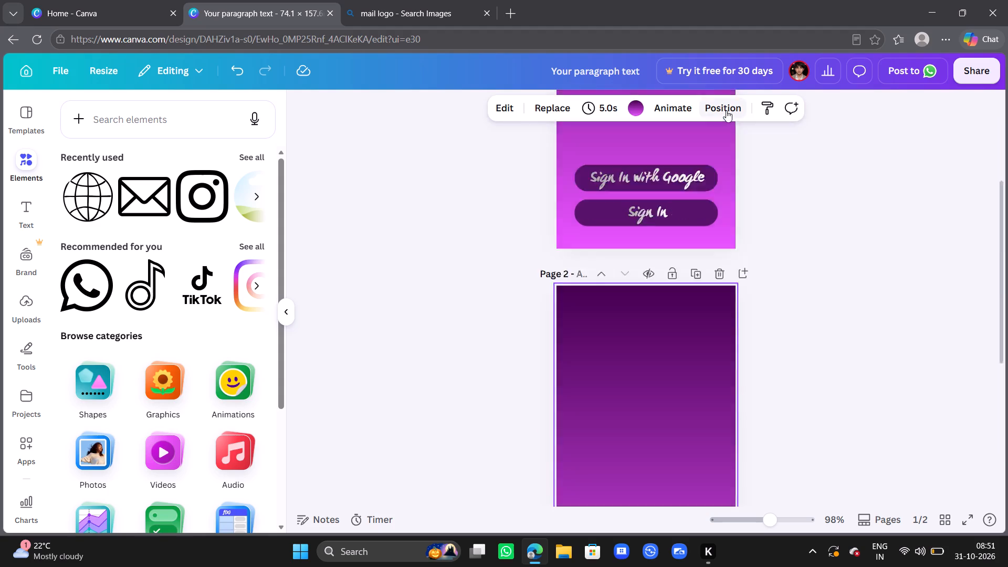
scroll(674, 220, "up", 7)
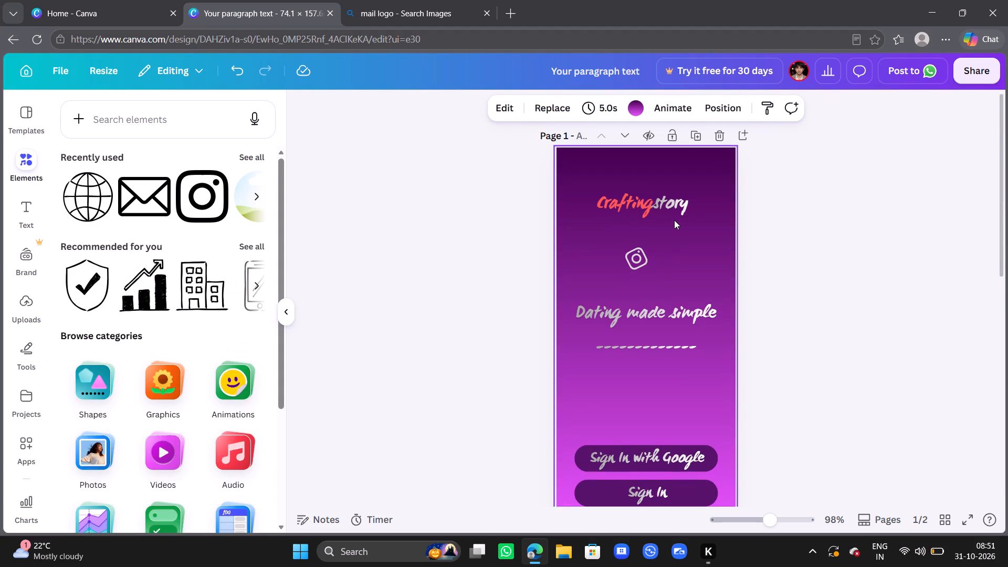
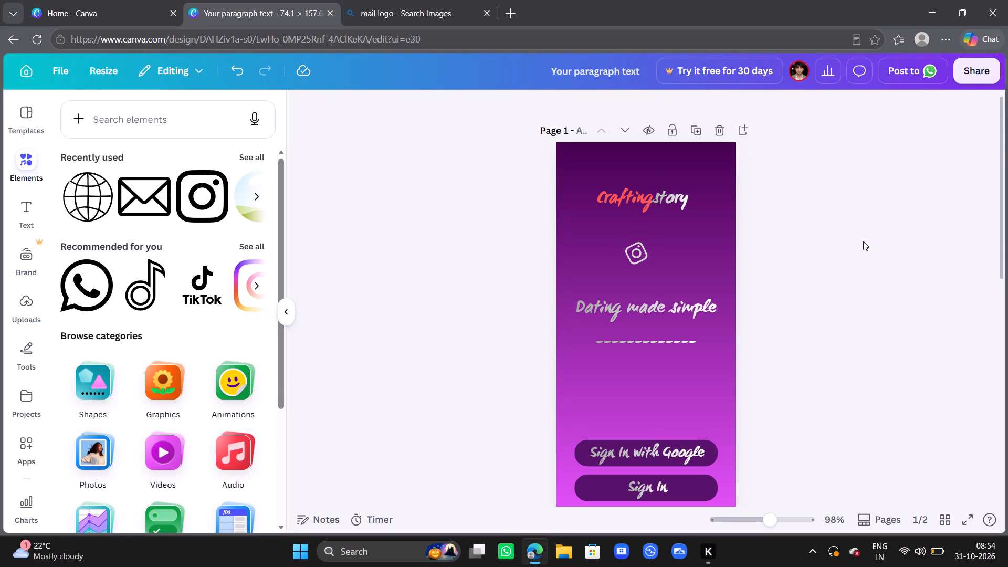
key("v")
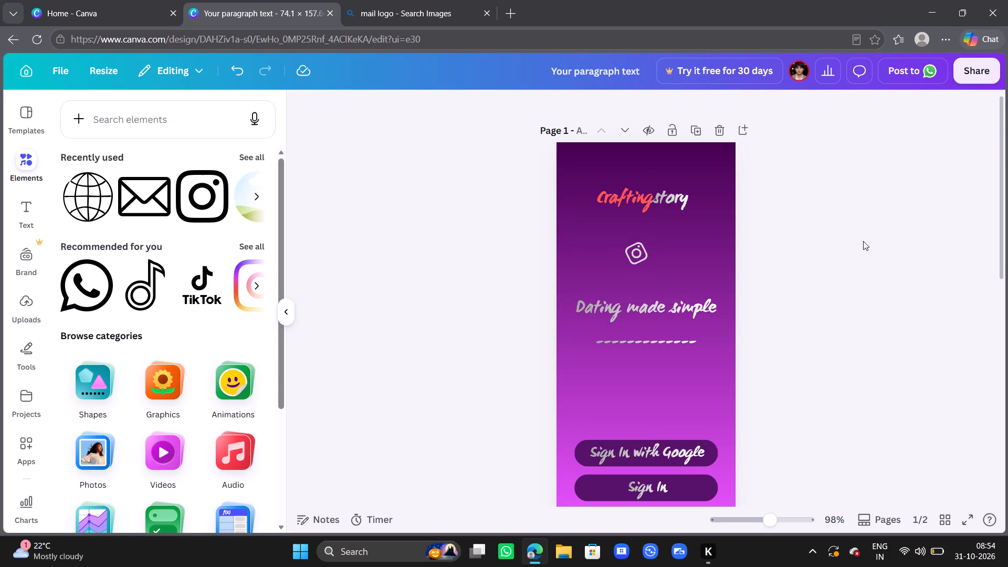